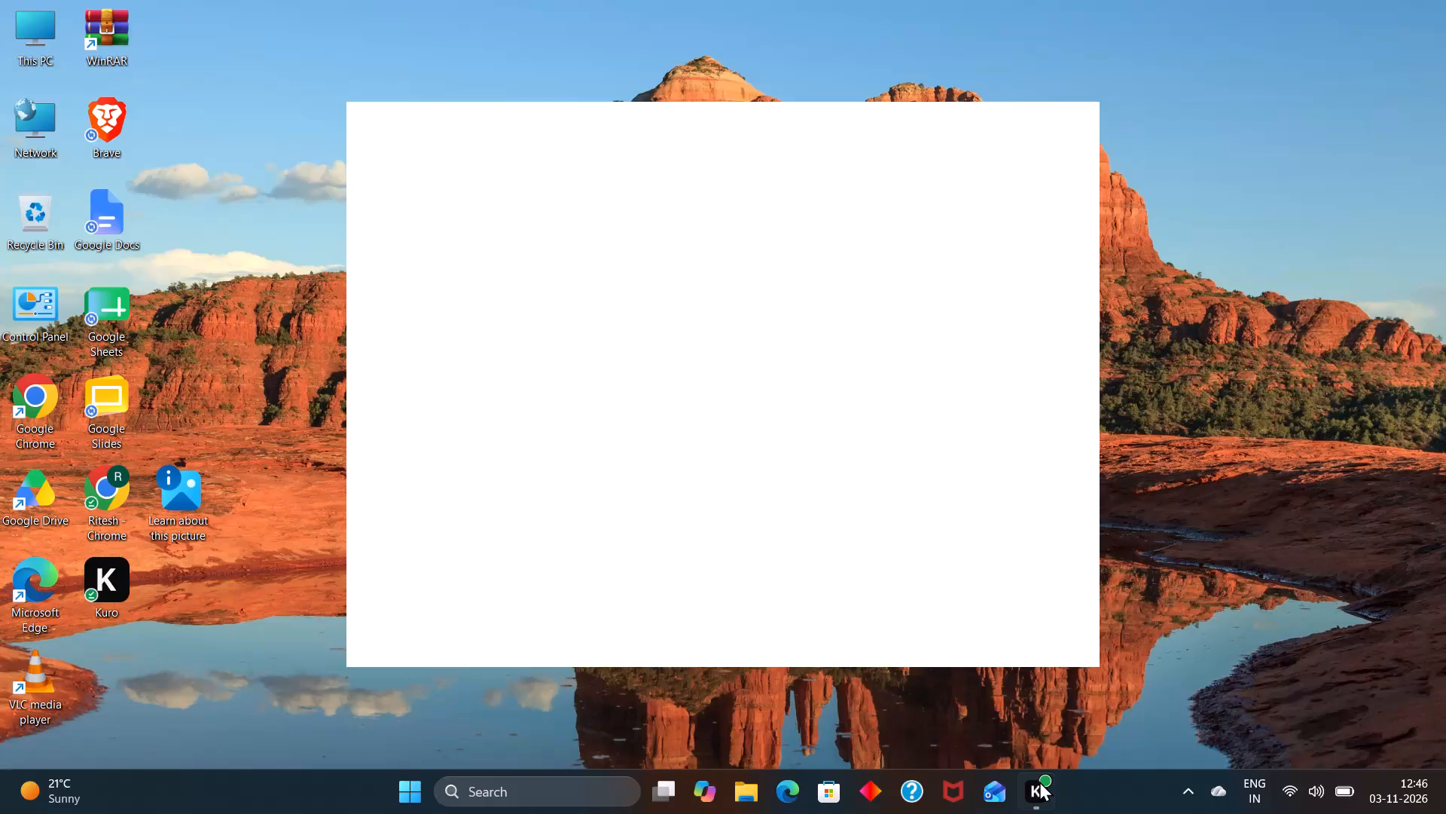
Launch Chrome and open the TradingView India website through a Google search for tradingview.
{"action": "left_click", "coordinate": [1099, 618]}
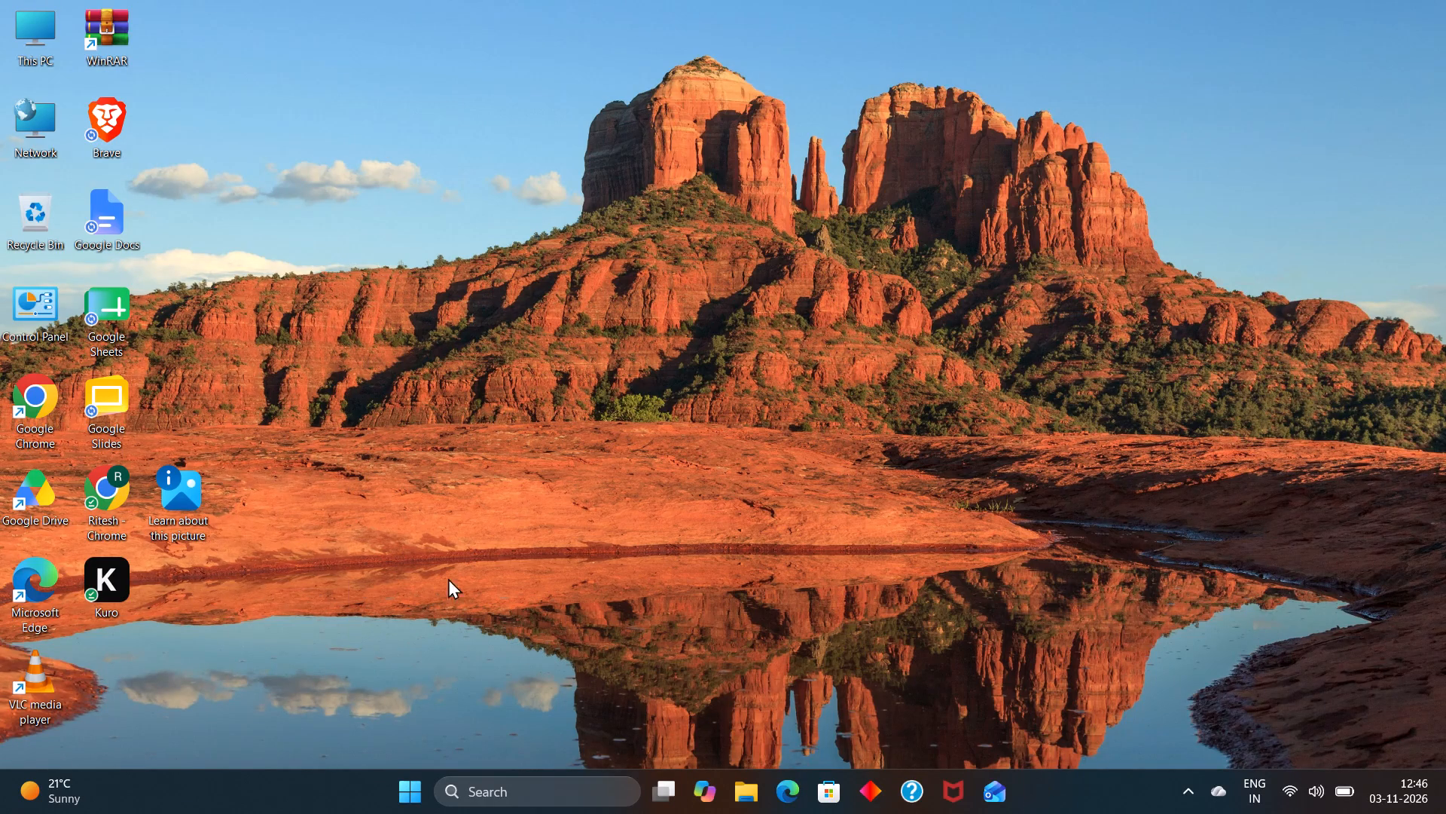
{"action": "double_click", "coordinate": [105, 480]}
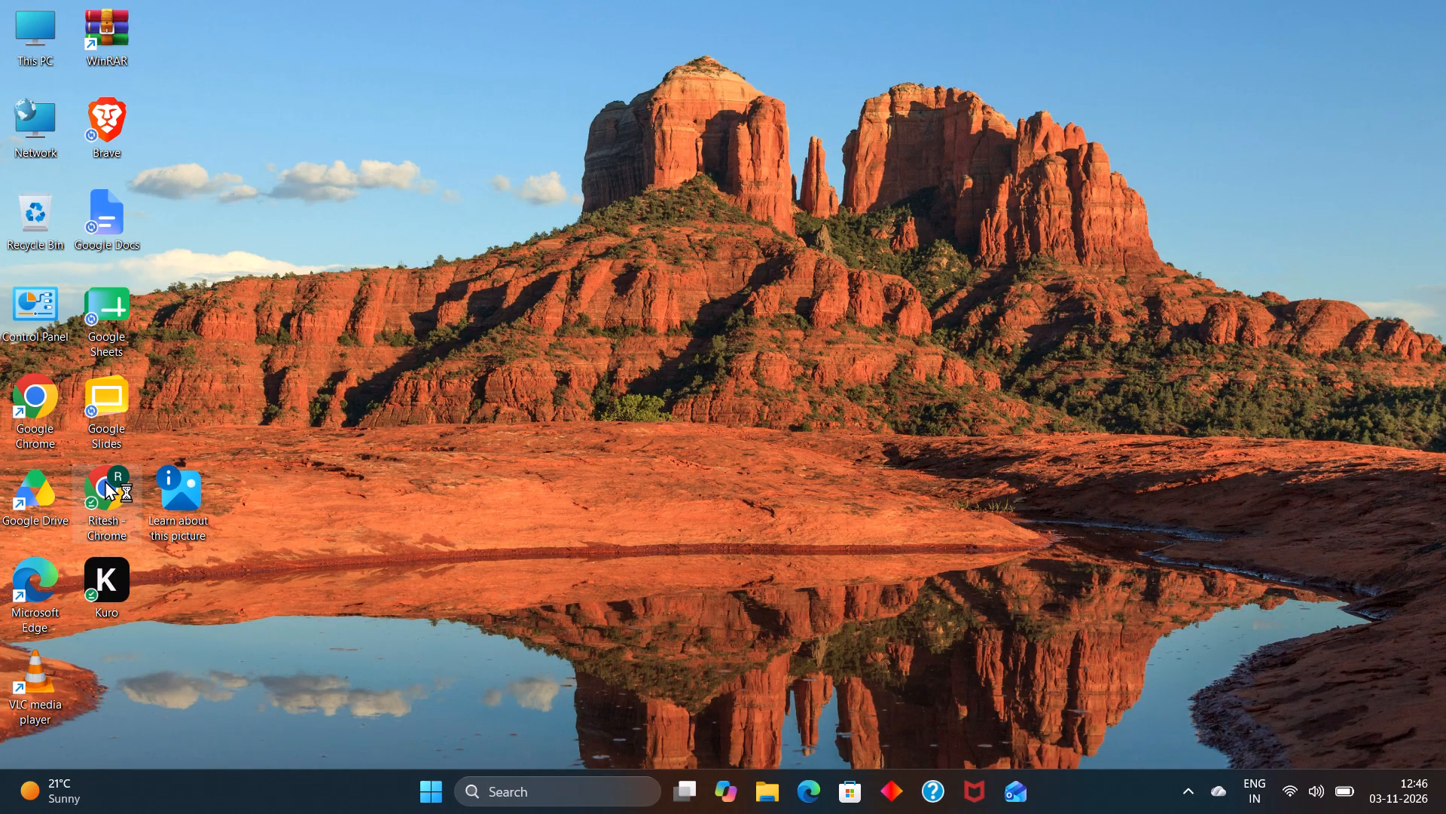
{"action": "double_click", "coordinate": [105, 480]}
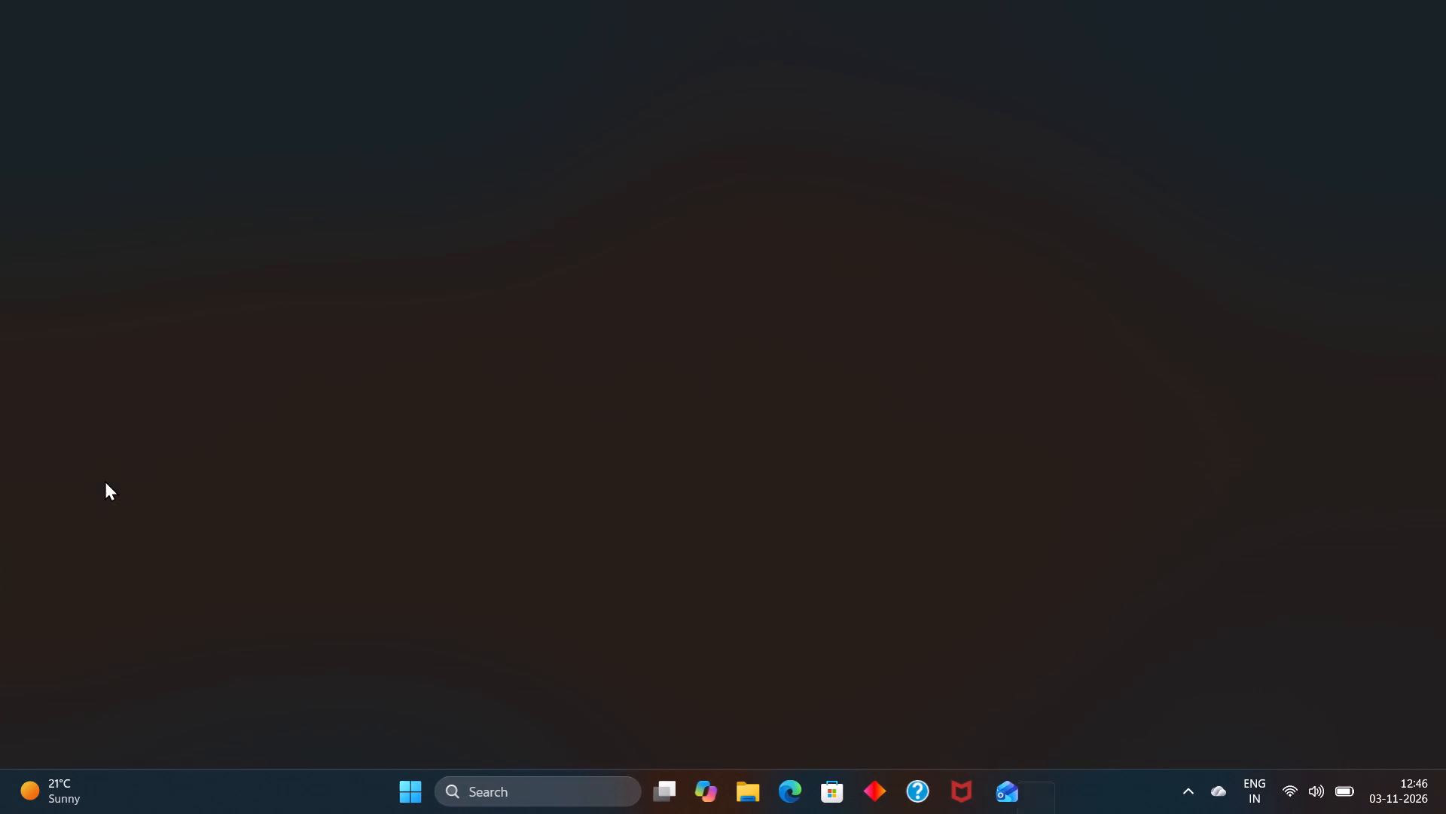
{"action": "left_click_drag", "start_coordinate": [577, 387], "coordinate": [545, 370]}
{"action": "left_click", "coordinate": [545, 370]}
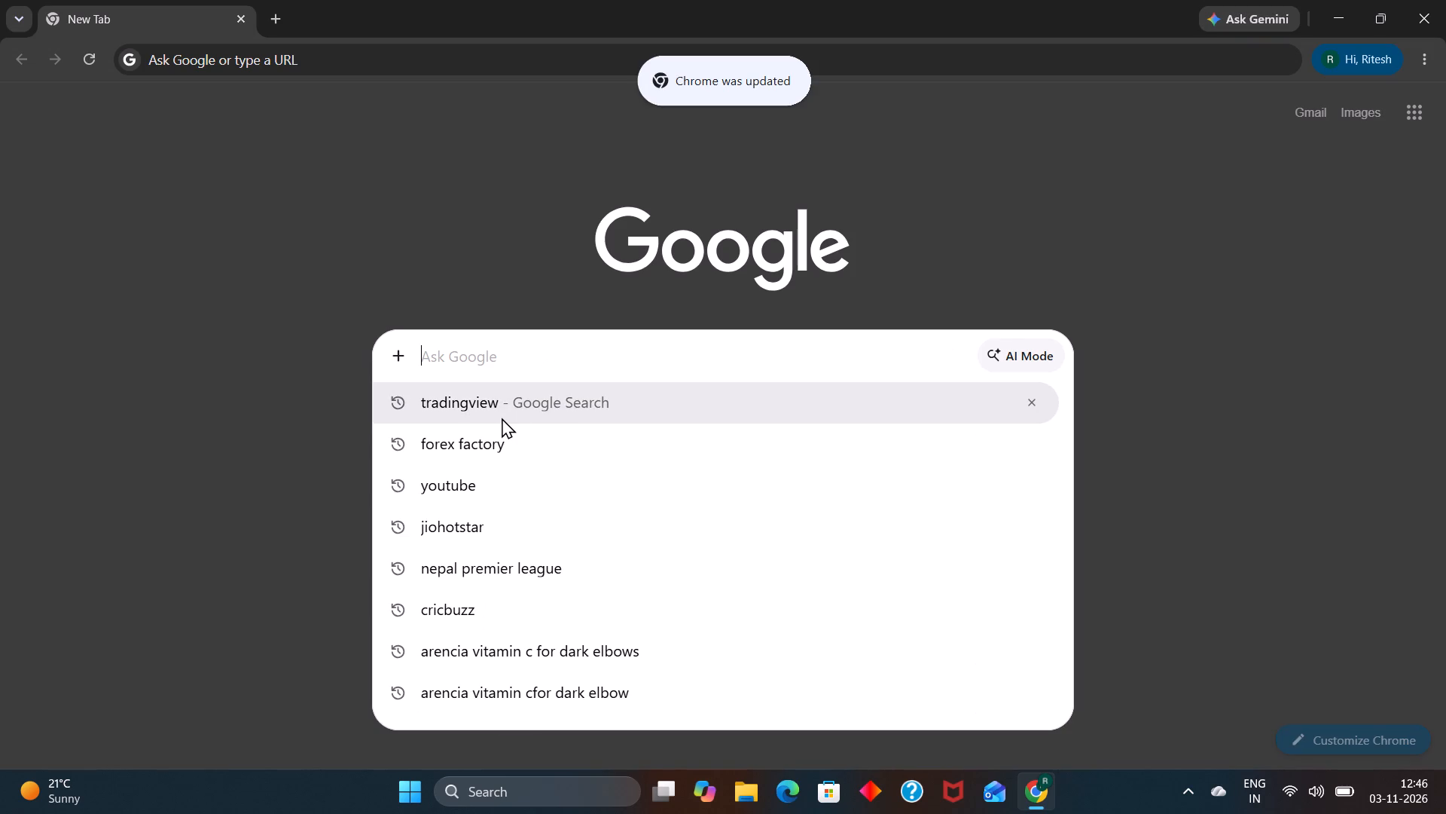
{"action": "left_click", "coordinate": [500, 418]}
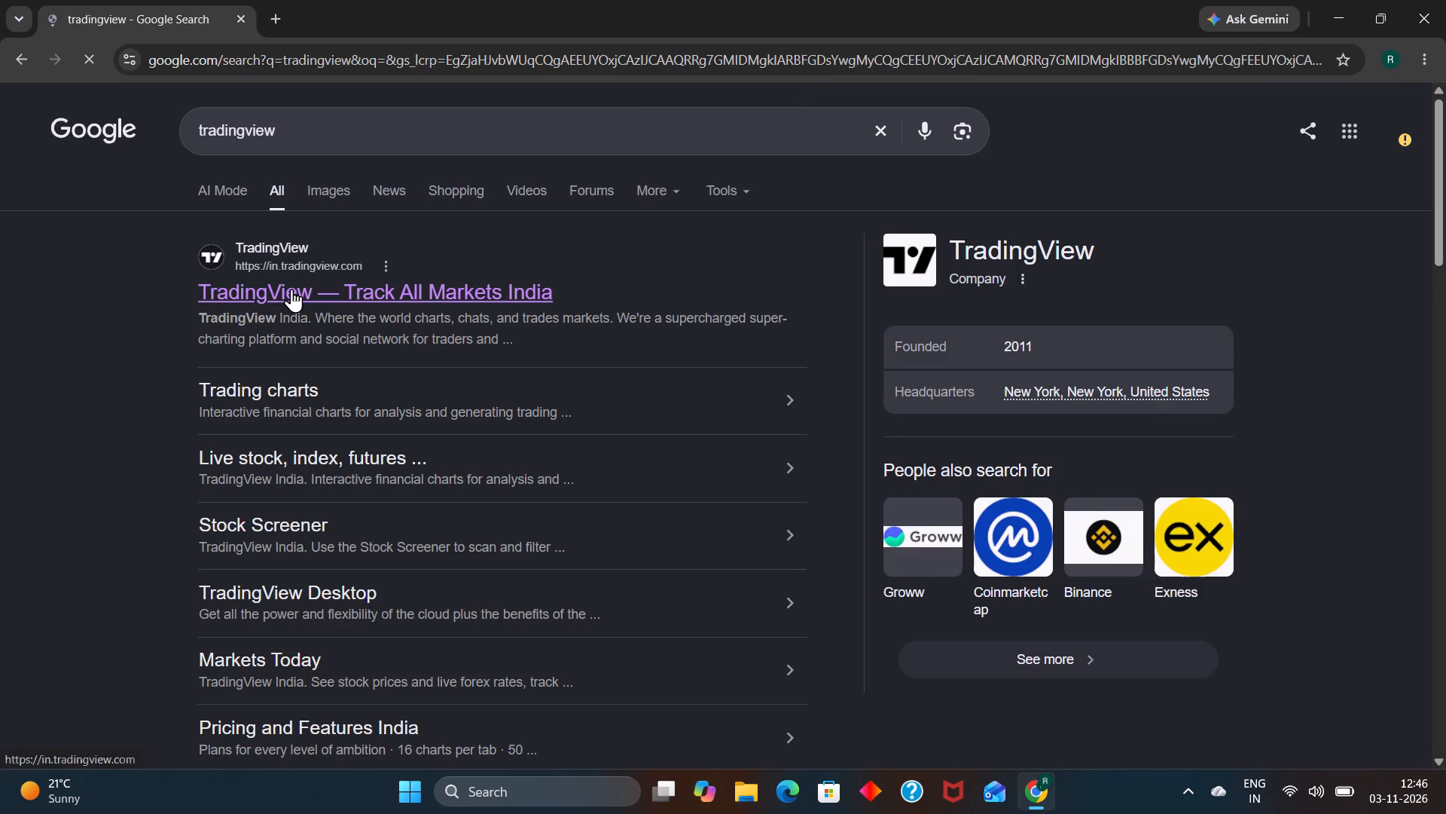
{"action": "left_click", "coordinate": [291, 289]}
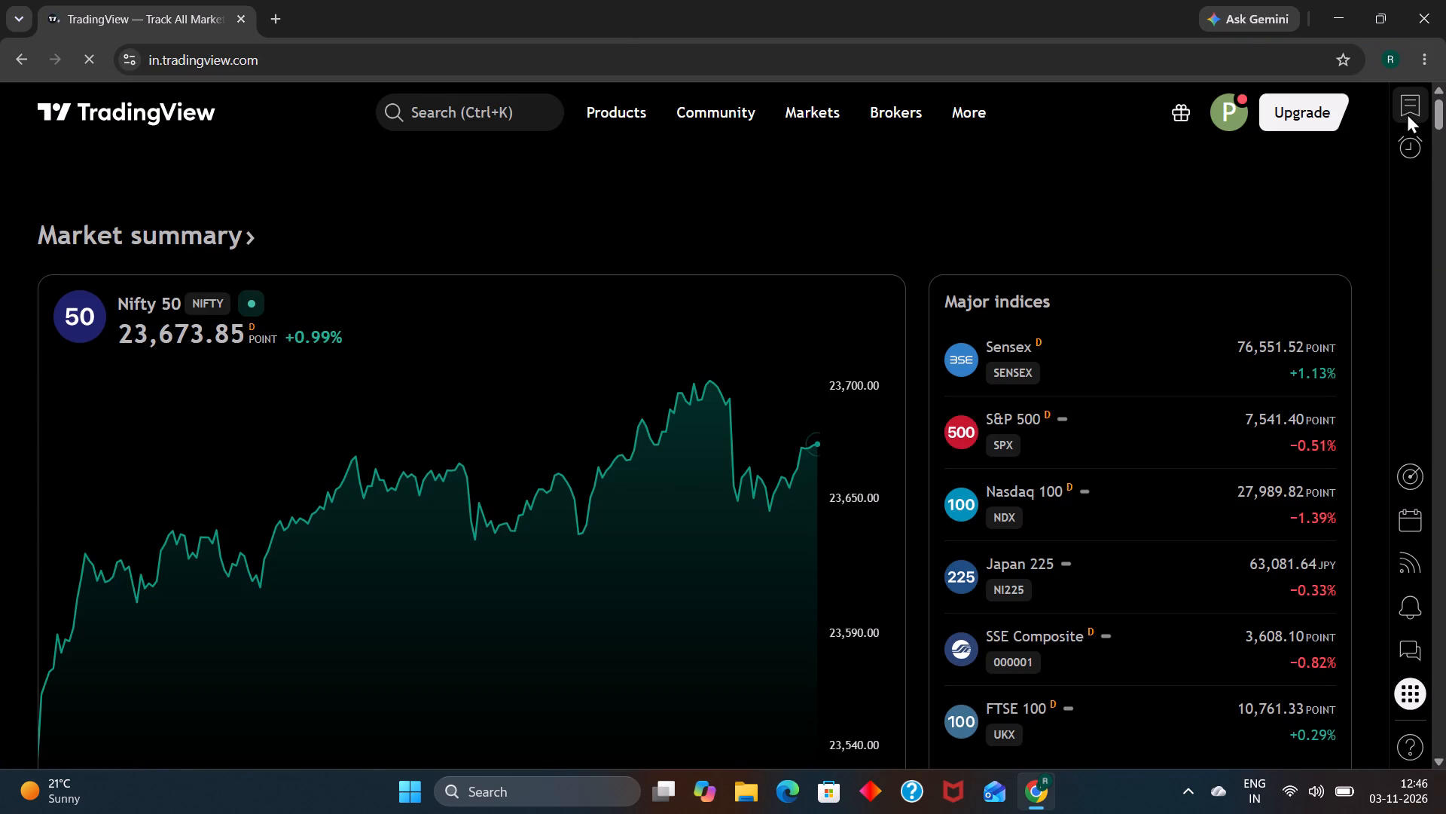
Open the full chart of BTCUSD from the TradingView watchlist.
{"action": "left_click", "coordinate": [1407, 113]}
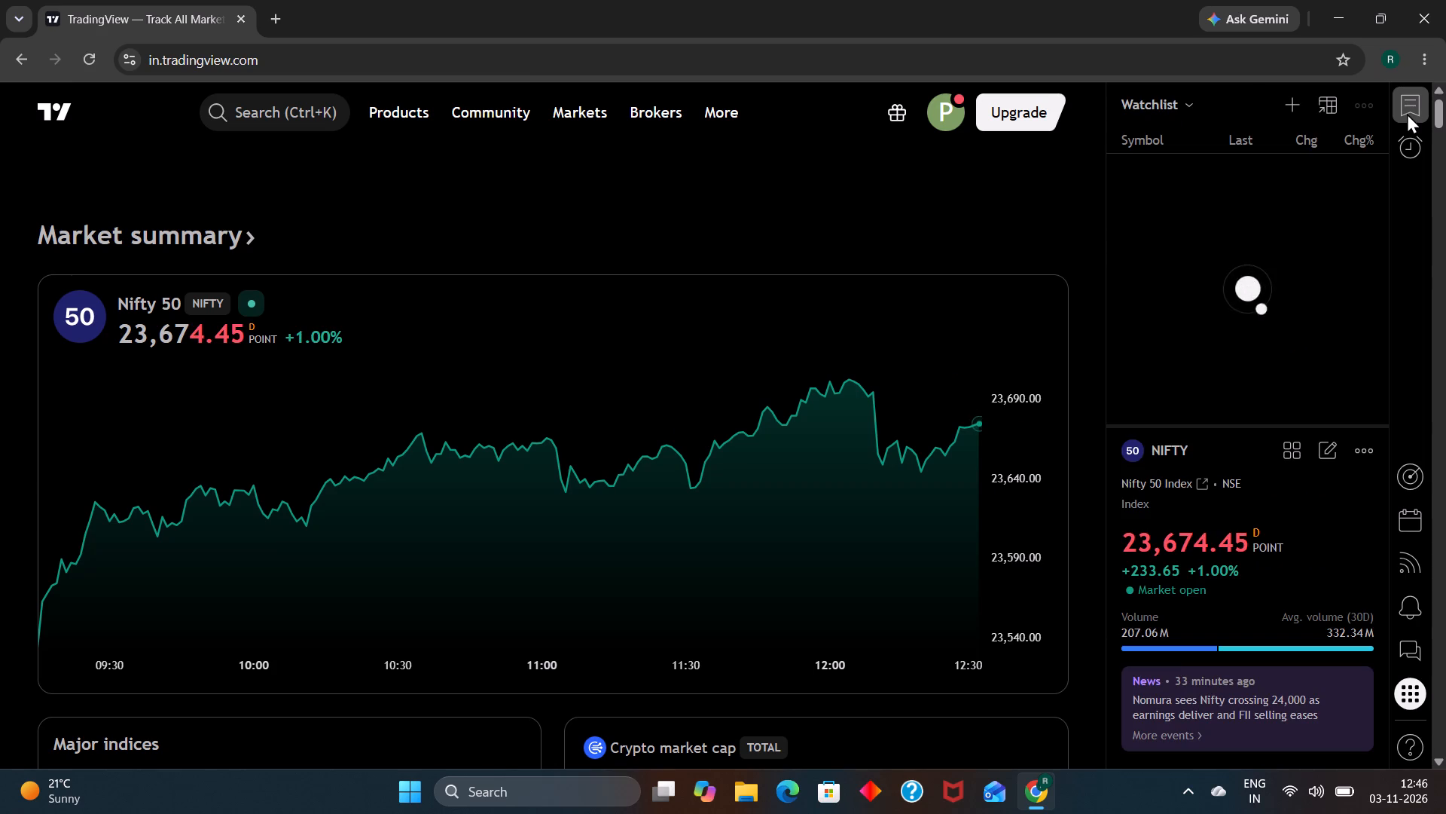
{"action": "left_click", "coordinate": [1193, 179]}
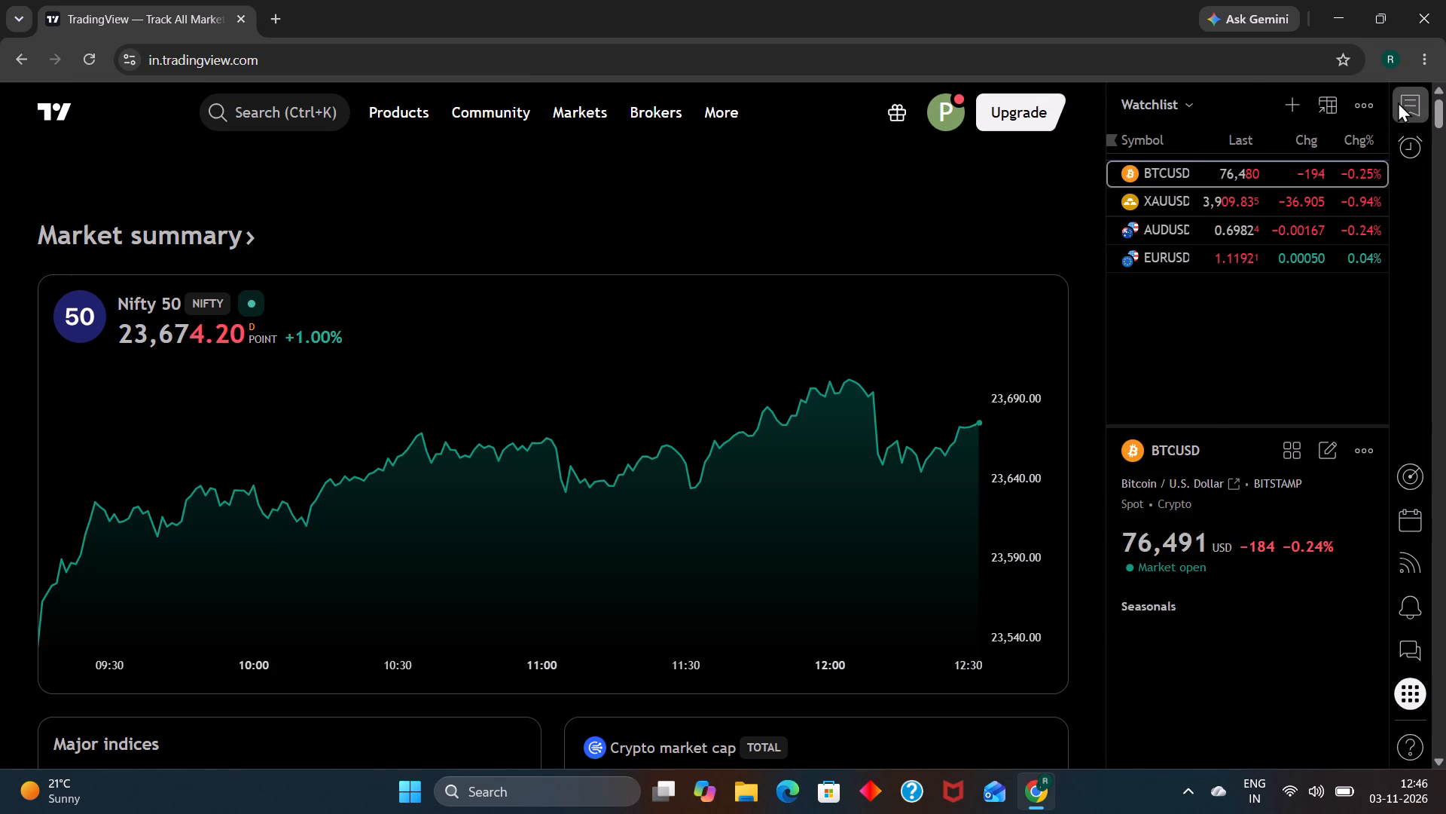
{"action": "left_click", "coordinate": [1398, 102]}
{"action": "left_click", "coordinate": [1277, 540]}
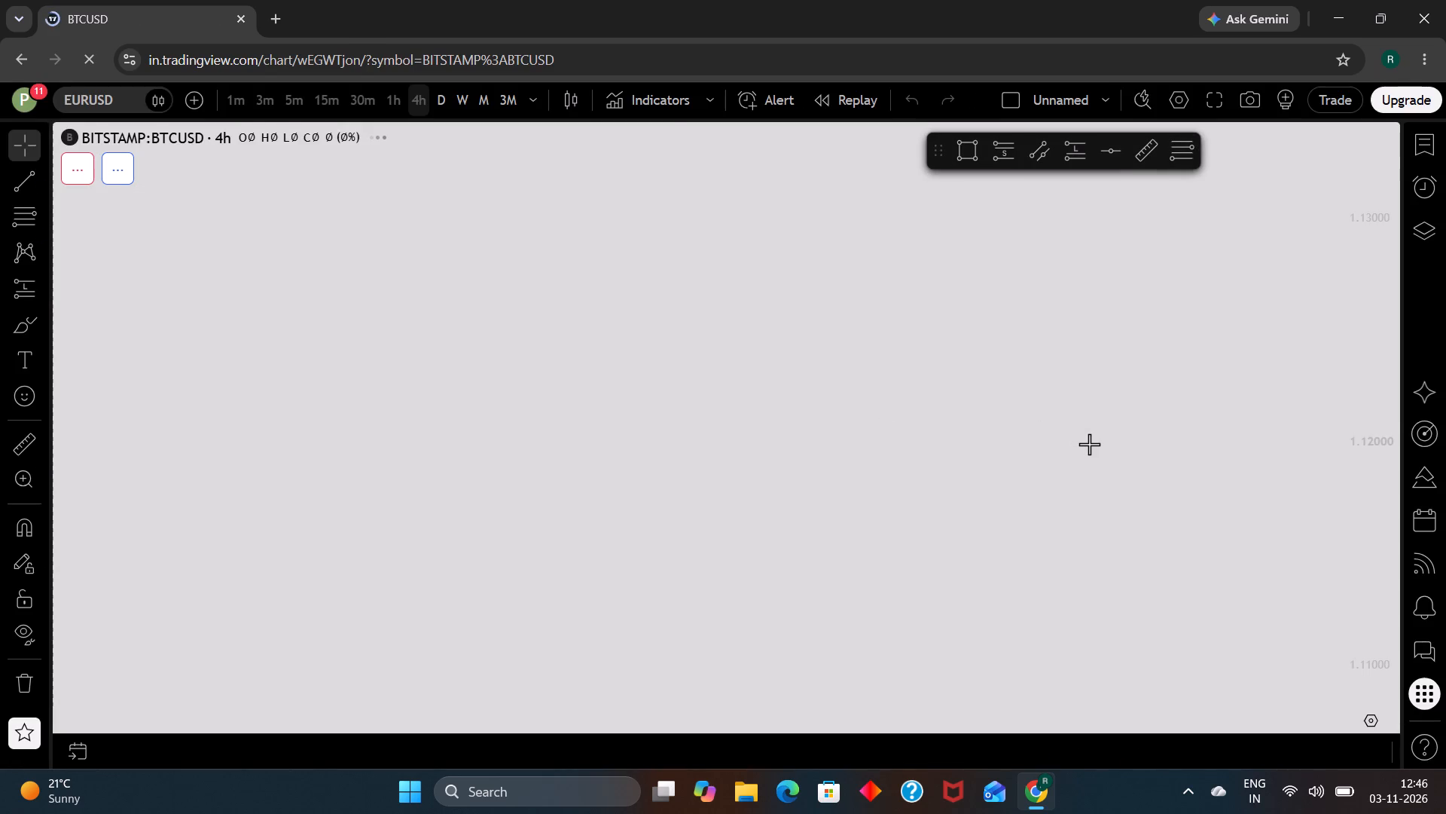
Examine BTCUSD's recent price action on the 4h, 1h and 30m timeframes.
{"action": "left_click_drag", "start_coordinate": [1268, 433], "coordinate": [817, 274]}
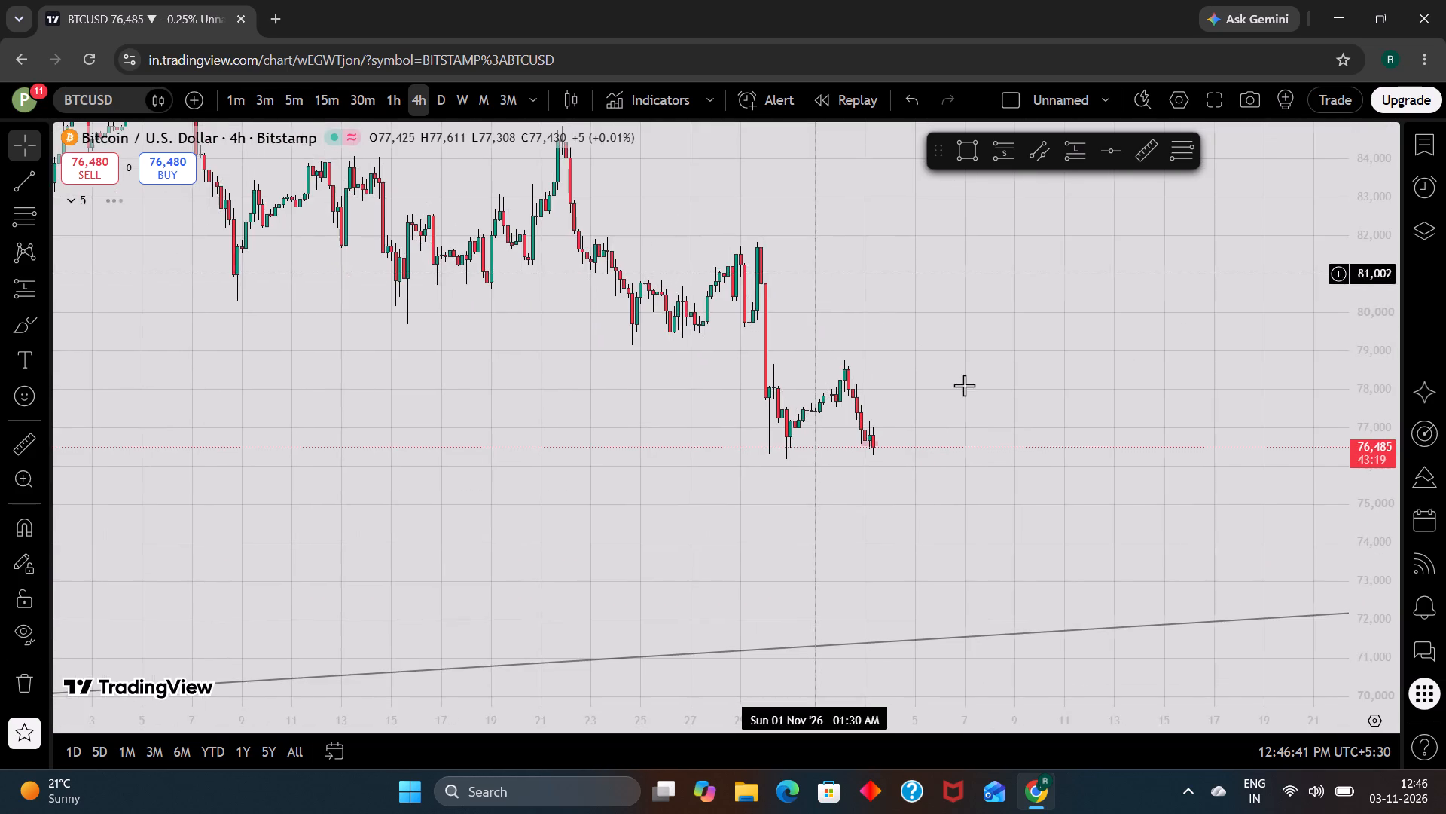
{"action": "scroll", "coordinate": [972, 388], "scroll_direction": "up", "scroll_amount": 2}
{"action": "scroll", "coordinate": [1386, 502], "scroll_direction": "up", "scroll_amount": 6}
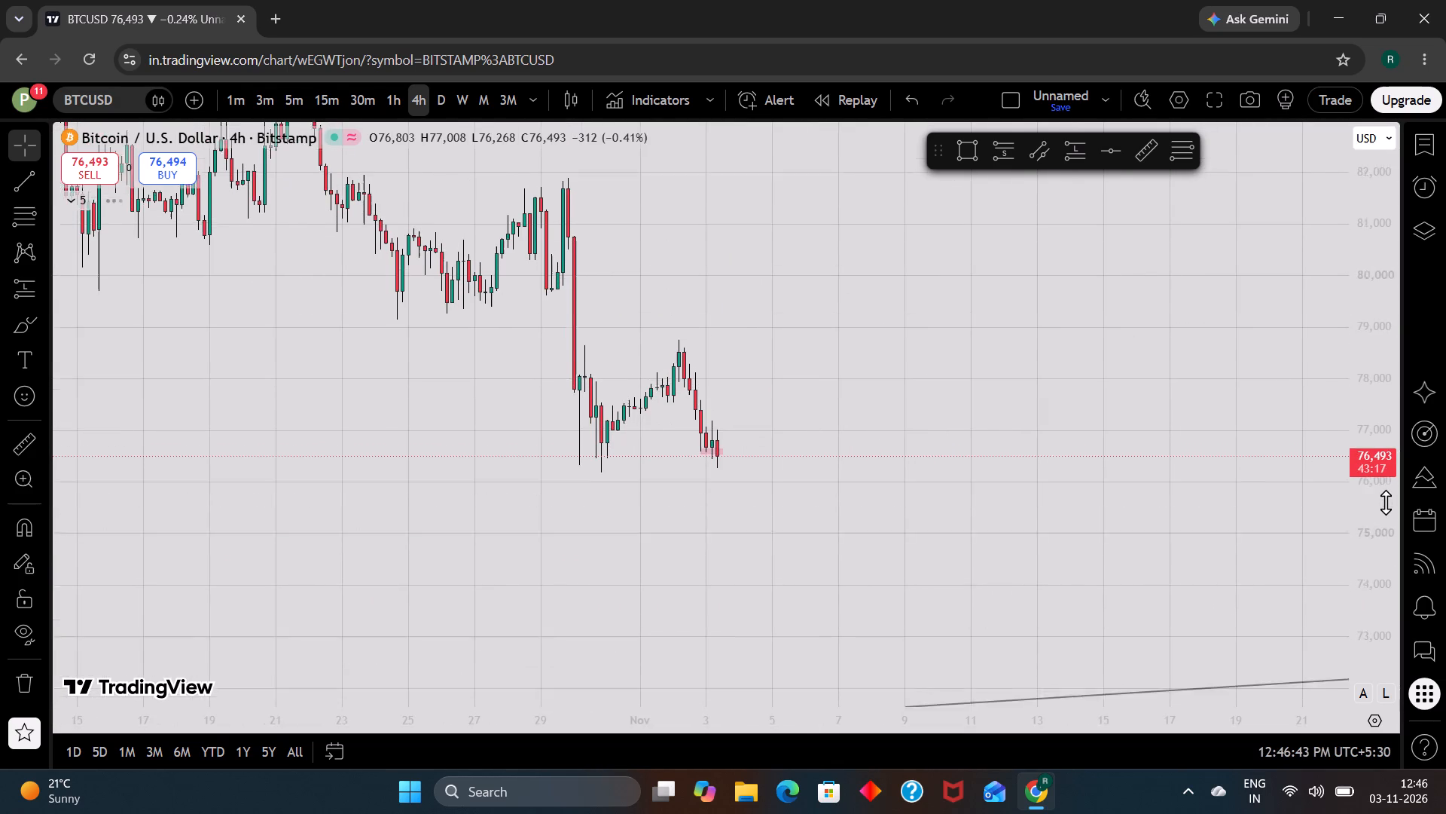
{"action": "scroll", "coordinate": [1386, 502], "scroll_direction": "up", "scroll_amount": 5}
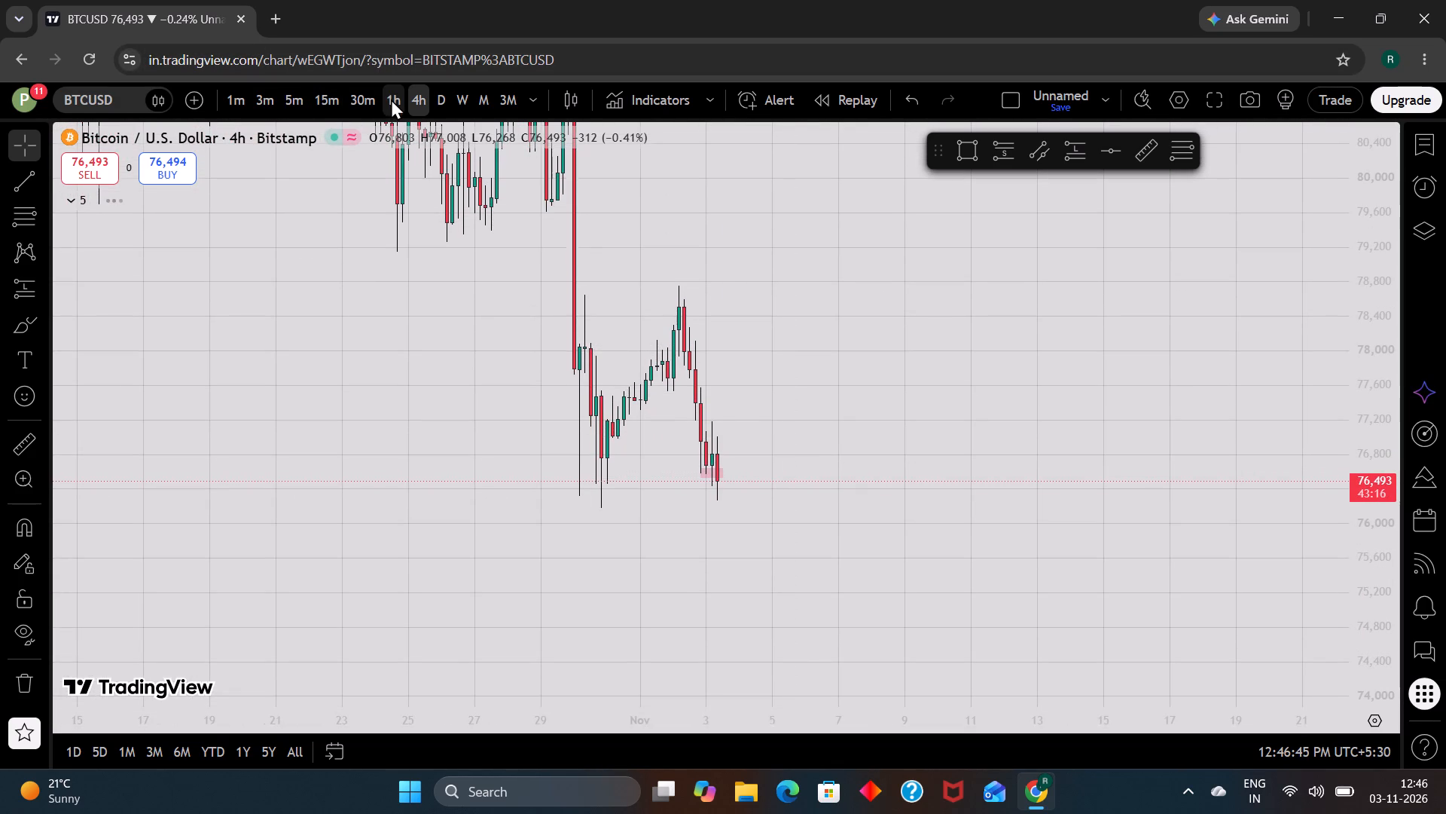
{"action": "left_click", "coordinate": [391, 99]}
{"action": "scroll", "coordinate": [992, 517], "scroll_direction": "up", "scroll_amount": 1}
{"action": "left_click_drag", "start_coordinate": [664, 512], "coordinate": [860, 459]}
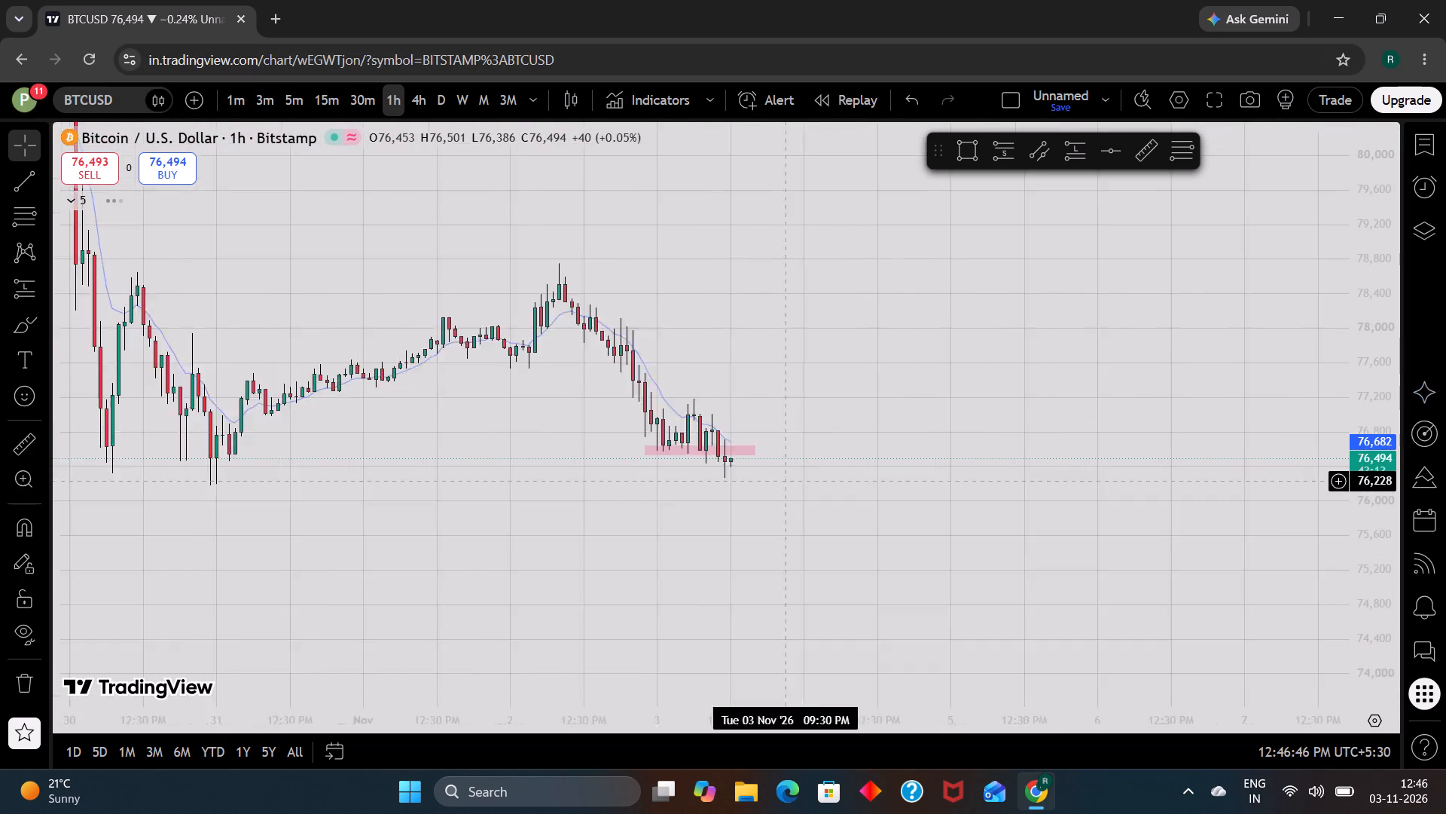
{"action": "left_click_drag", "start_coordinate": [860, 459], "coordinate": [880, 451]}
{"action": "scroll", "coordinate": [1373, 498], "scroll_direction": "up", "scroll_amount": 9}
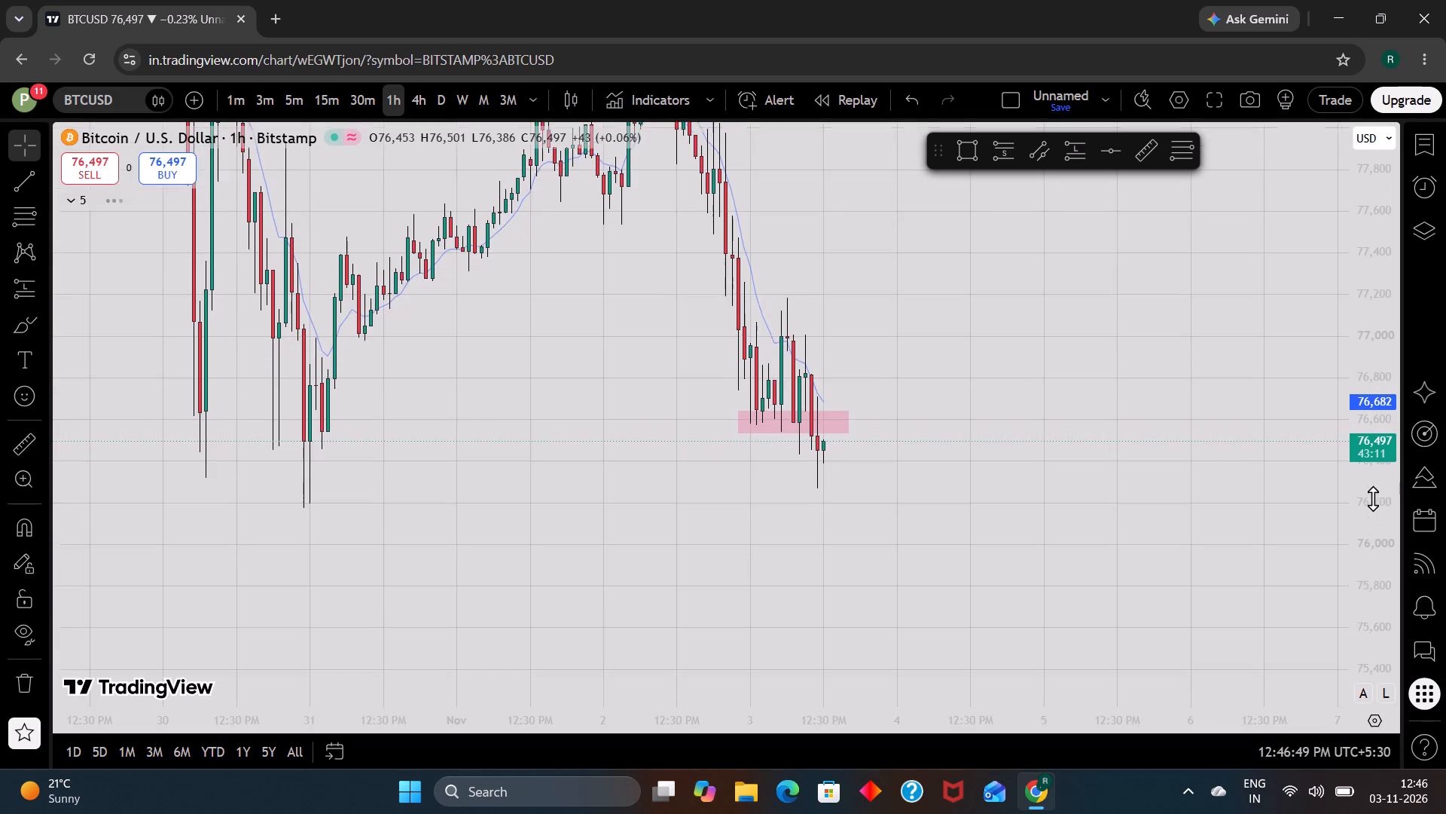
{"action": "scroll", "coordinate": [1065, 503], "scroll_direction": "up", "scroll_amount": 1}
{"action": "left_click", "coordinate": [361, 102]}
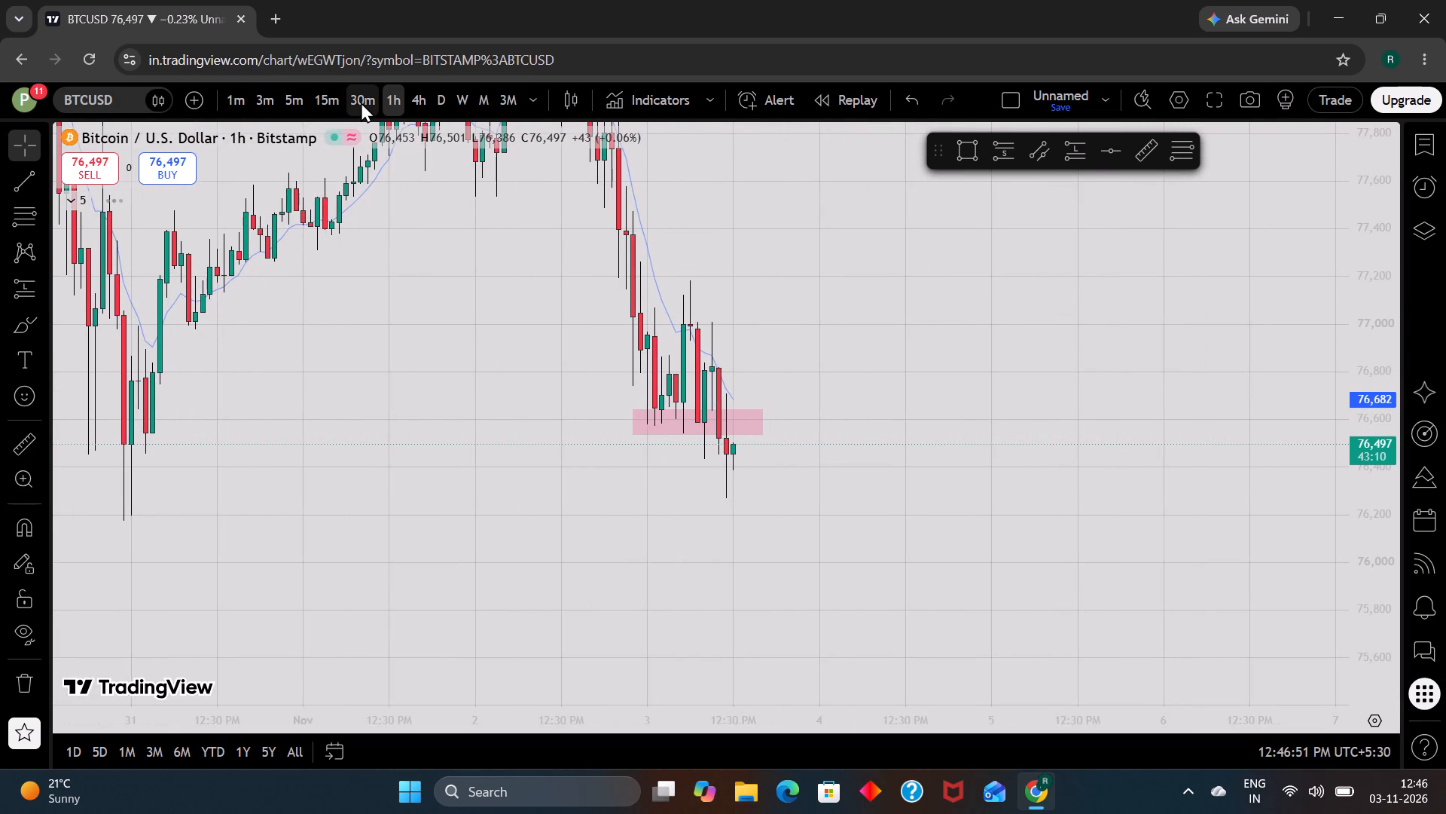
{"action": "scroll", "coordinate": [1098, 528], "scroll_direction": "up", "scroll_amount": 1}
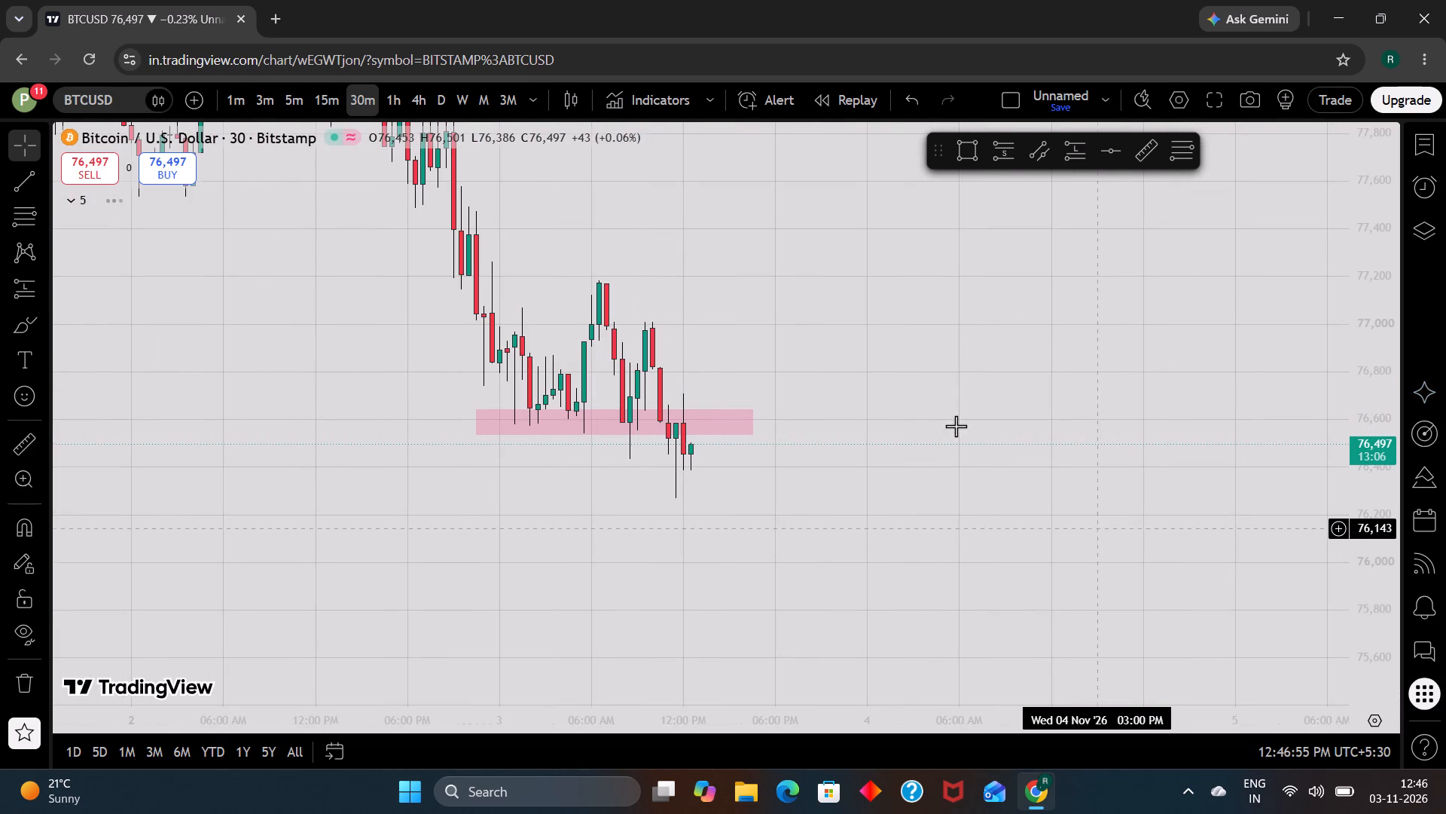
Bring up the XAUUSD chart and examine its recent price action on the 30m and 4h timeframes.
{"action": "key", "text": "Down"}
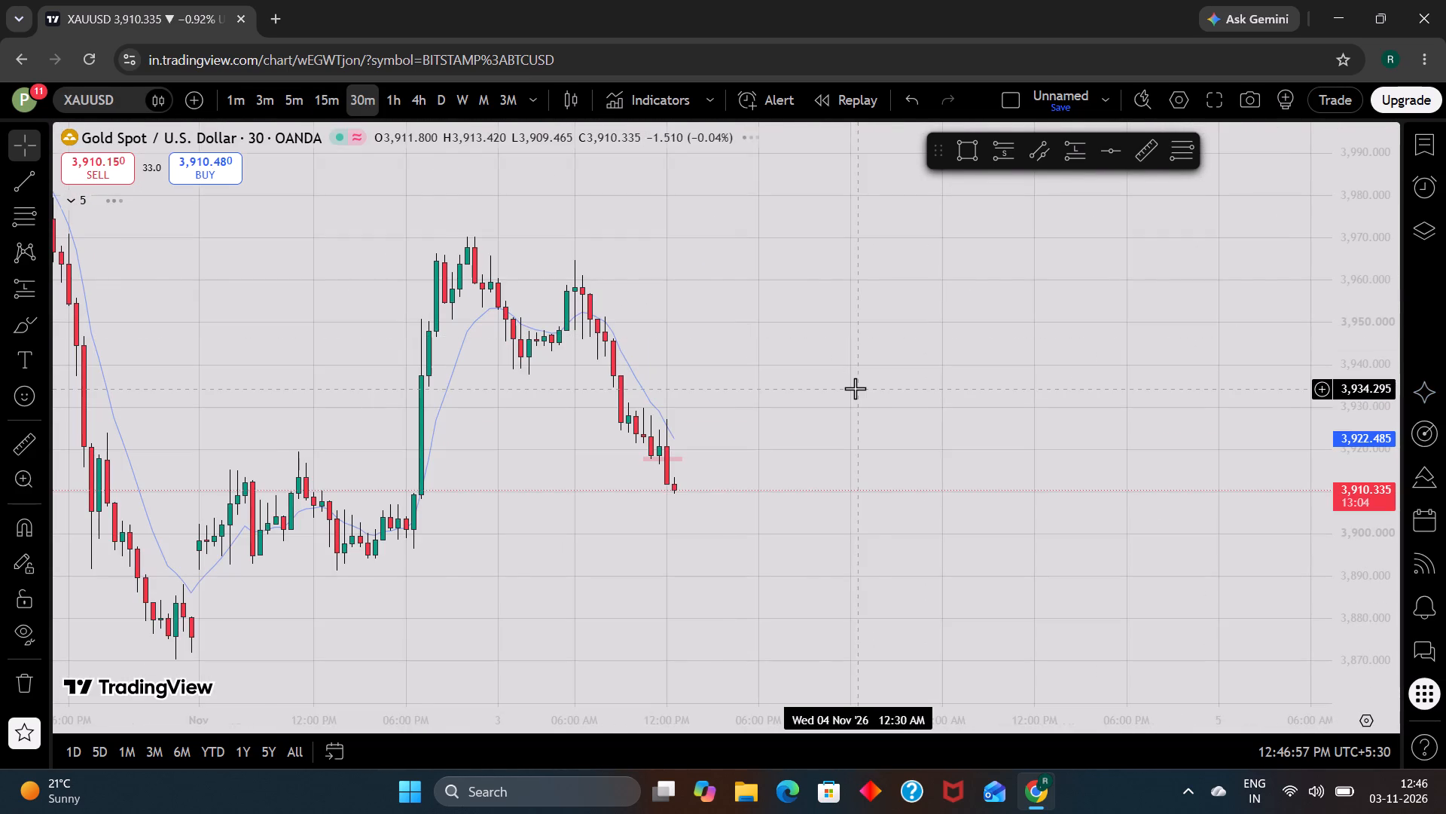
{"action": "scroll", "coordinate": [343, 259], "scroll_direction": "up", "scroll_amount": 1}
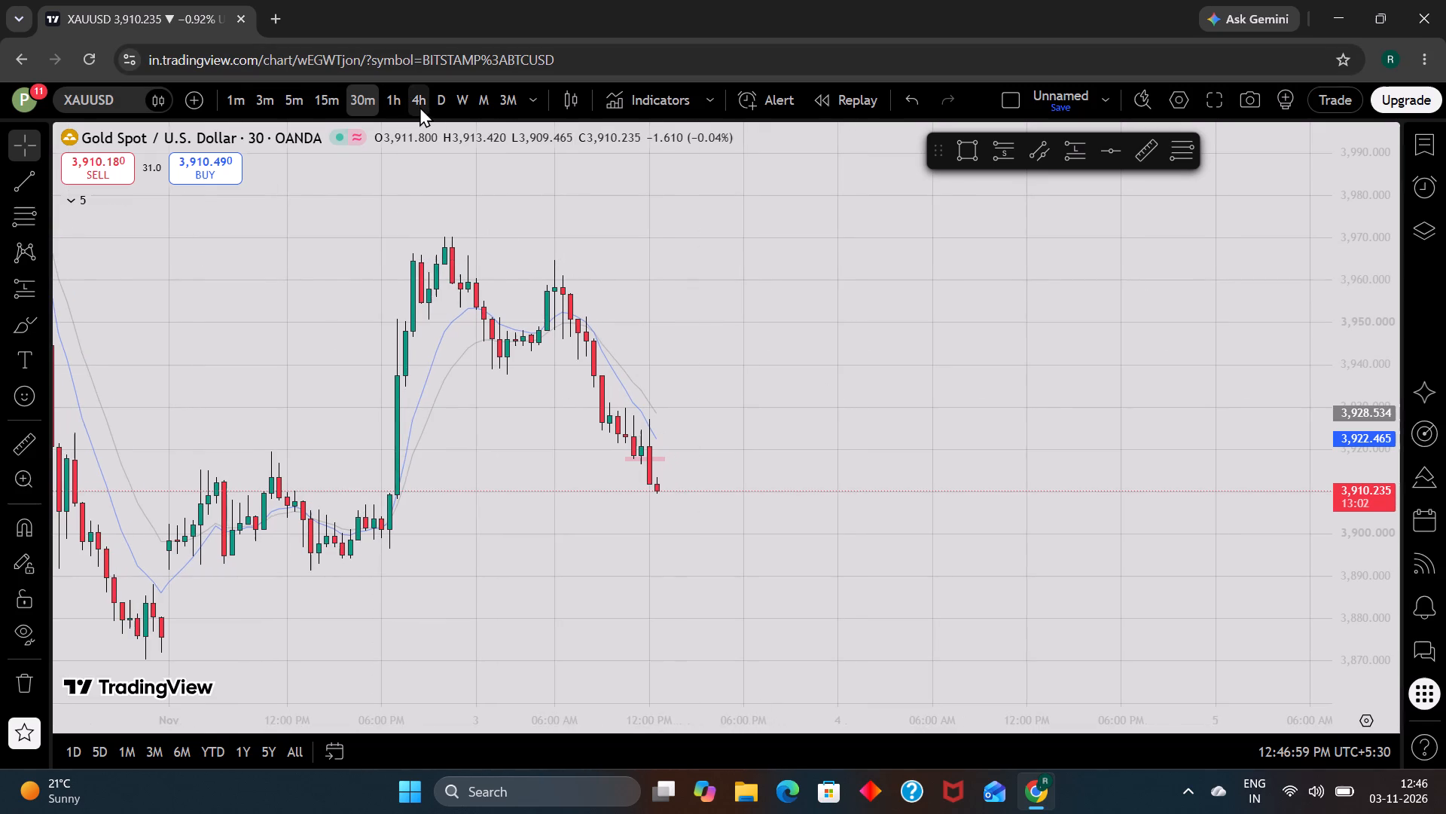
{"action": "left_click", "coordinate": [419, 106]}
{"action": "scroll", "coordinate": [1360, 521], "scroll_direction": "down", "scroll_amount": 6}
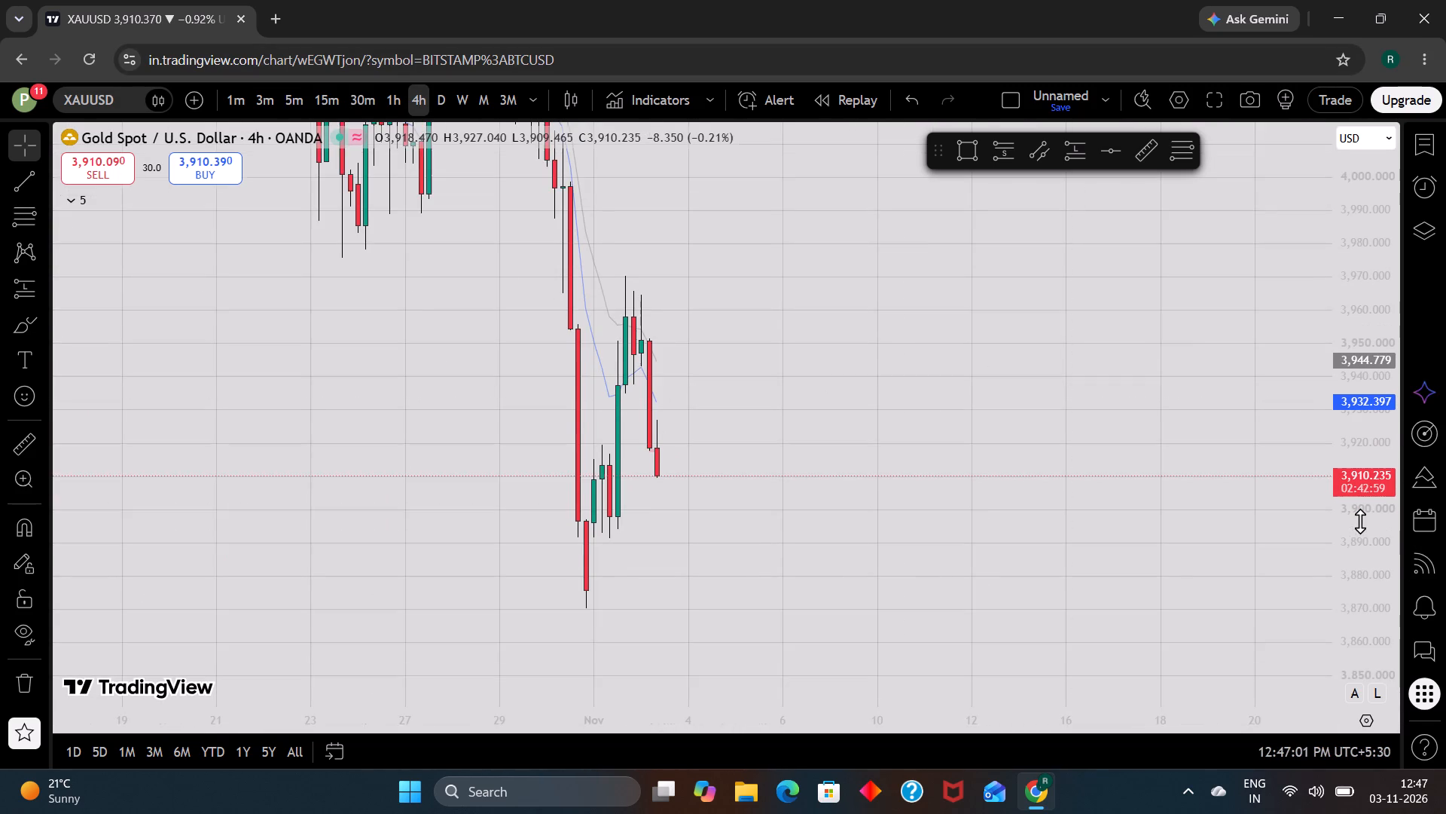
{"action": "scroll", "coordinate": [1360, 521], "scroll_direction": "down", "scroll_amount": 7}
Bring up the AUDUSD chart and examine its recent price action on the 4h timeframe.
{"action": "key", "text": "Down"}
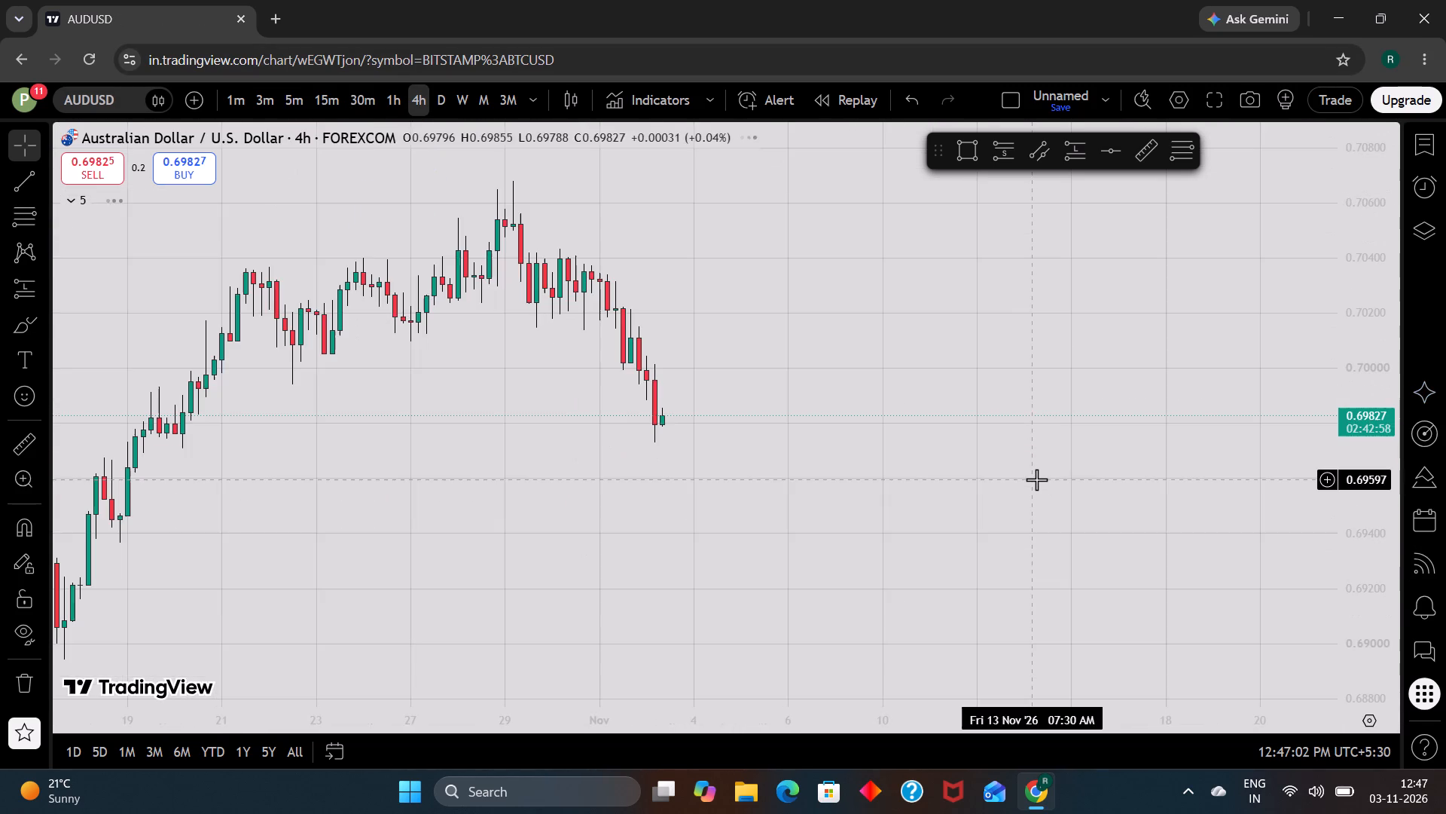
{"action": "scroll", "coordinate": [1036, 479], "scroll_direction": "up", "scroll_amount": 1}
Bring up the EURUSD chart and examine its recent price action on the 4h, 1h and 30m timeframes.
{"action": "key", "text": "Down"}
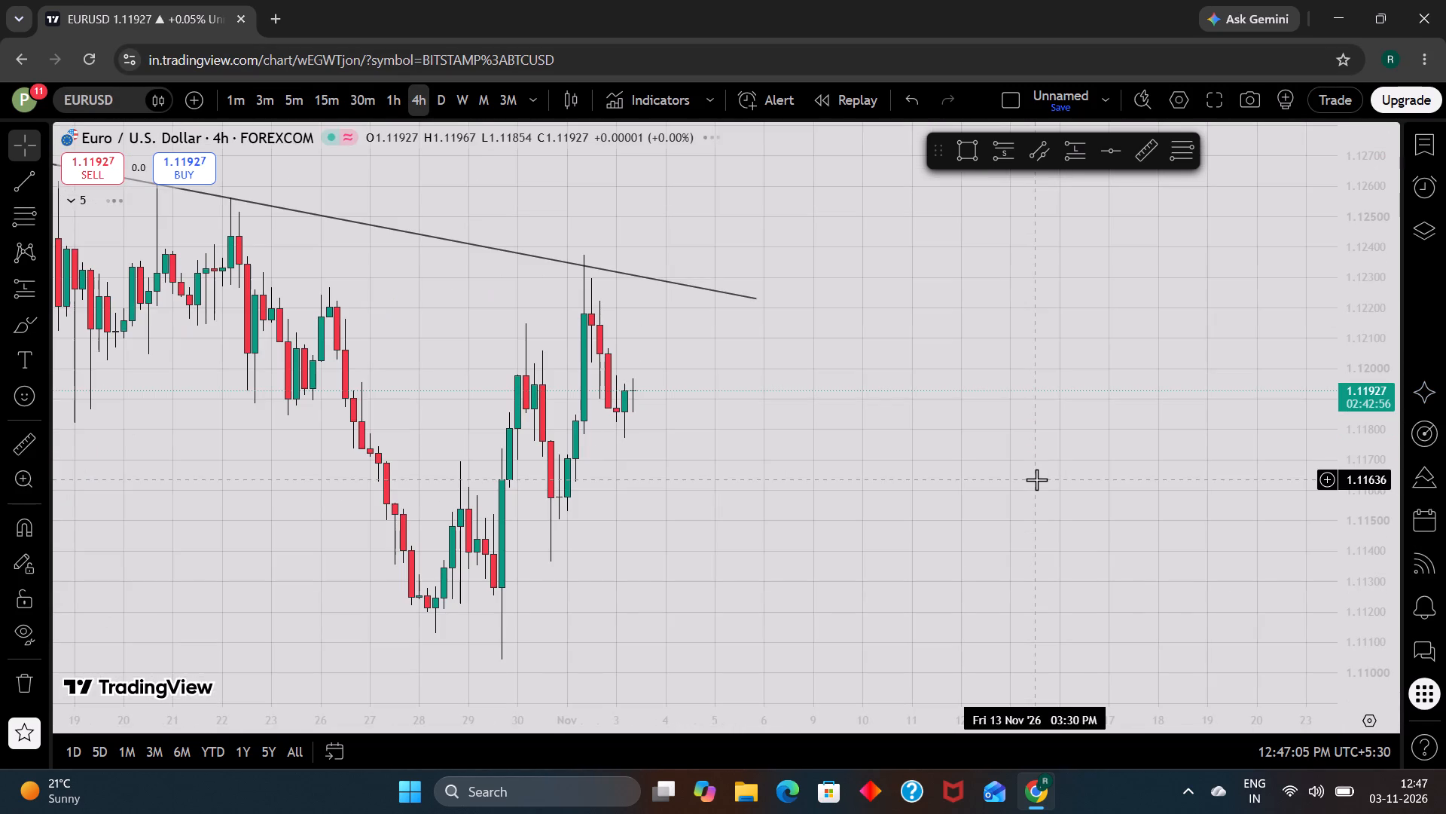
{"action": "scroll", "coordinate": [899, 481], "scroll_direction": "up", "scroll_amount": 1}
{"action": "left_click_drag", "start_coordinate": [407, 101], "coordinate": [391, 100]}
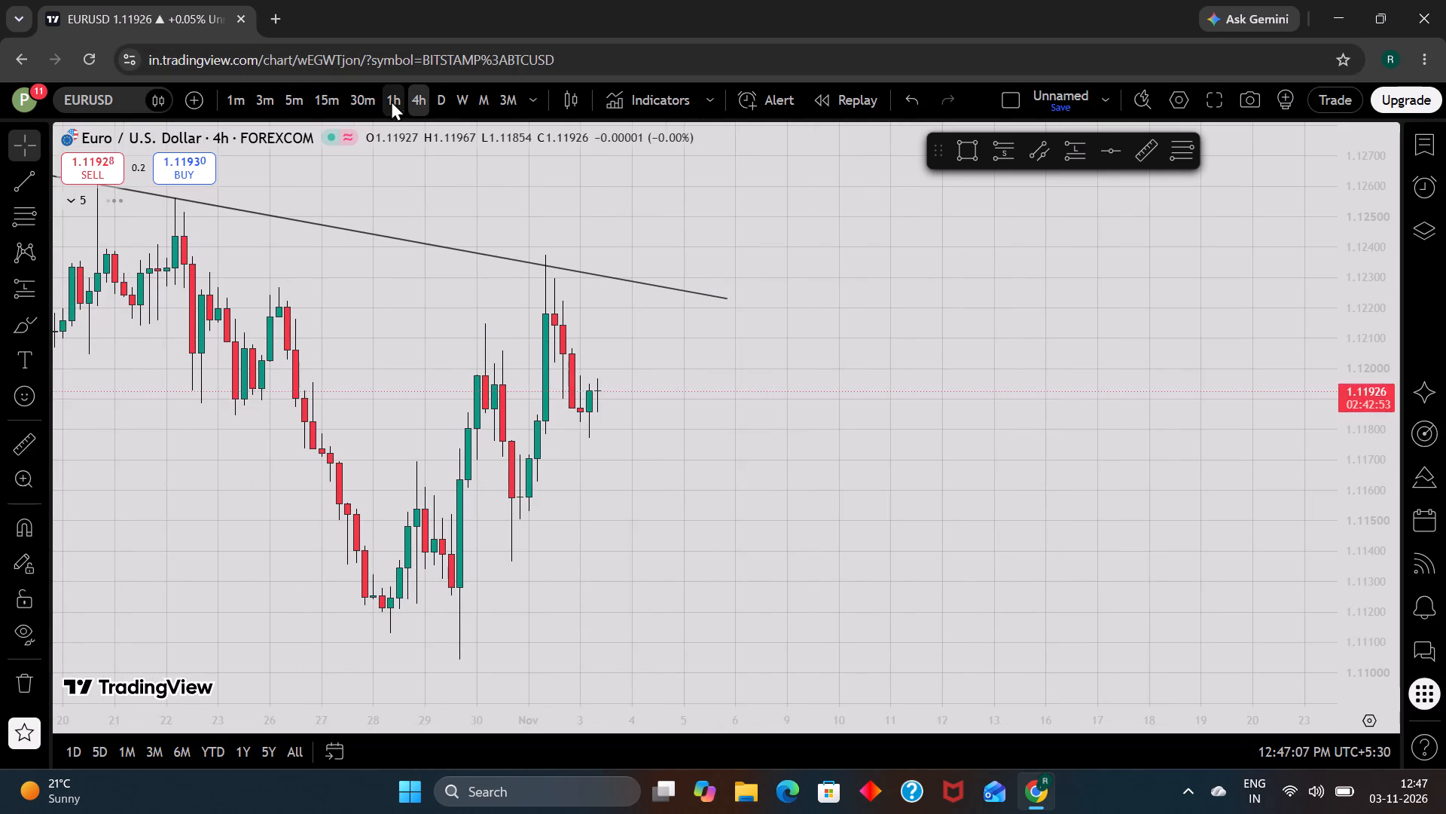
{"action": "left_click", "coordinate": [391, 100]}
{"action": "left_click_drag", "start_coordinate": [666, 435], "coordinate": [948, 450]}
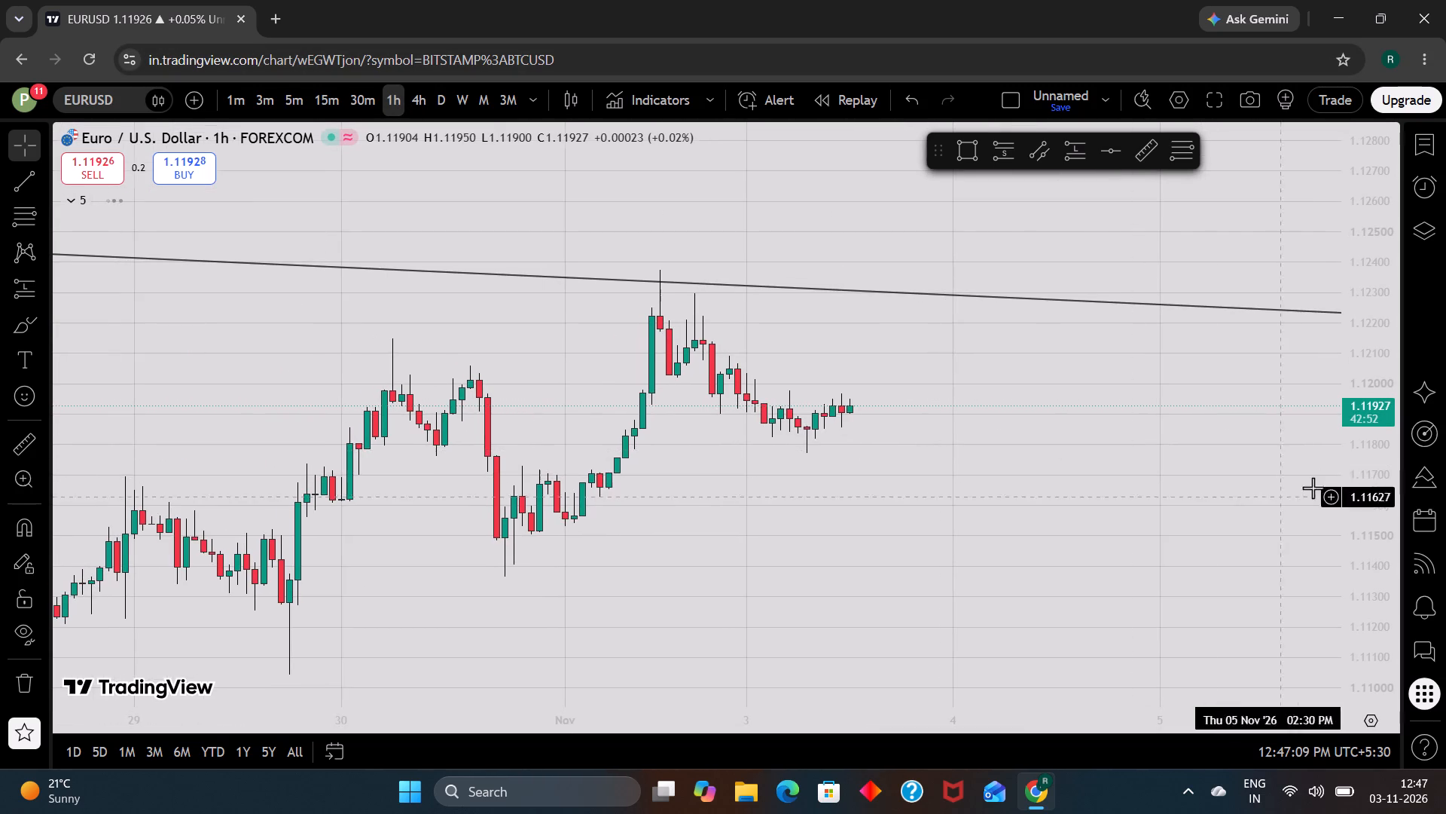
{"action": "scroll", "coordinate": [1364, 456], "scroll_direction": "up", "scroll_amount": 10}
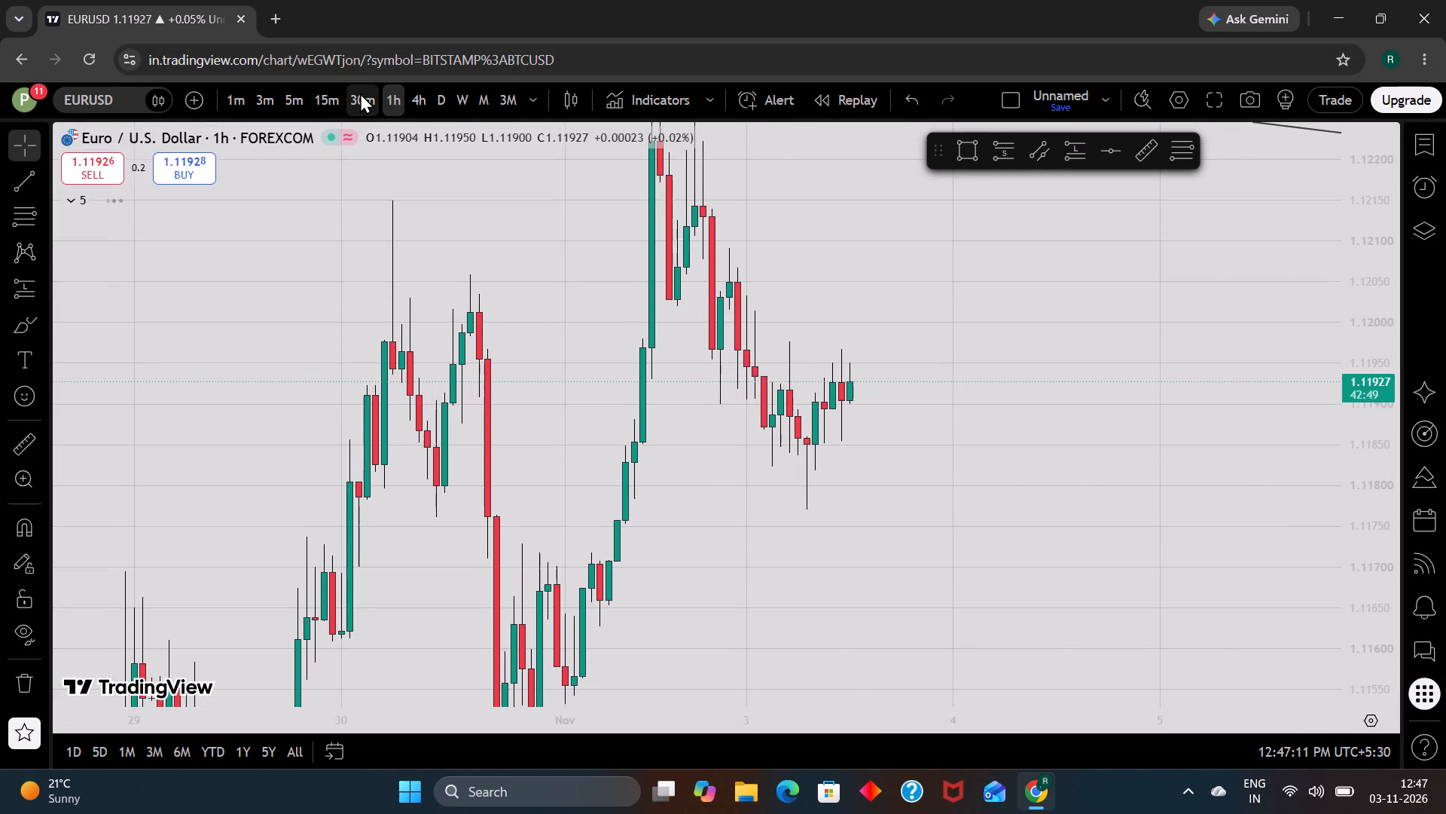
{"action": "left_click", "coordinate": [360, 93]}
{"action": "scroll", "coordinate": [1060, 548], "scroll_direction": "up", "scroll_amount": 1}
{"action": "left_click_drag", "start_coordinate": [1060, 548], "coordinate": [1035, 583]}
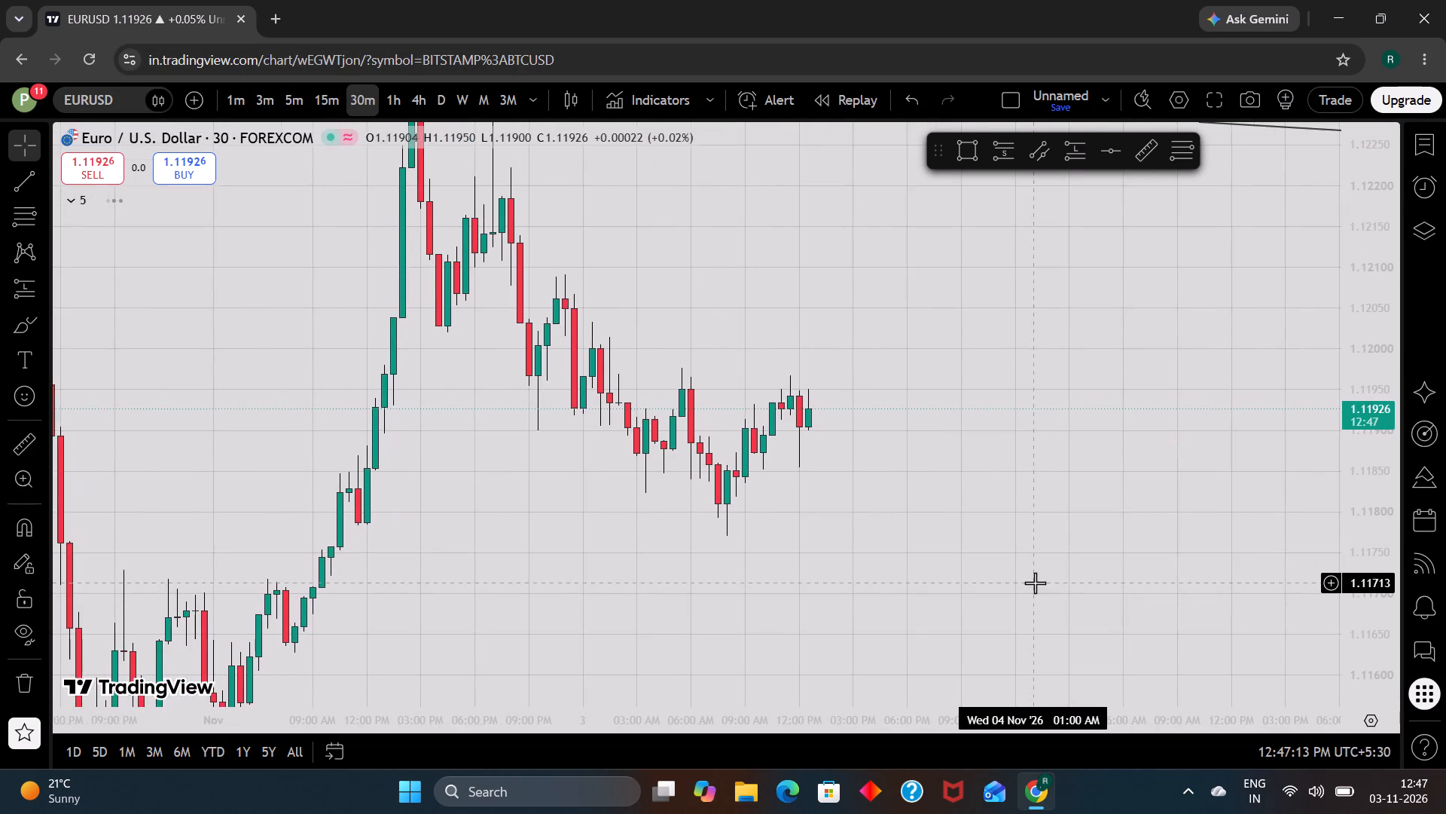
{"action": "scroll", "coordinate": [1035, 583], "scroll_direction": "up", "scroll_amount": 1}
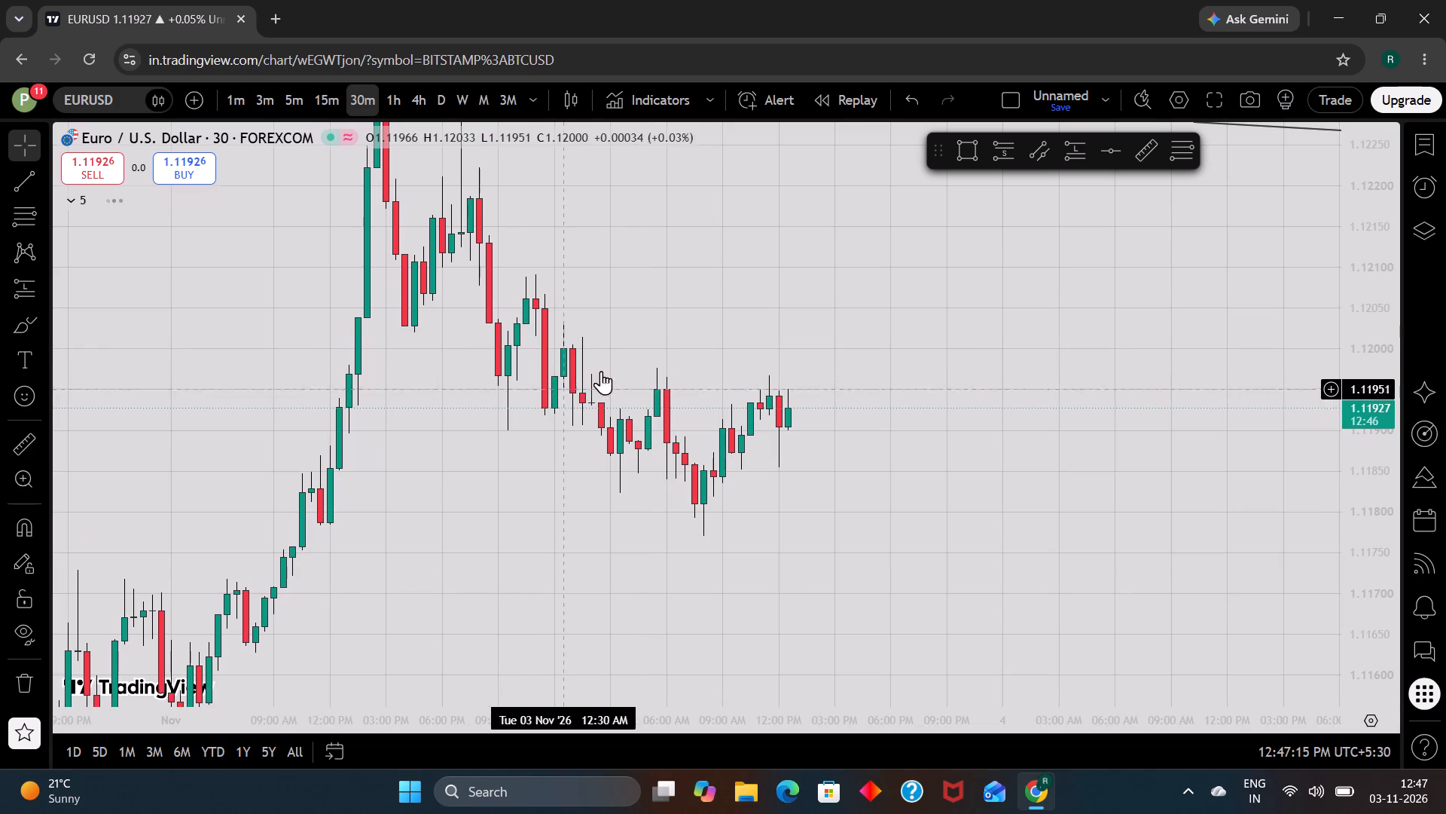
Draw a rectangle zone on the EURUSD 30m chart from about 1.11951 to 1.11975, spanning 3 November 01:00 AM to about 02:00 PM.
{"action": "left_click", "coordinate": [968, 158]}
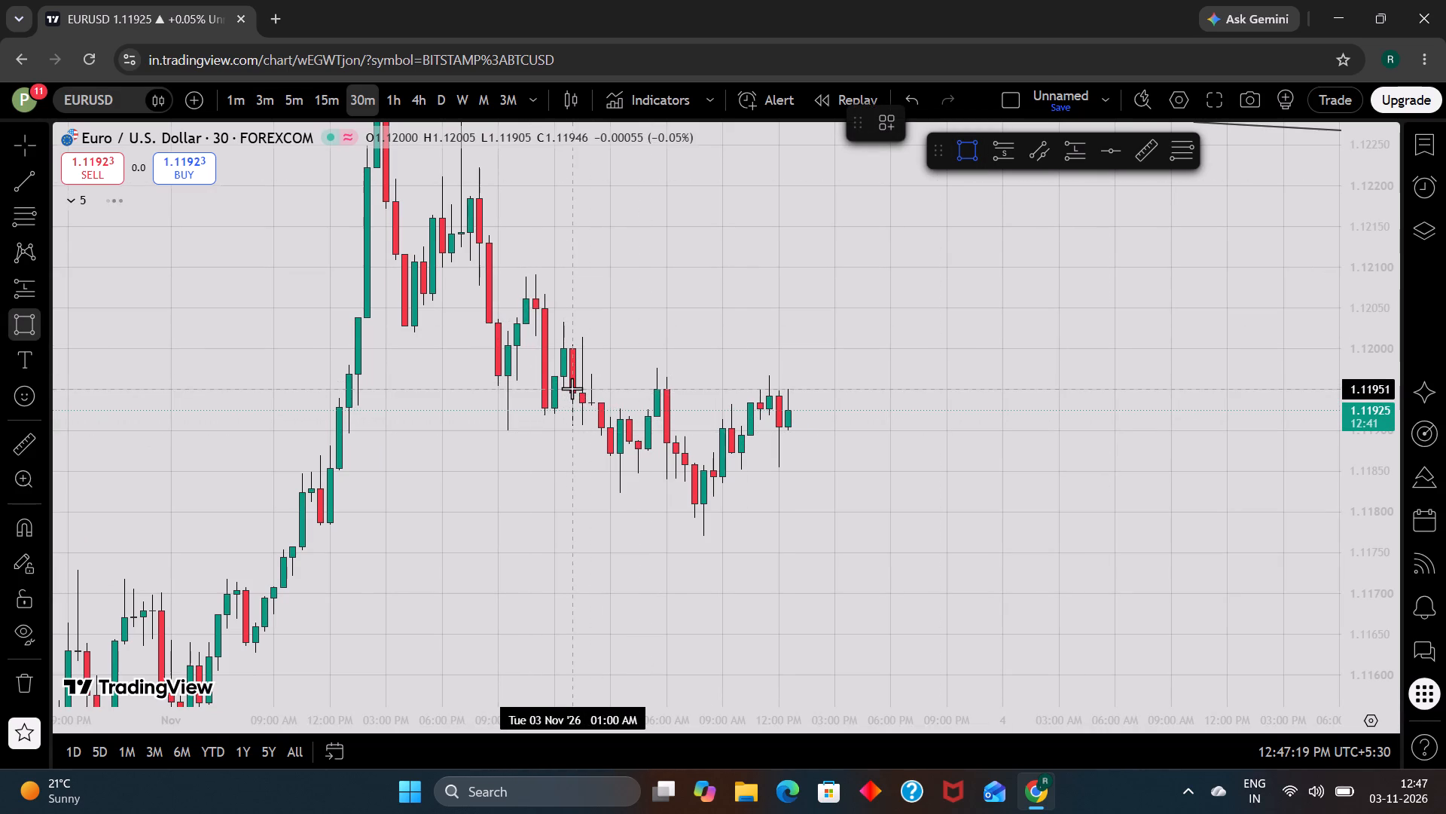
{"action": "left_click_drag", "start_coordinate": [572, 388], "coordinate": [814, 369]}
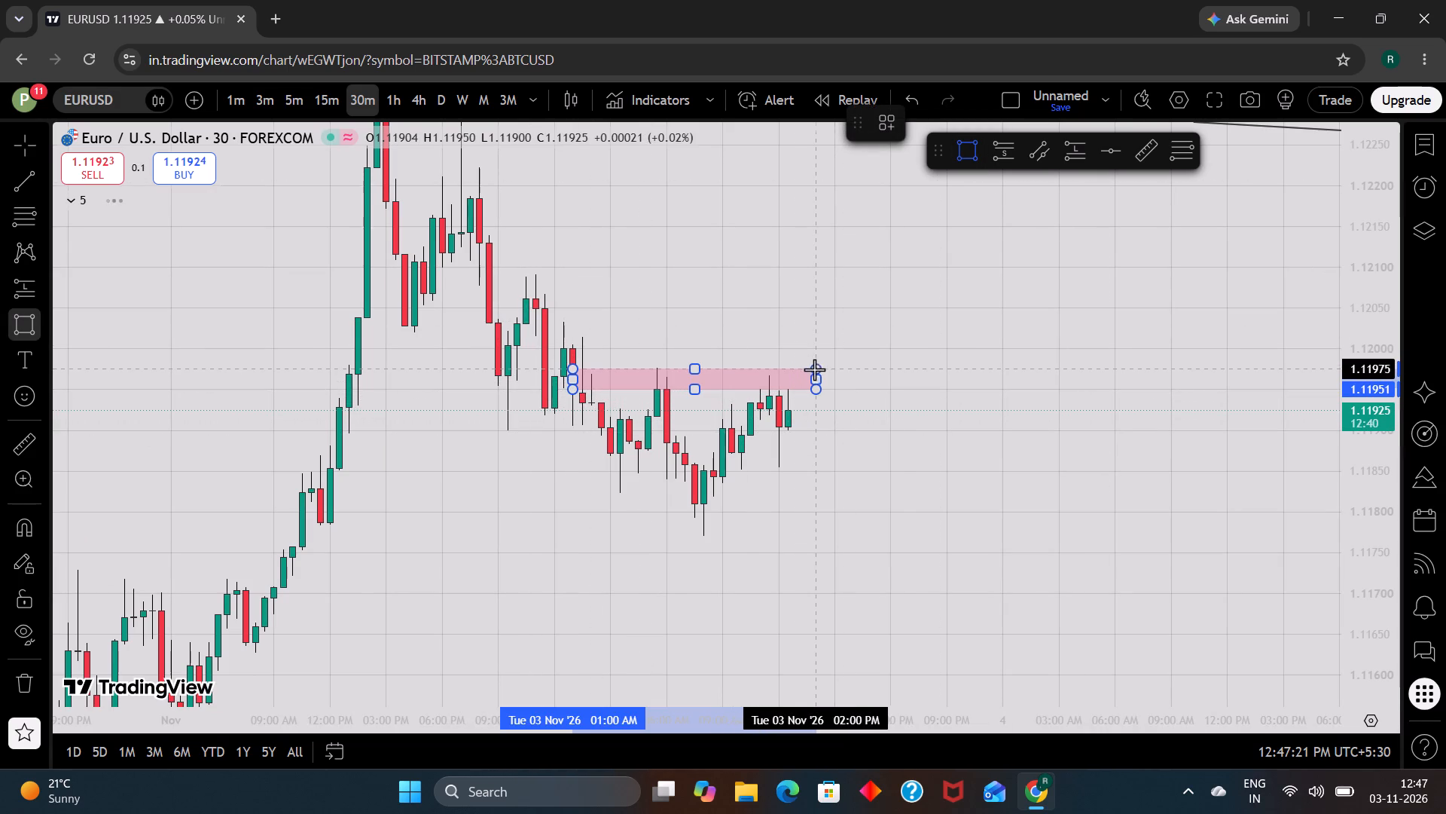
{"action": "left_click_drag", "start_coordinate": [814, 369], "coordinate": [814, 370]}
{"action": "left_click", "coordinate": [814, 370]}
{"action": "left_click", "coordinate": [935, 470]}
Switch the EURUSD chart to the 1h timeframe.
{"action": "scroll", "coordinate": [935, 470], "scroll_direction": "up", "scroll_amount": 1}
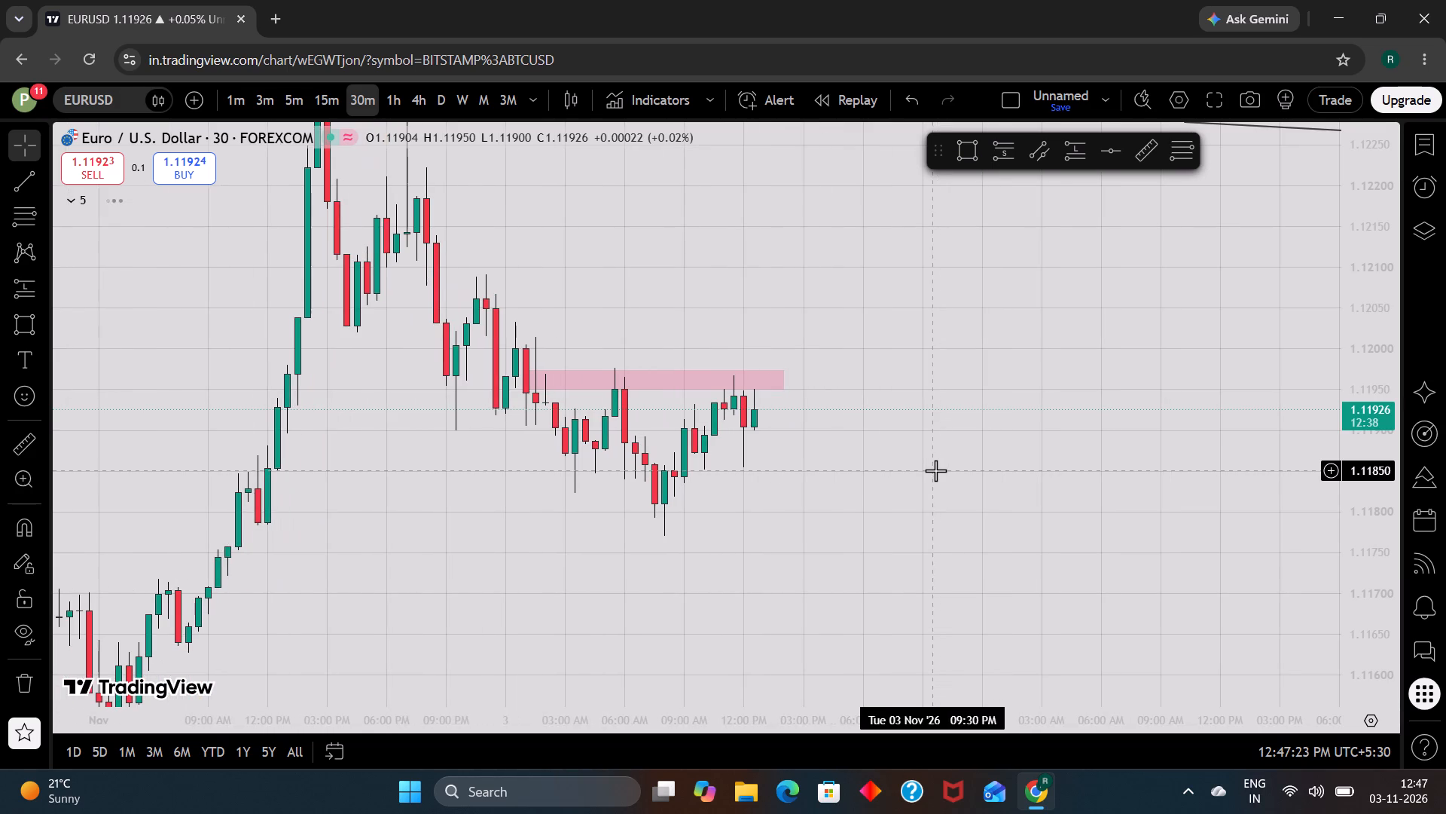
{"action": "scroll", "coordinate": [935, 470], "scroll_direction": "up", "scroll_amount": 1}
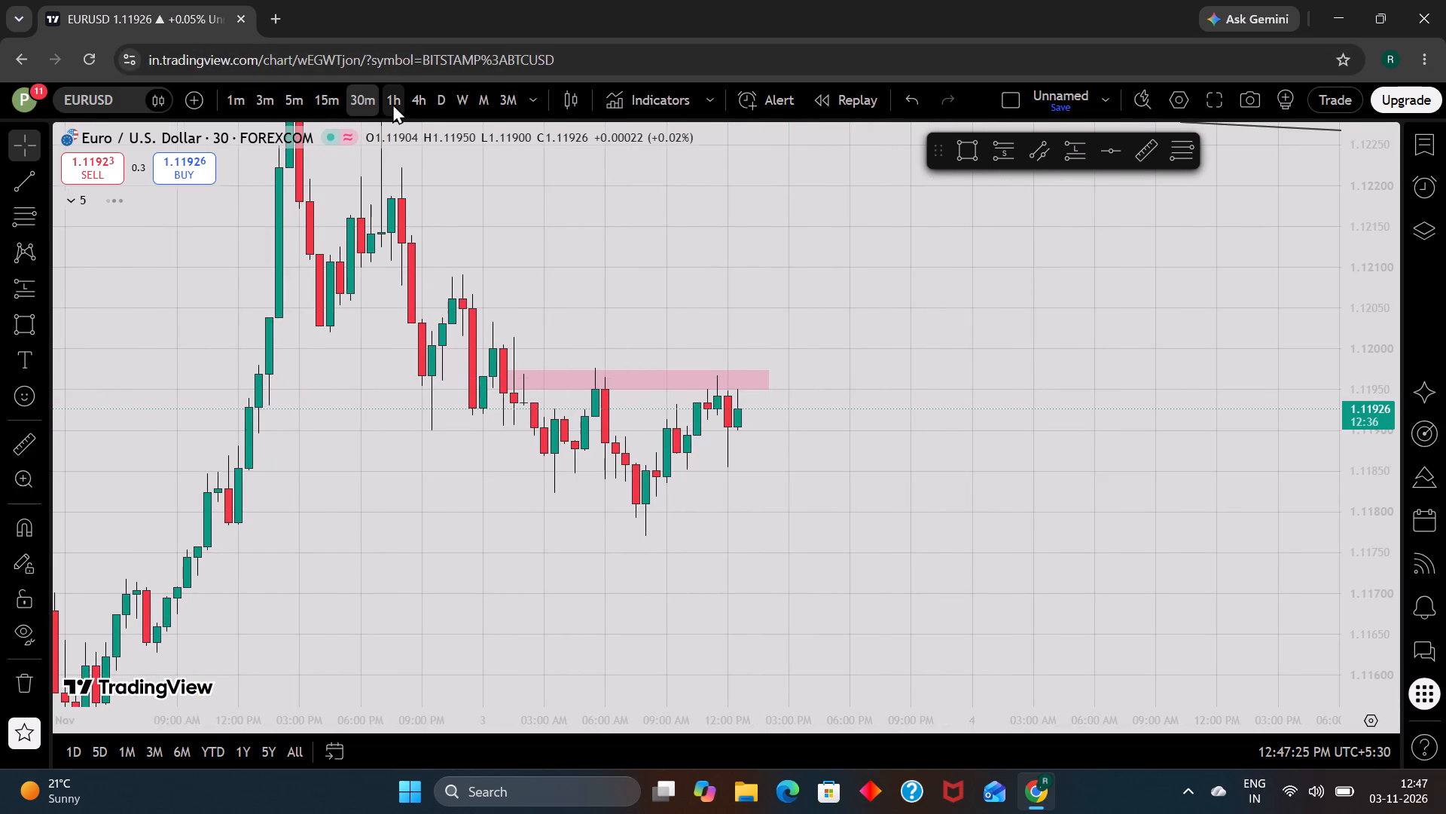
{"action": "left_click", "coordinate": [392, 103]}
Hide the EMA 9 and EMA 15 indicators on the EURUSD chart and collapse the indicator list.
{"action": "double_click", "coordinate": [84, 210]}
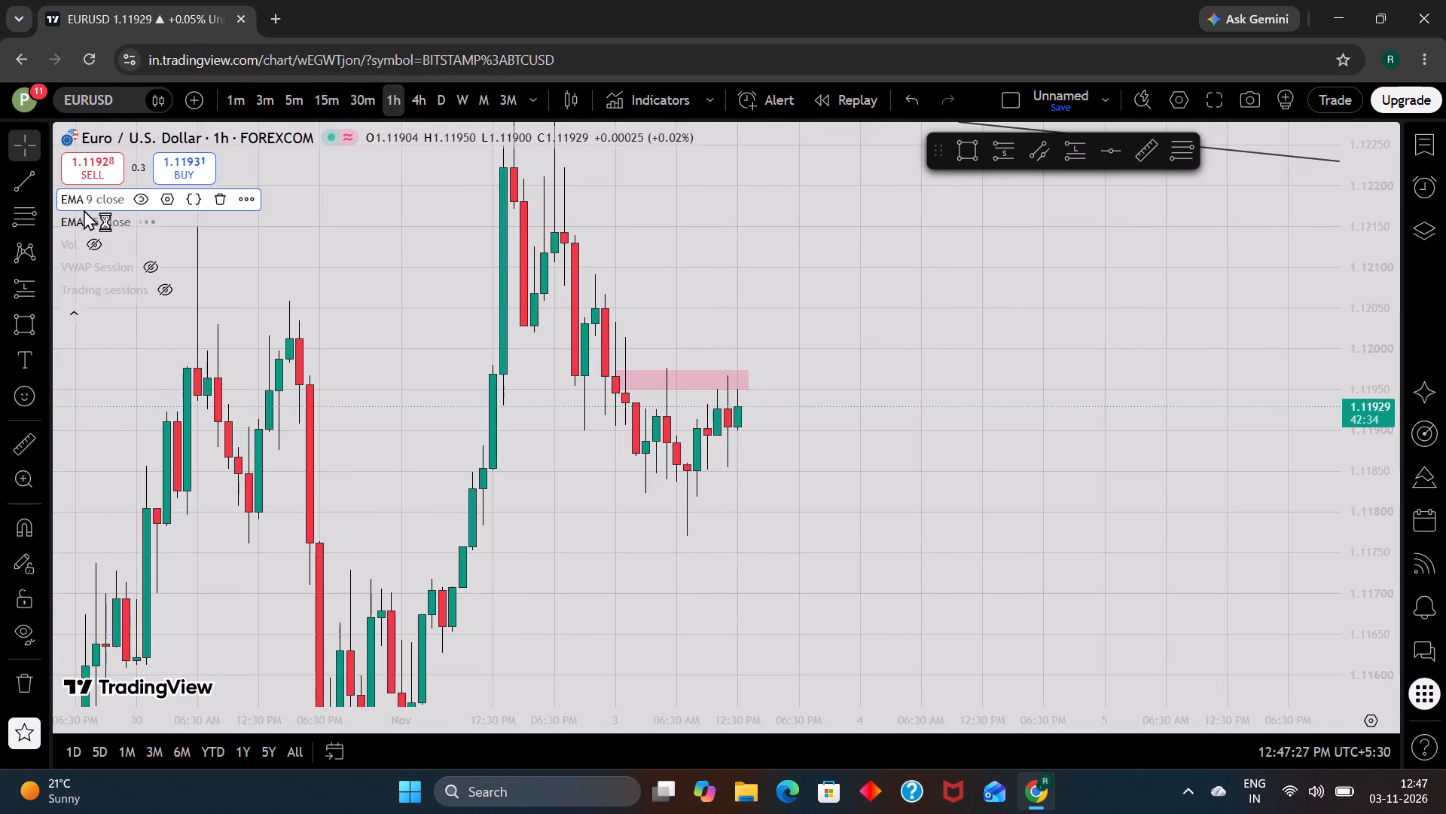
{"action": "left_click", "coordinate": [124, 200]}
{"action": "left_click", "coordinate": [138, 200]}
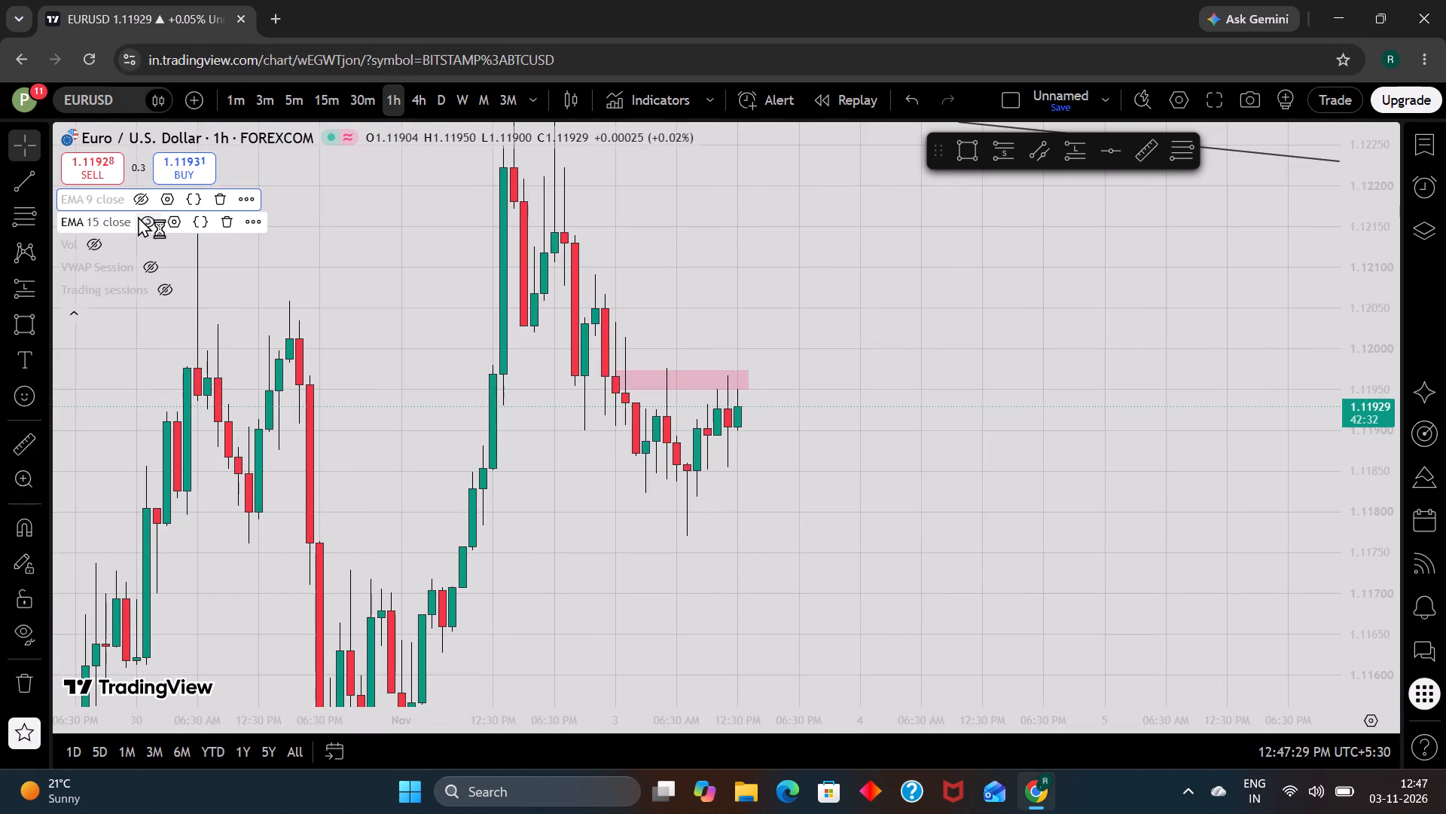
{"action": "left_click", "coordinate": [138, 216]}
{"action": "left_click", "coordinate": [73, 313]}
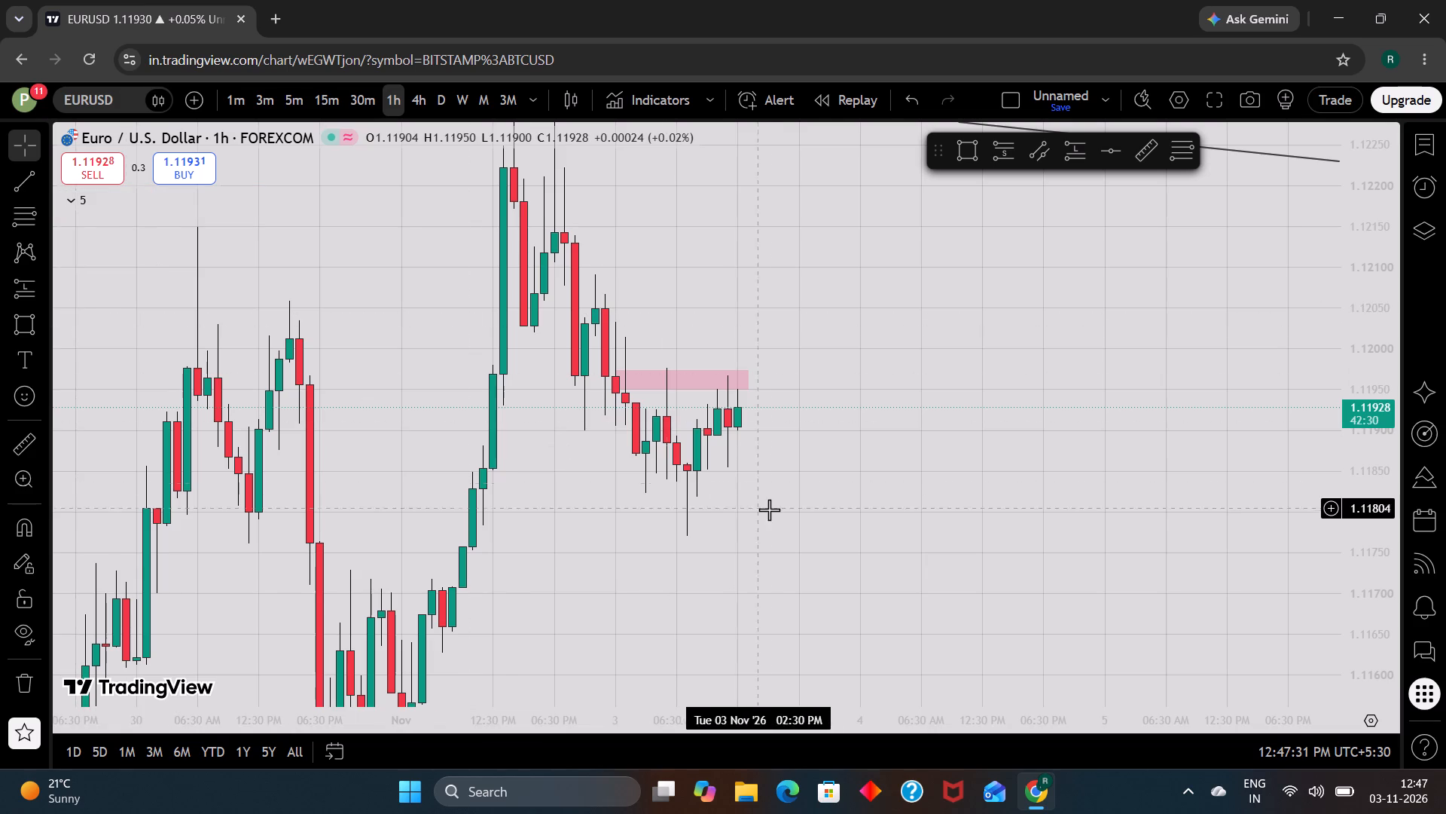
Examine the EURUSD 1h price action around the pink zone and the descending trendline, closing the advertisement that covers the chart.
{"action": "scroll", "coordinate": [767, 510], "scroll_direction": "up", "scroll_amount": 1}
{"action": "scroll", "coordinate": [914, 513], "scroll_direction": "down", "scroll_amount": 4}
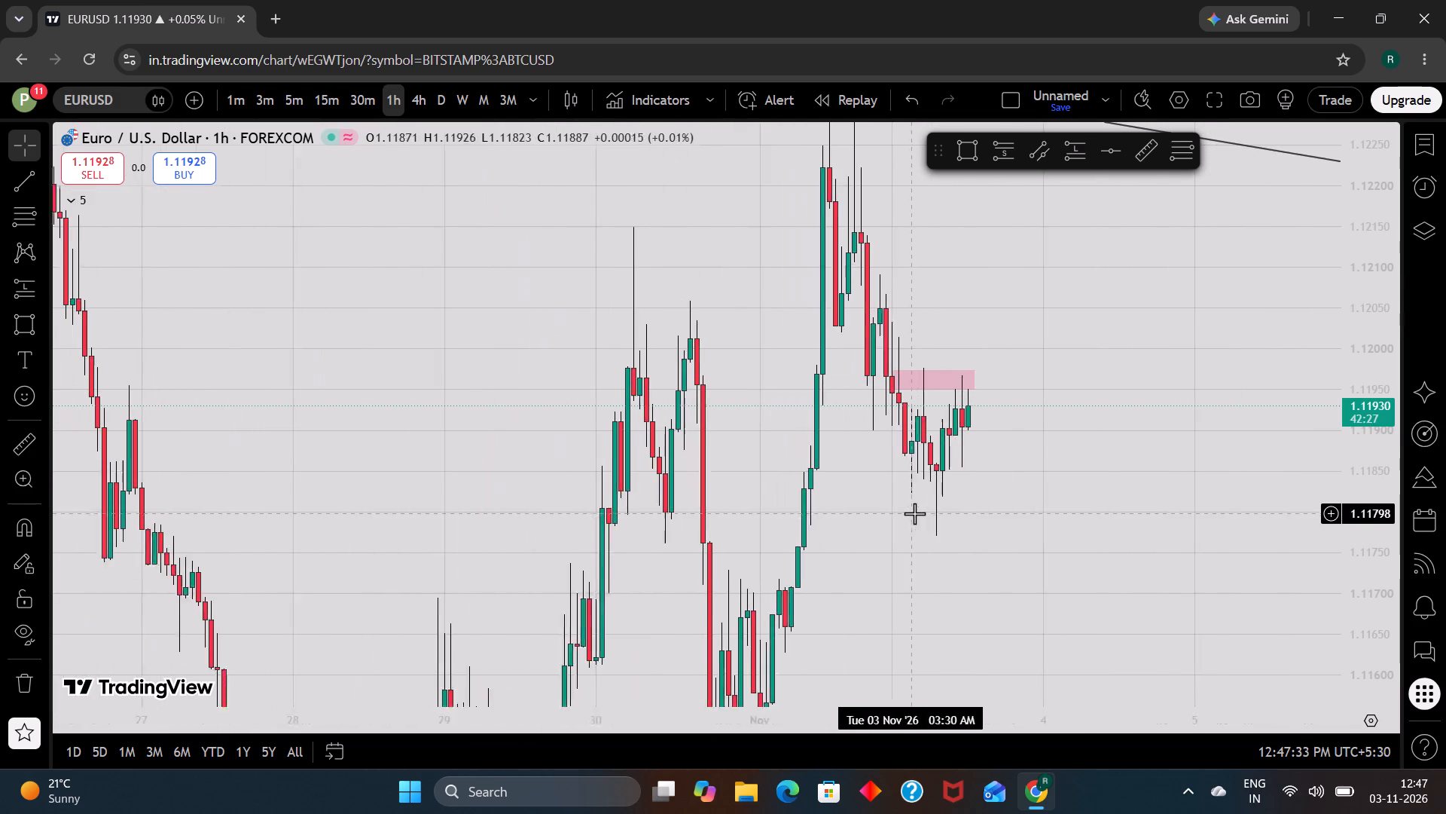
{"action": "scroll", "coordinate": [1376, 568], "scroll_direction": "down", "scroll_amount": 6}
{"action": "scroll", "coordinate": [1192, 558], "scroll_direction": "down", "scroll_amount": 1}
{"action": "scroll", "coordinate": [1192, 558], "scroll_direction": "up", "scroll_amount": 1}
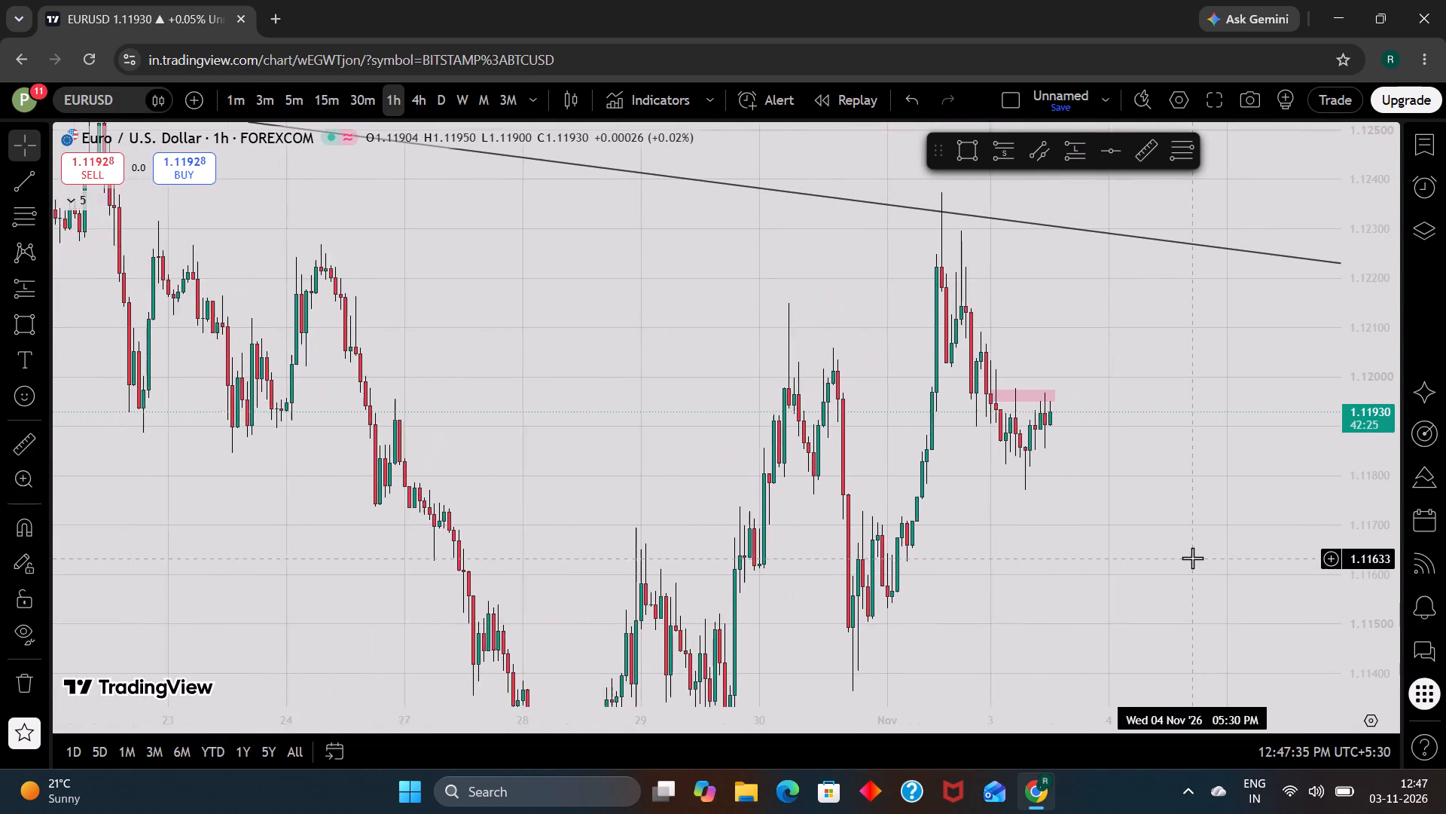
{"action": "scroll", "coordinate": [1192, 558], "scroll_direction": "up", "scroll_amount": 3}
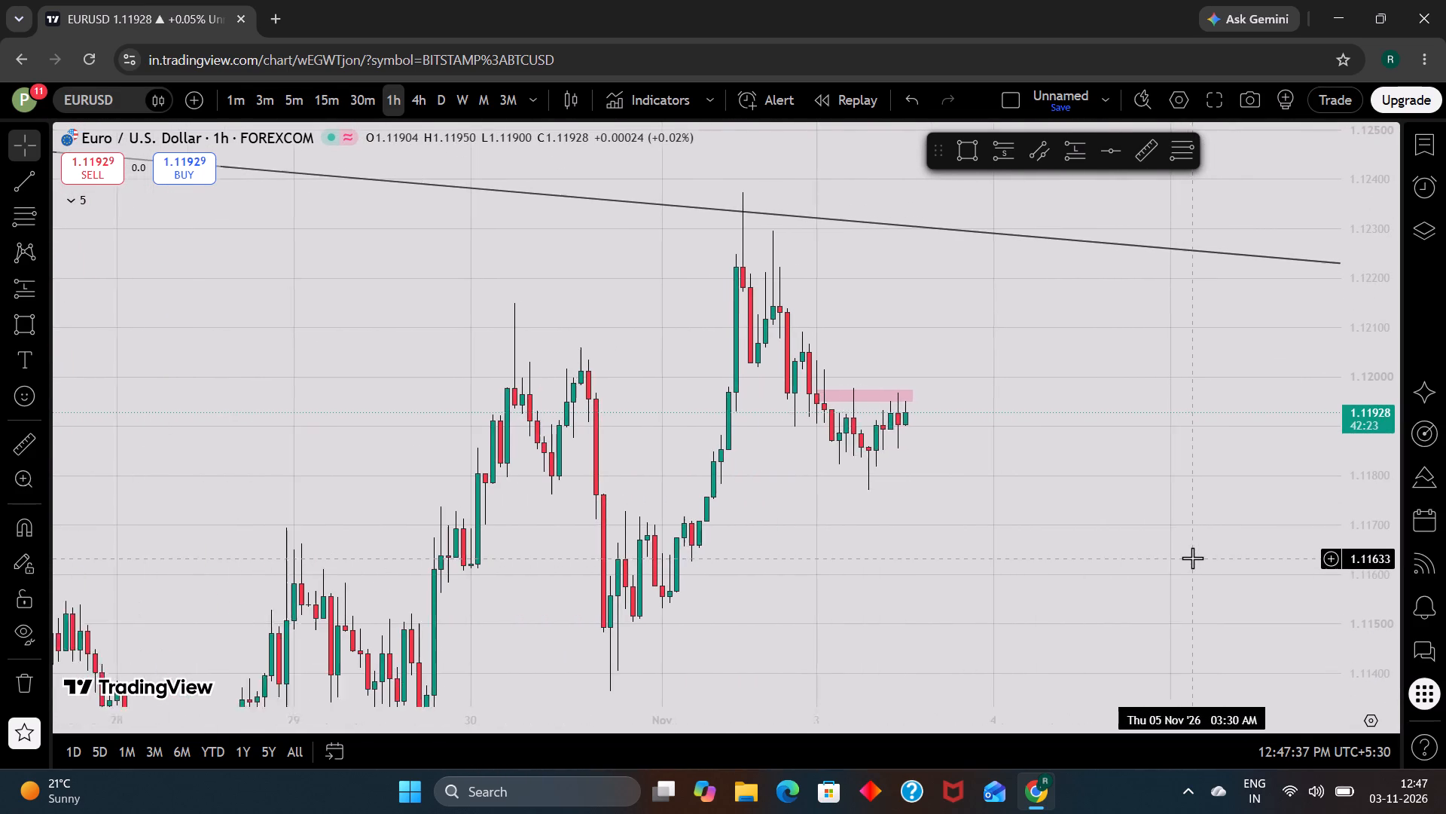
{"action": "scroll", "coordinate": [1192, 558], "scroll_direction": "up", "scroll_amount": 2}
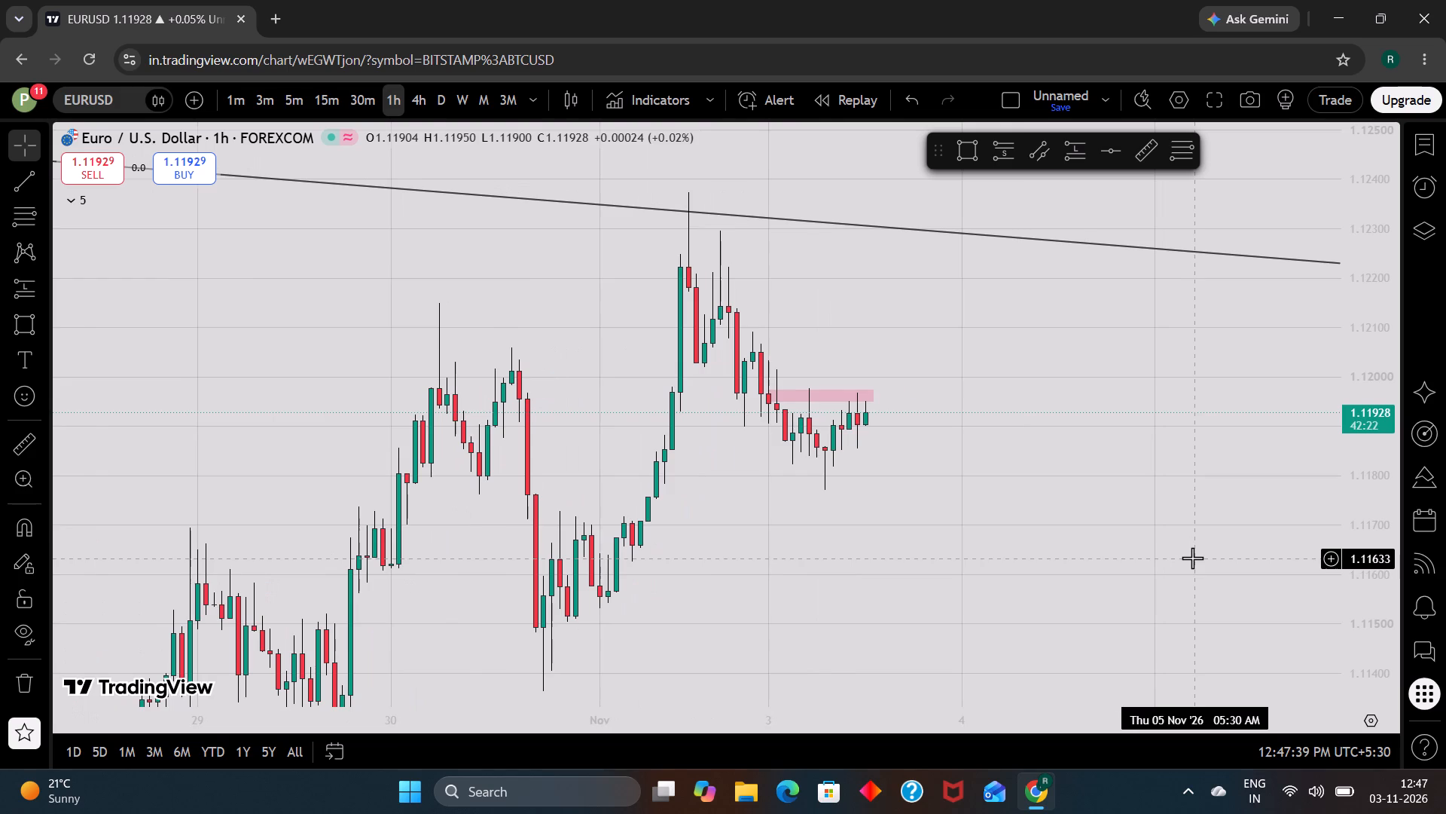
{"action": "scroll", "coordinate": [1192, 558], "scroll_direction": "down", "scroll_amount": 1}
{"action": "scroll", "coordinate": [1192, 558], "scroll_direction": "up", "scroll_amount": 1}
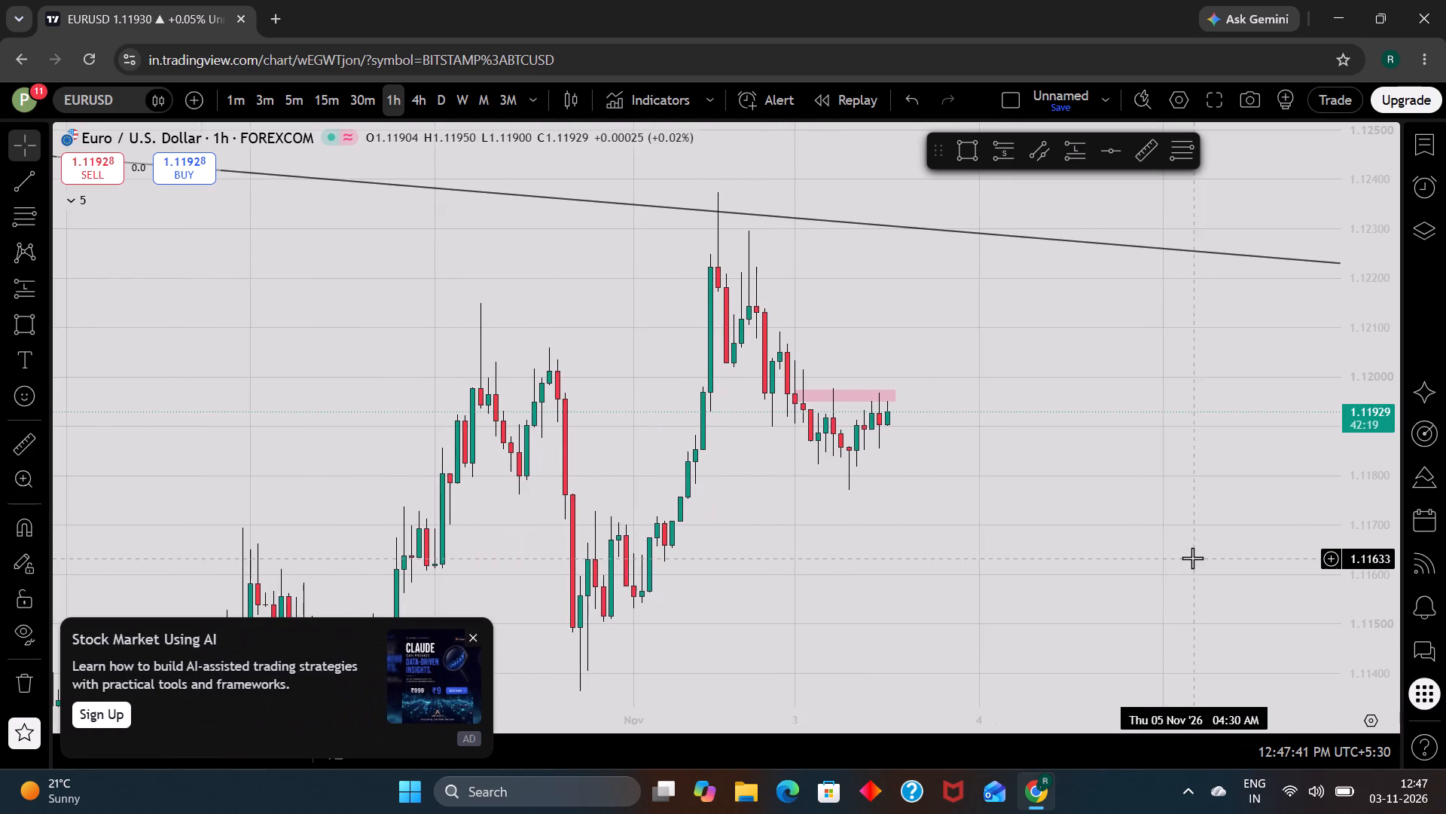
{"action": "left_click", "coordinate": [472, 630]}
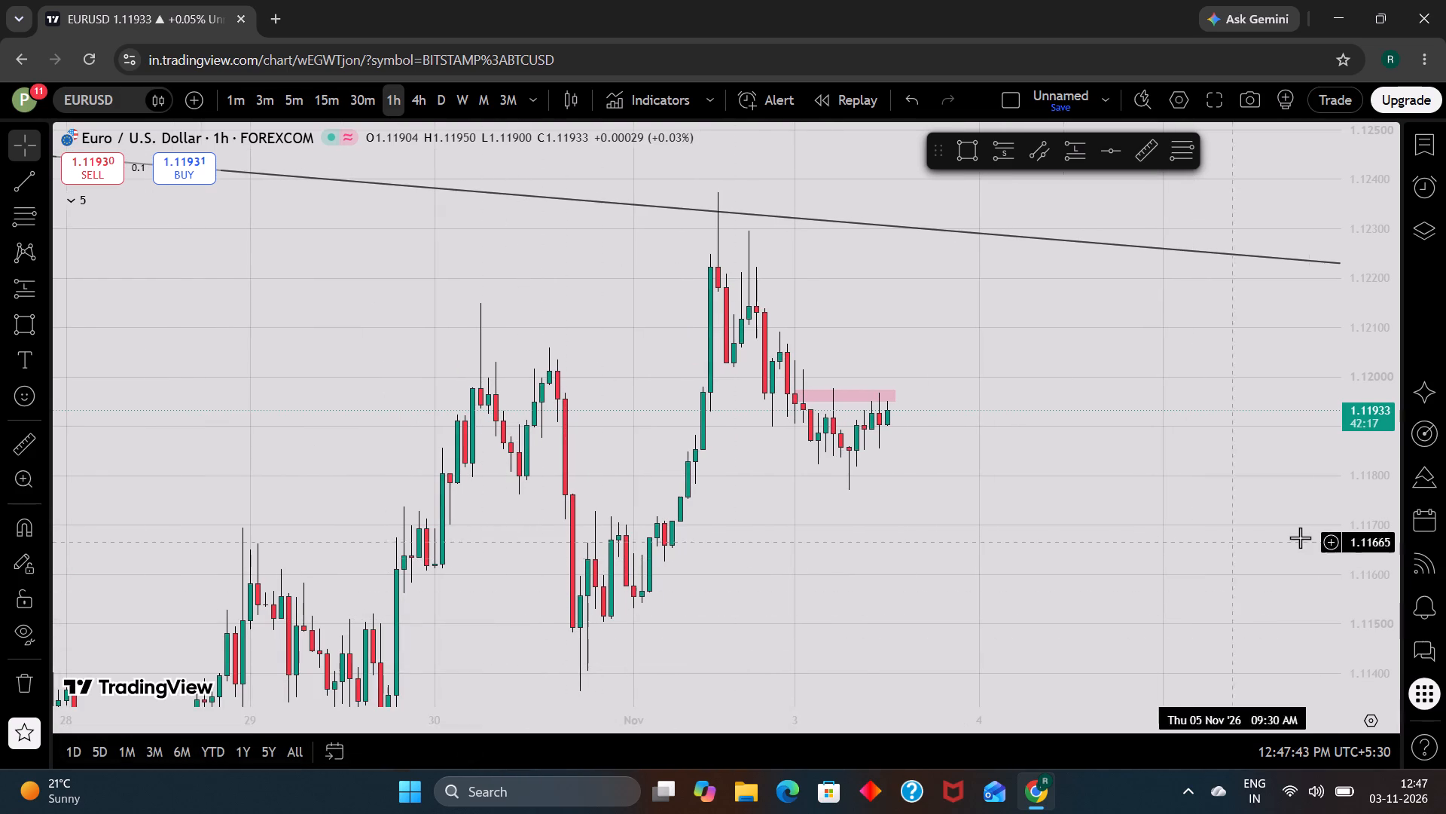
{"action": "scroll", "coordinate": [1354, 520], "scroll_direction": "up", "scroll_amount": 5}
{"action": "scroll", "coordinate": [1055, 568], "scroll_direction": "up", "scroll_amount": 1}
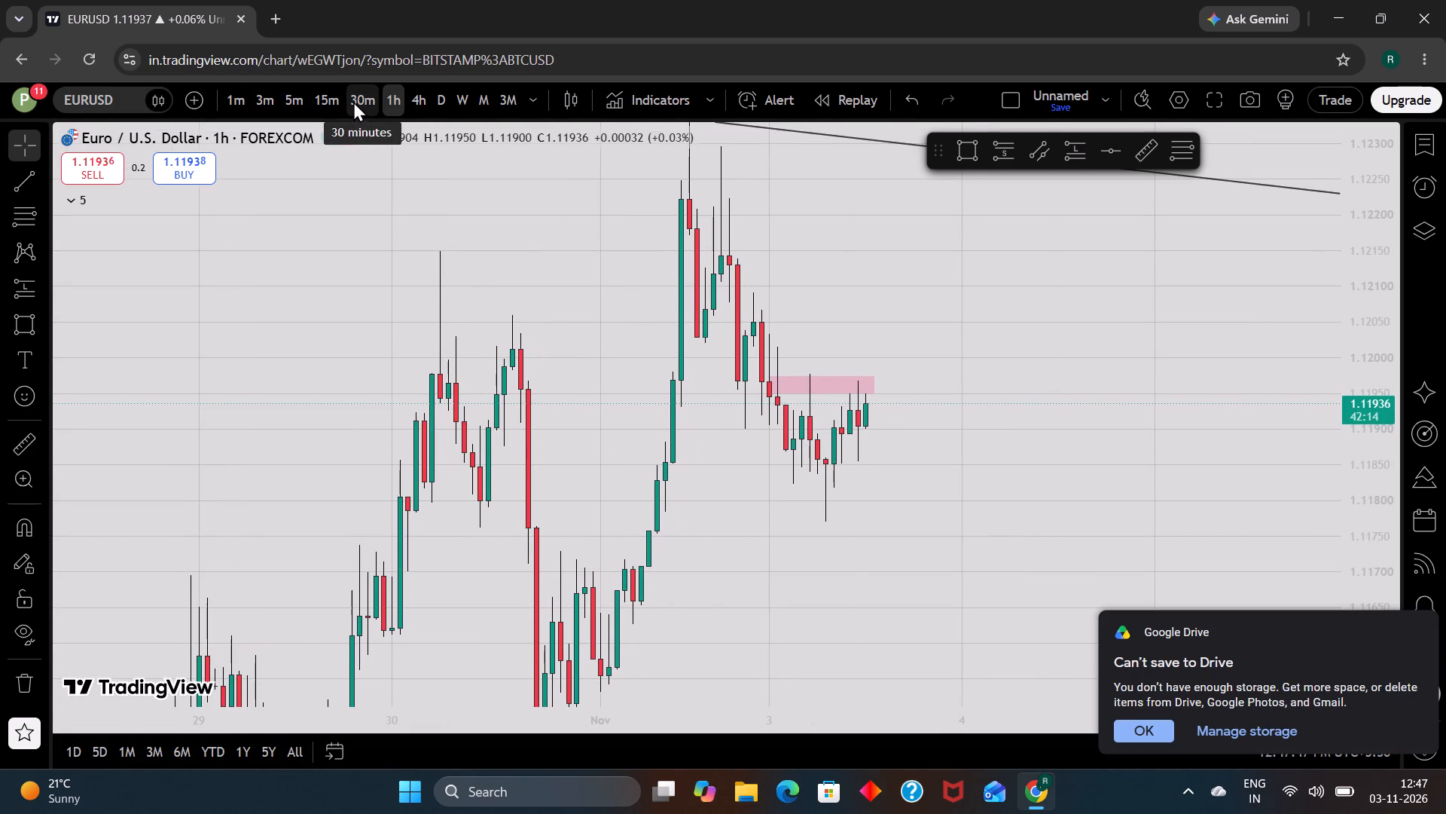
Switch the EURUSD chart to the 30m timeframe and dismiss the Google Drive storage notification.
{"action": "left_click", "coordinate": [353, 101]}
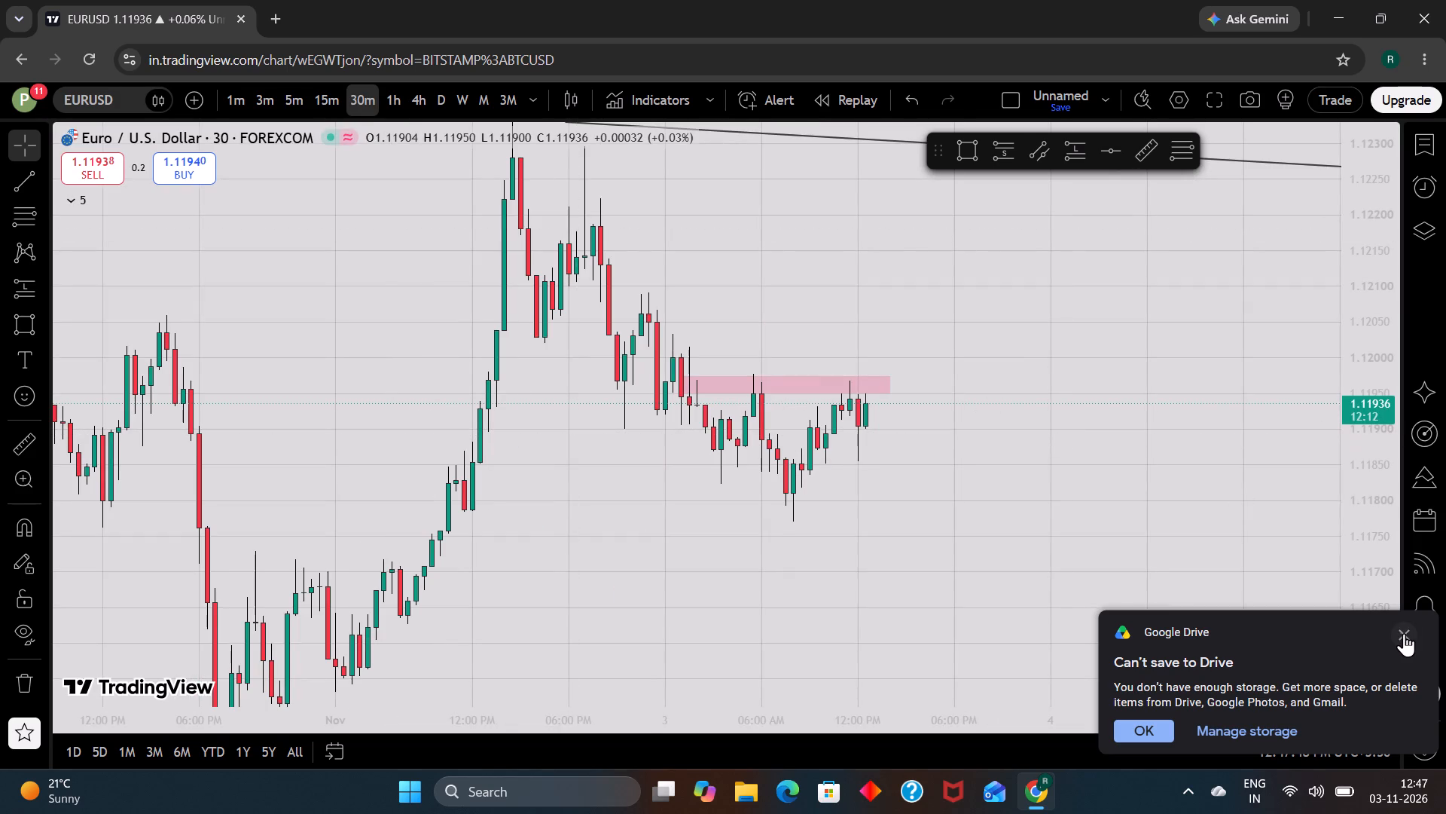
{"action": "left_click", "coordinate": [1405, 633]}
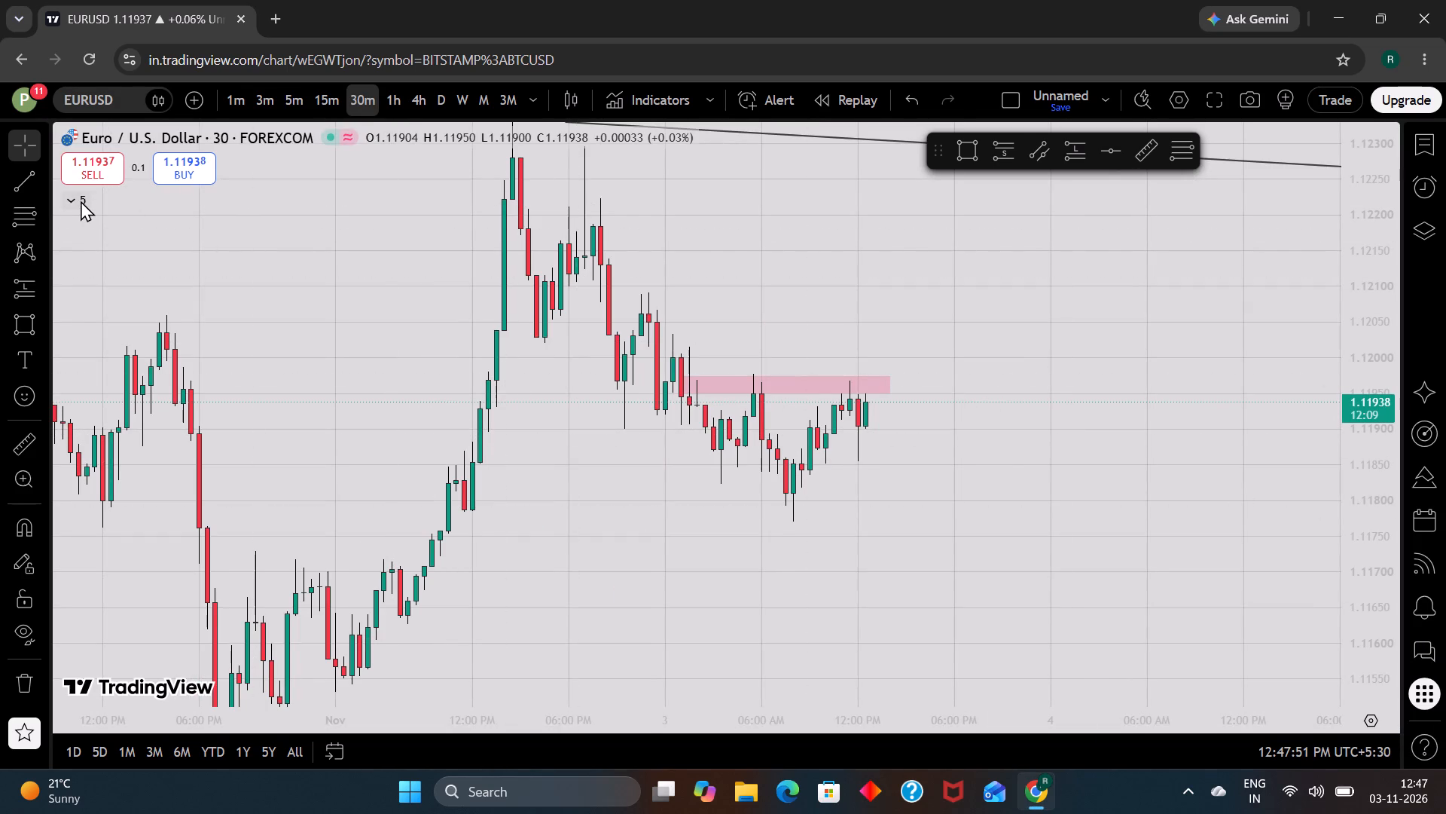
Unhide the EMA 9 and EMA 15 indicators on the EURUSD 30m chart and collapse the indicator list.
{"action": "left_click", "coordinate": [81, 200]}
{"action": "left_click", "coordinate": [148, 197]}
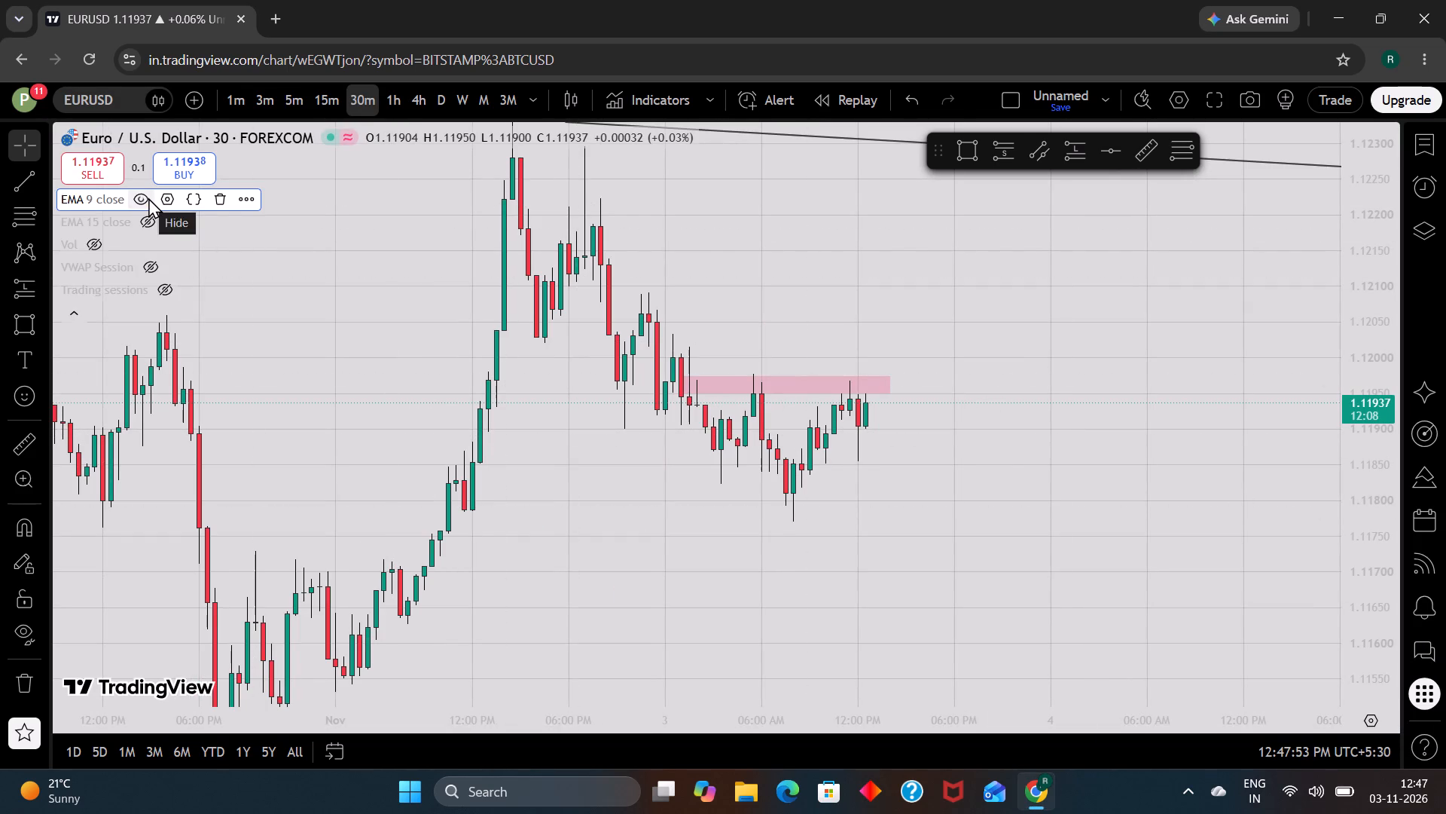
{"action": "left_click", "coordinate": [150, 212]}
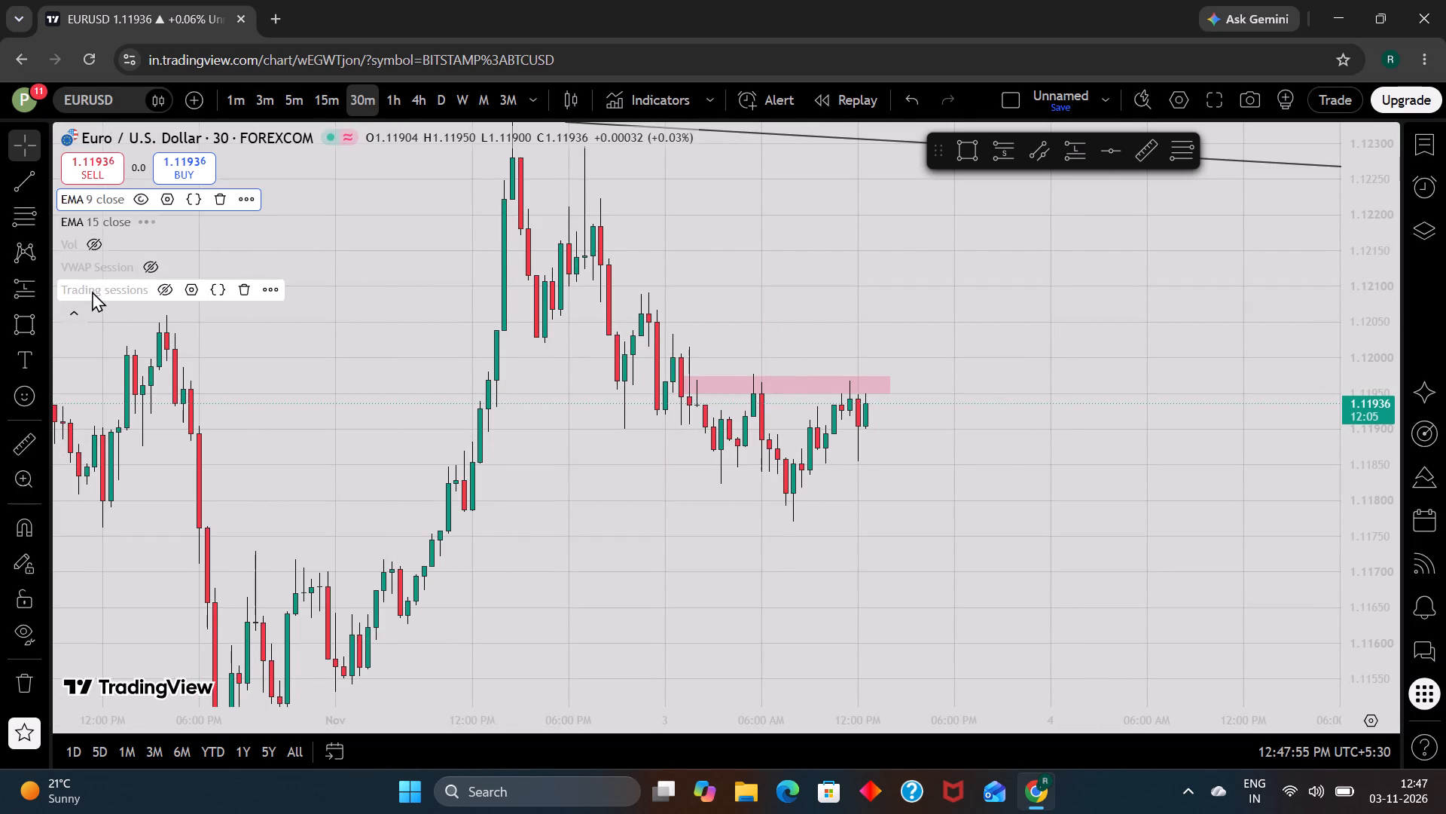
{"action": "left_click", "coordinate": [67, 311]}
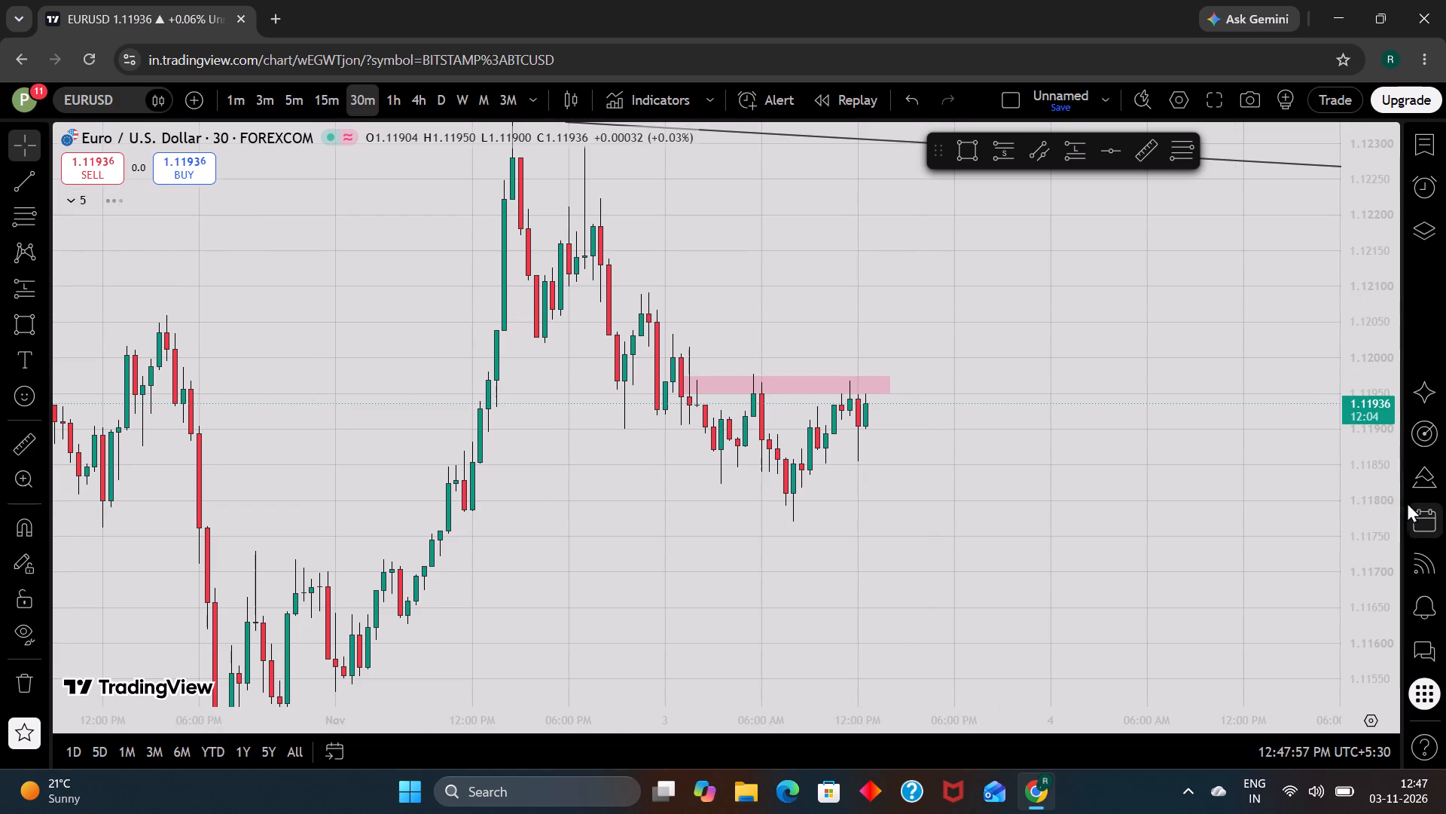
Draw a zero-width parallel channel on EURUSD 30m from about 1.12027 at 3 November 12:30 AM down to about 1.11888 near 01:30 PM.
{"action": "scroll", "coordinate": [1376, 497], "scroll_direction": "up", "scroll_amount": 3}
{"action": "scroll", "coordinate": [1069, 576], "scroll_direction": "up", "scroll_amount": 1}
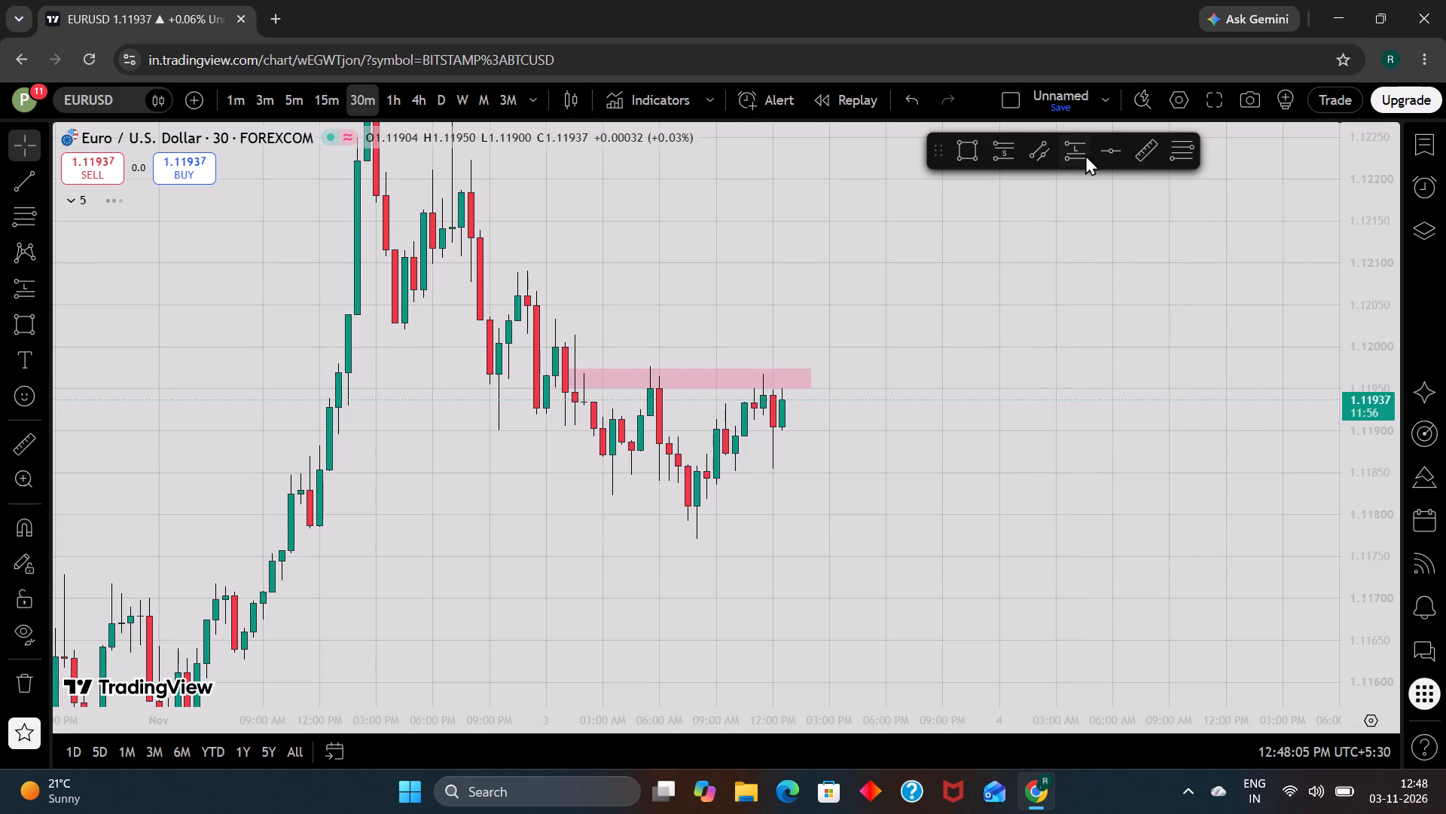
{"action": "left_click", "coordinate": [1043, 152]}
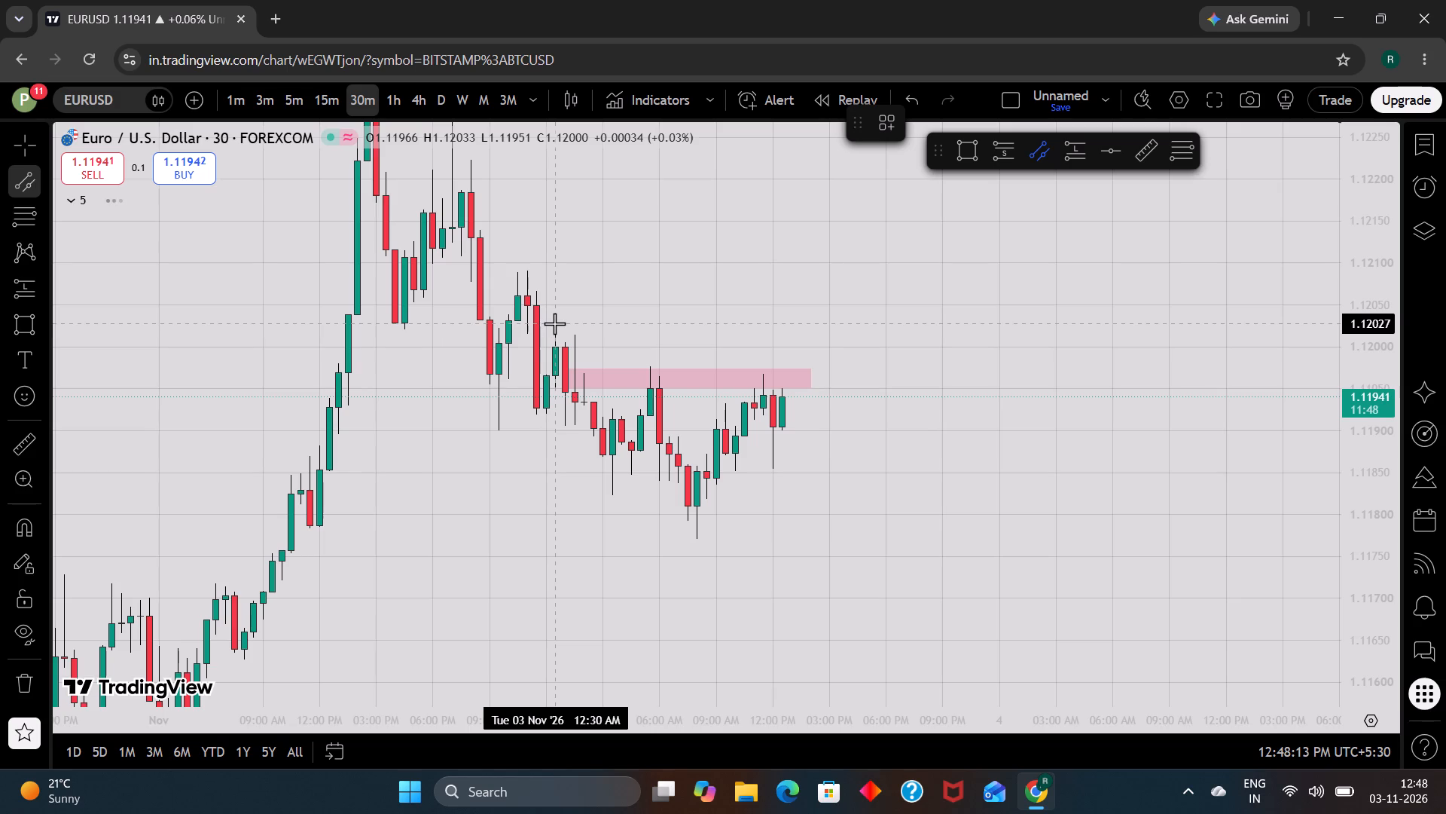
{"action": "left_click_drag", "start_coordinate": [554, 323], "coordinate": [809, 447]}
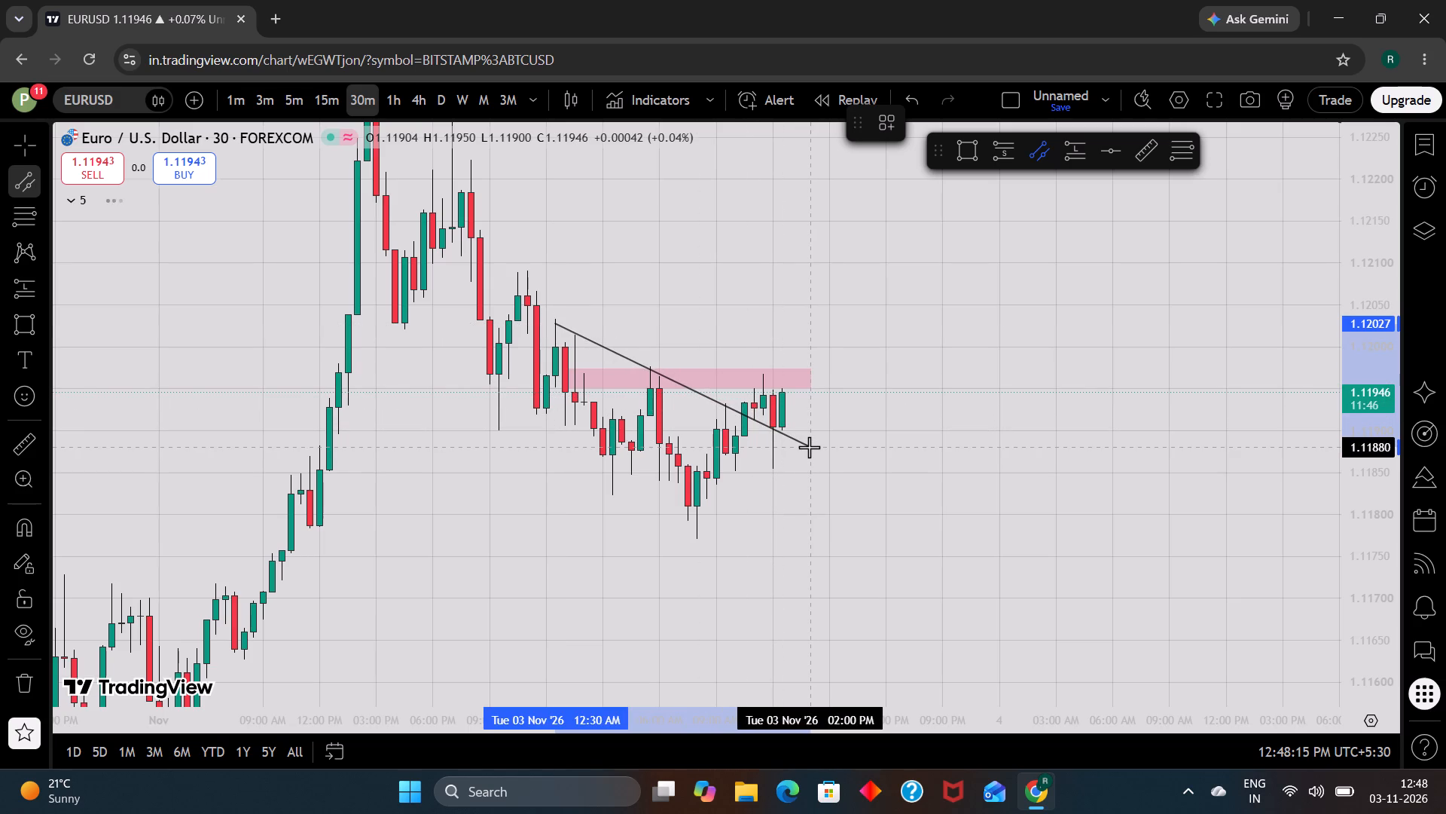
{"action": "left_click_drag", "start_coordinate": [809, 447], "coordinate": [803, 440]}
{"action": "double_click", "coordinate": [803, 440]}
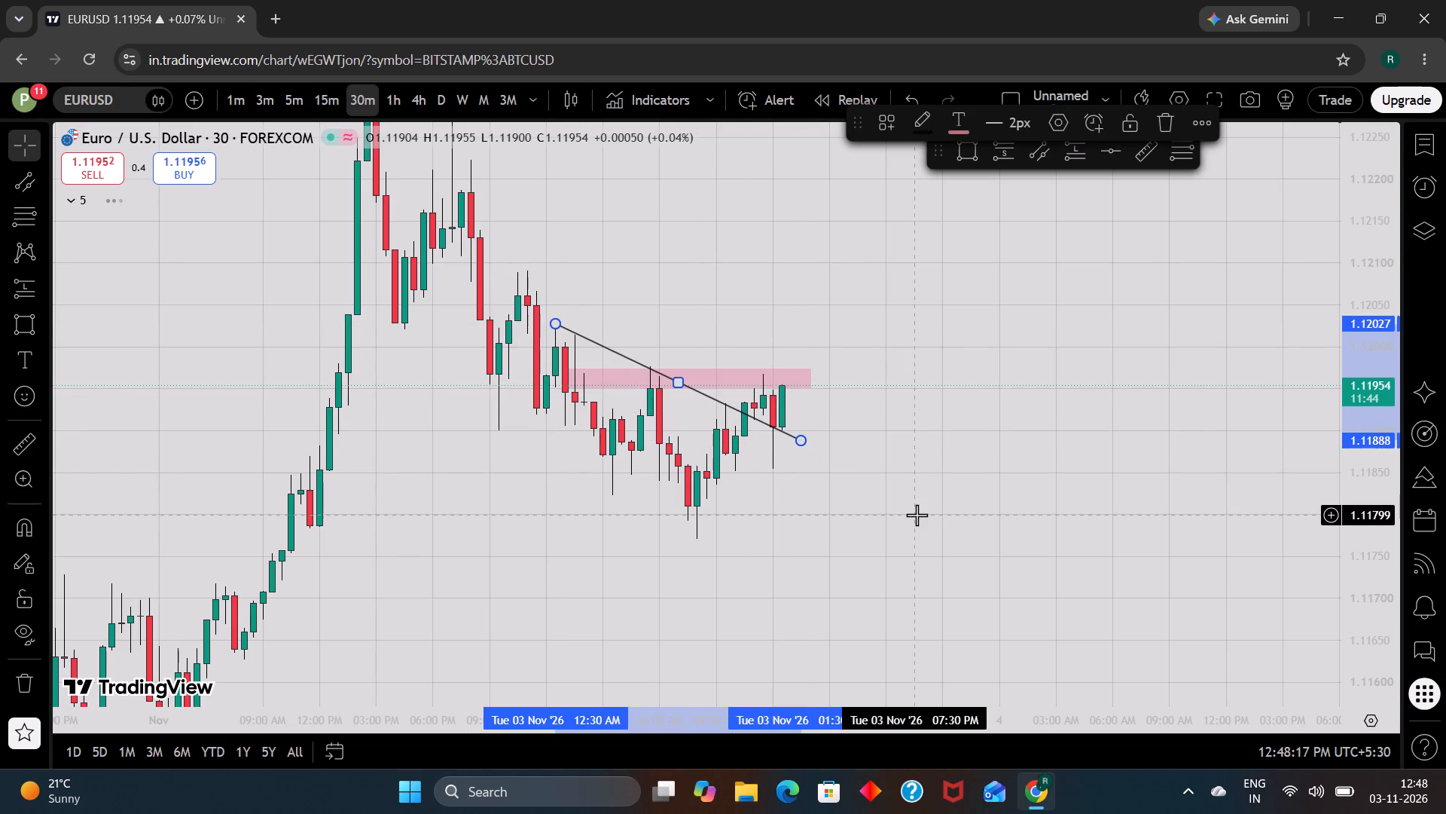
{"action": "left_click", "coordinate": [917, 515]}
Examine the EURUSD 30m price action around the new descending line and the pink zone.
{"action": "scroll", "coordinate": [917, 515], "scroll_direction": "up", "scroll_amount": 1}
{"action": "scroll", "coordinate": [917, 515], "scroll_direction": "down", "scroll_amount": 4}
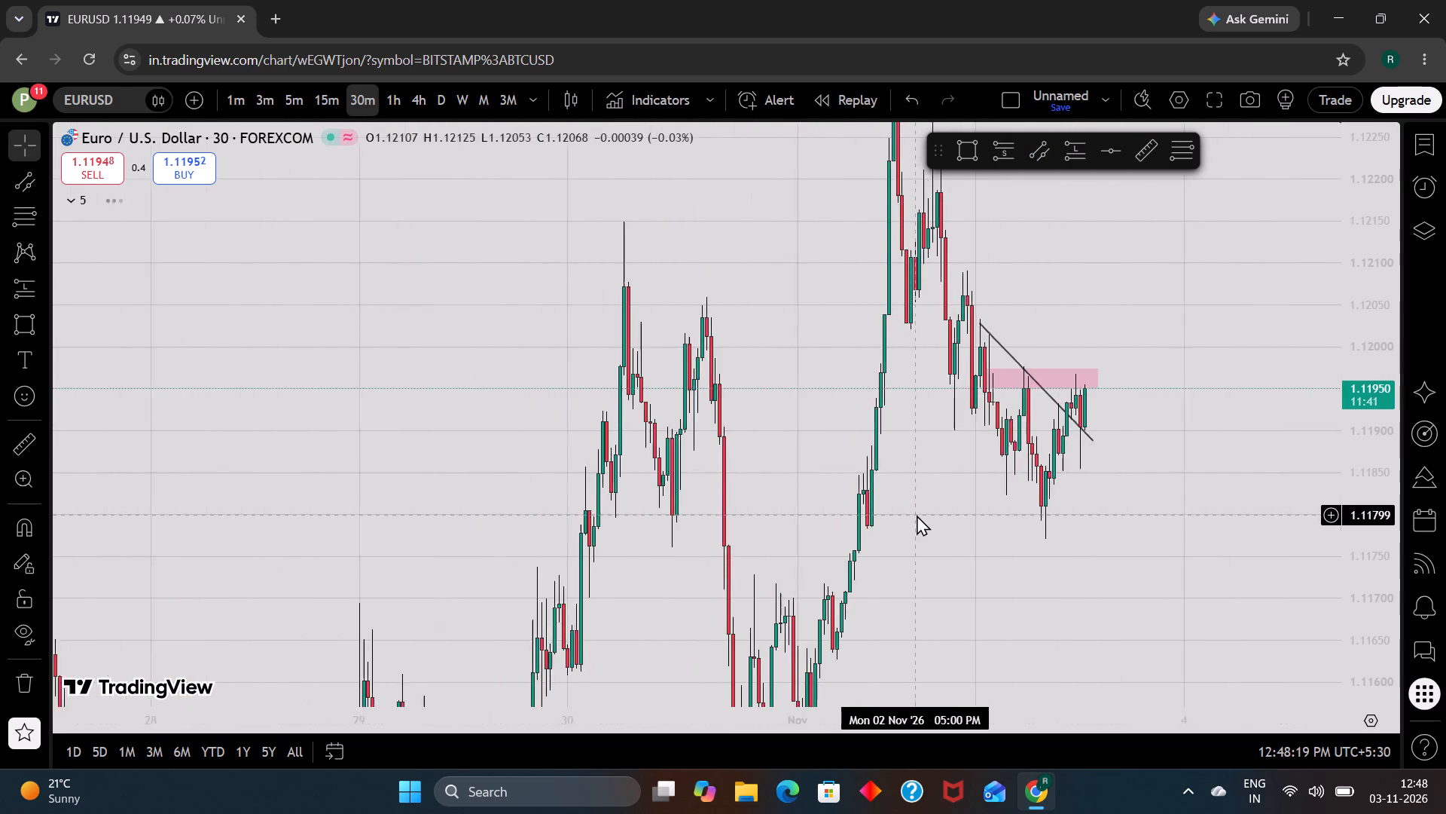
{"action": "scroll", "coordinate": [889, 533], "scroll_direction": "up", "scroll_amount": 2}
{"action": "left_click", "coordinate": [889, 533]}
{"action": "scroll", "coordinate": [889, 533], "scroll_direction": "up", "scroll_amount": 1}
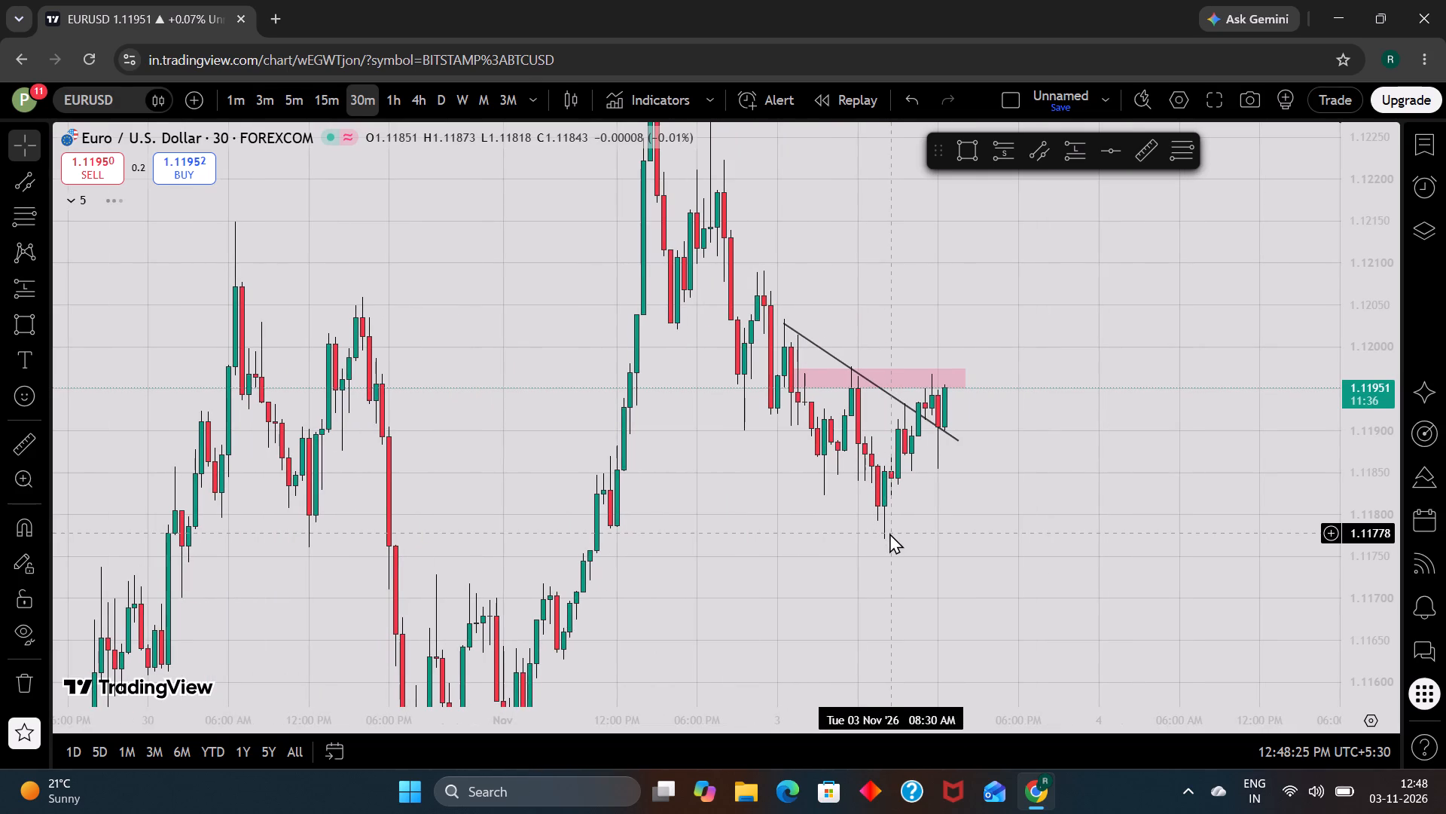
{"action": "scroll", "coordinate": [889, 533], "scroll_direction": "up", "scroll_amount": 1}
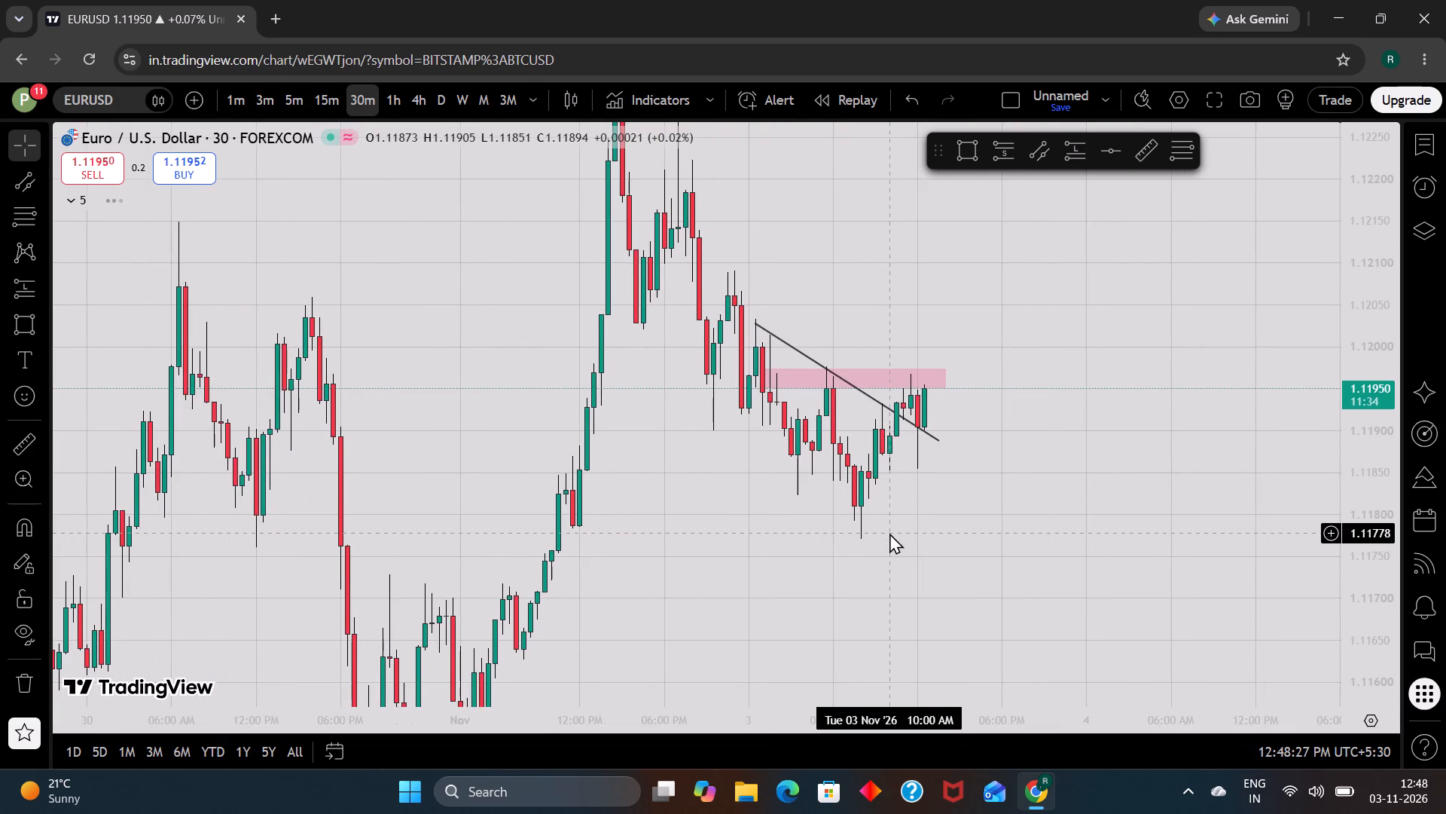
{"action": "scroll", "coordinate": [889, 533], "scroll_direction": "up", "scroll_amount": 1}
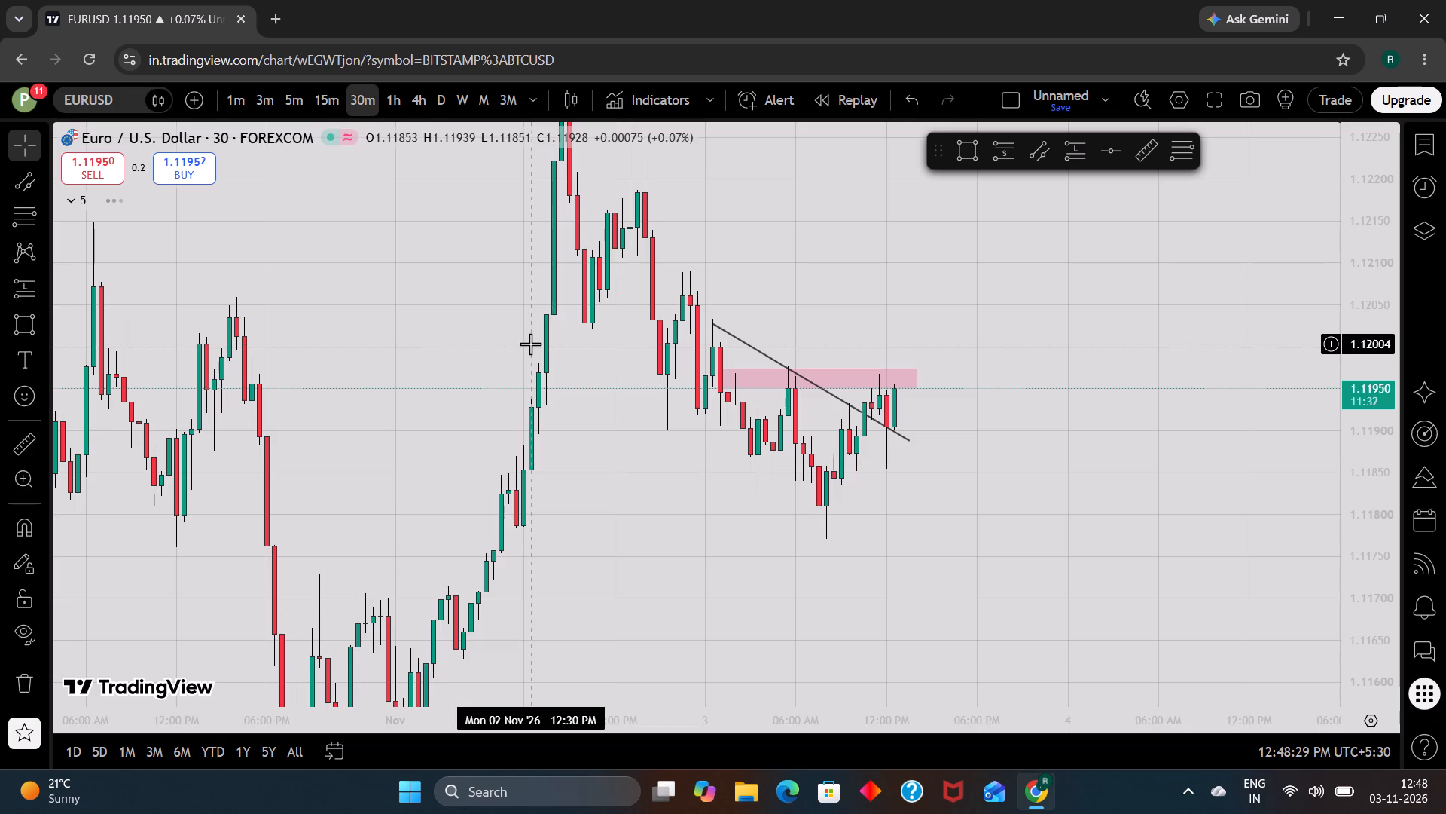
Examine EURUSD on the 4h and 1h timeframes, comparing the long trendline, the short descending line and the pink zone.
{"action": "left_click", "coordinate": [429, 112]}
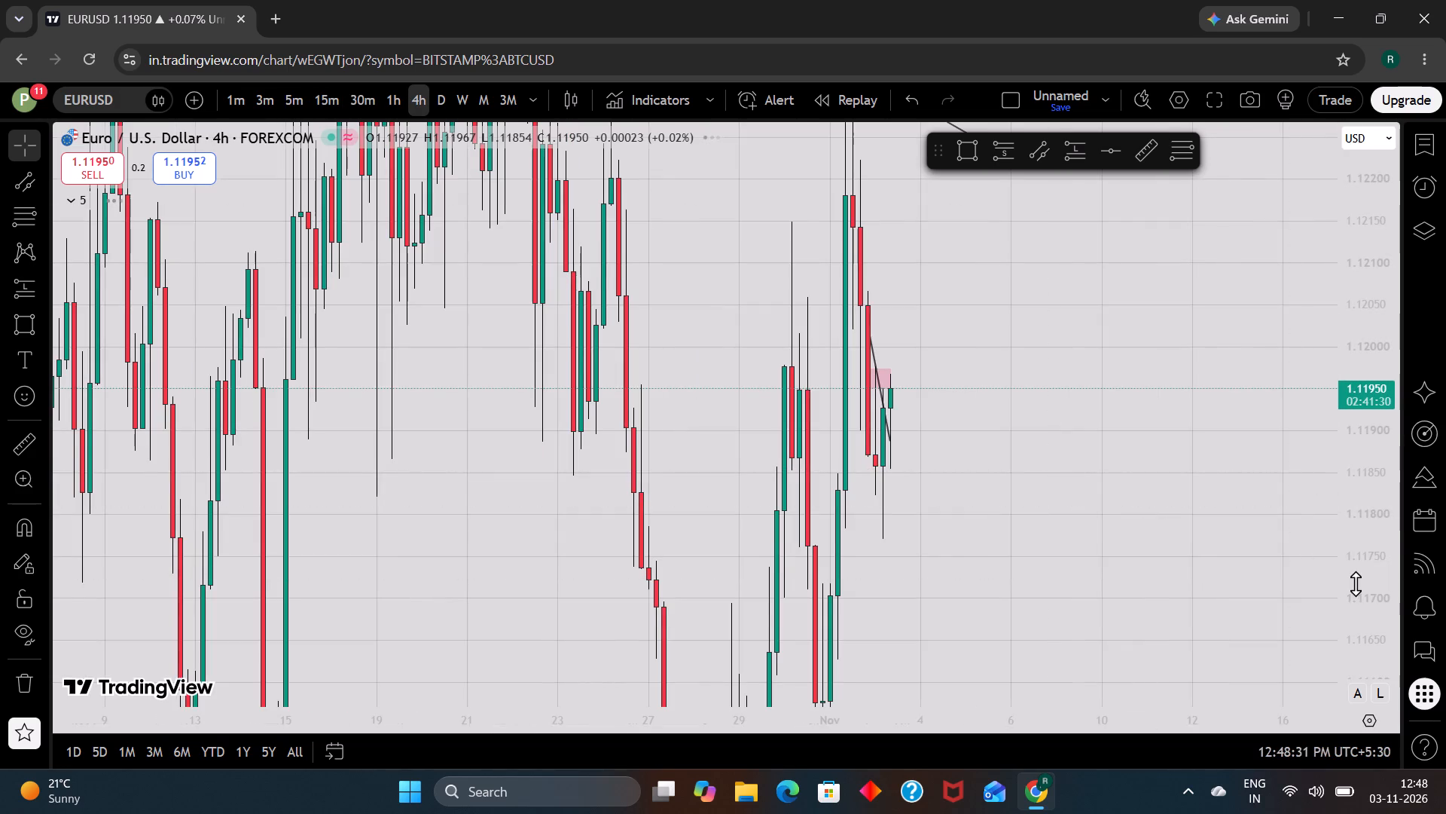
{"action": "scroll", "coordinate": [1359, 580], "scroll_direction": "down", "scroll_amount": 13}
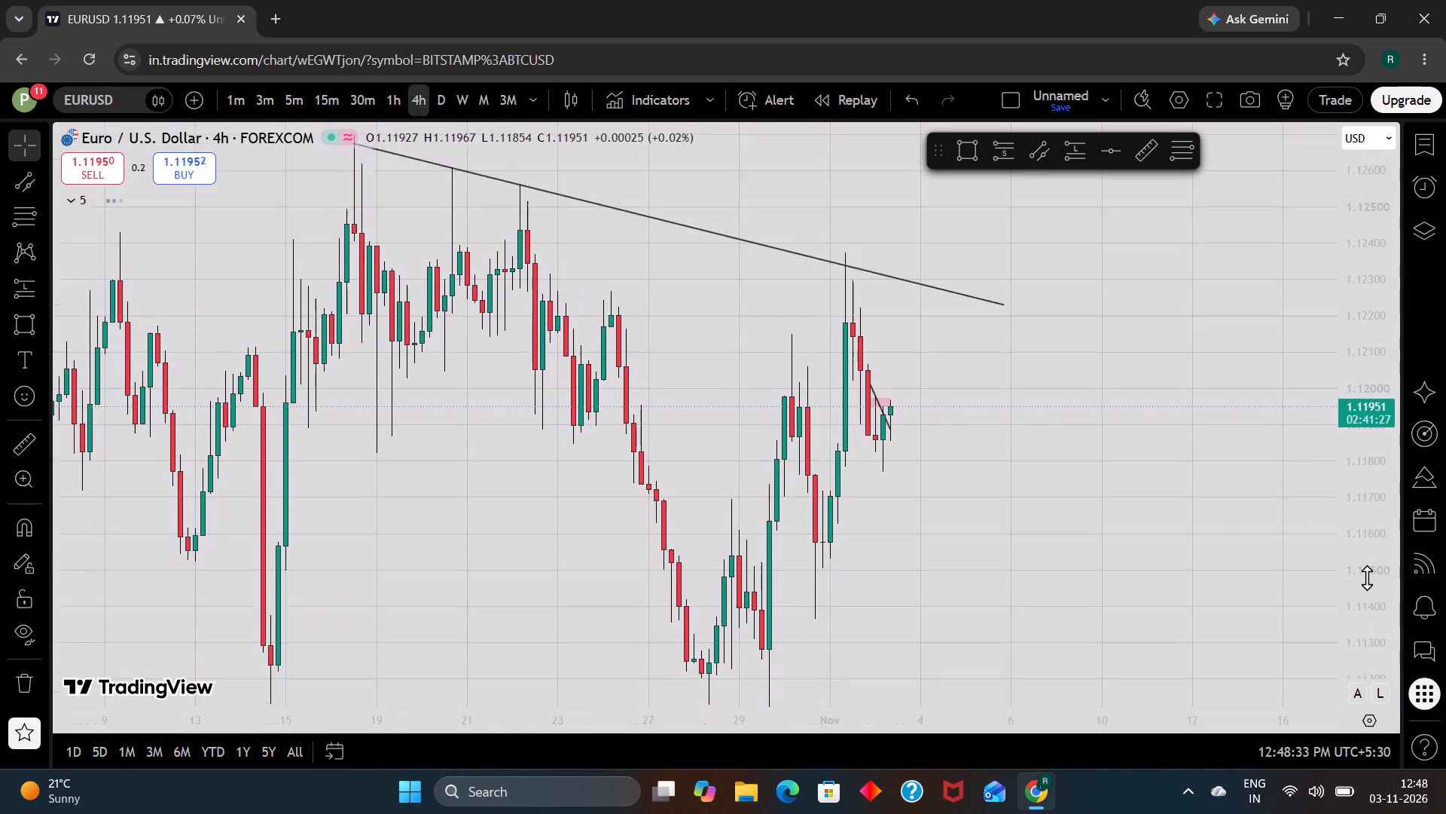
{"action": "scroll", "coordinate": [1120, 557], "scroll_direction": "up", "scroll_amount": 1}
{"action": "scroll", "coordinate": [1368, 550], "scroll_direction": "up", "scroll_amount": 5}
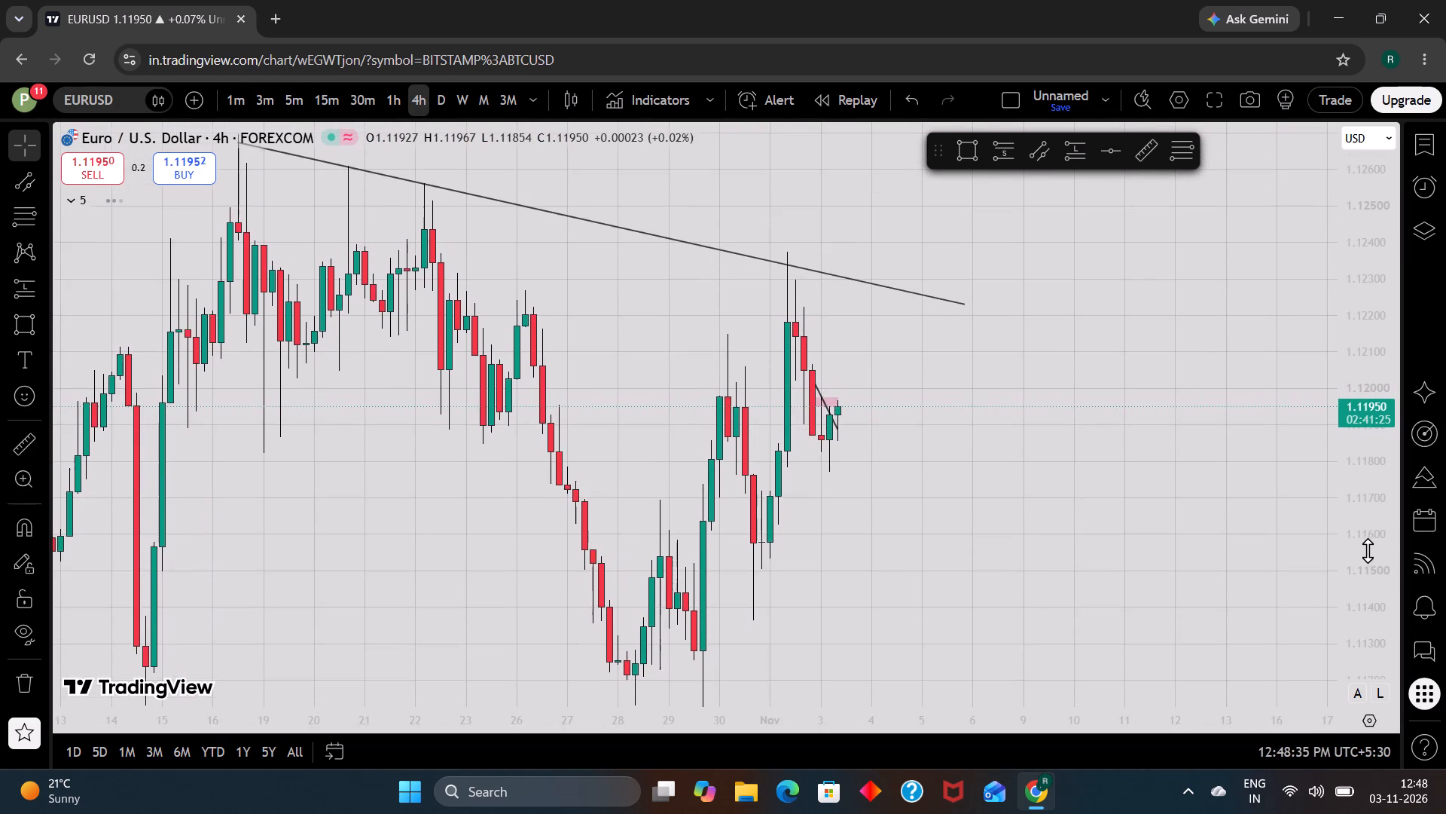
{"action": "scroll", "coordinate": [1096, 539], "scroll_direction": "up", "scroll_amount": 1}
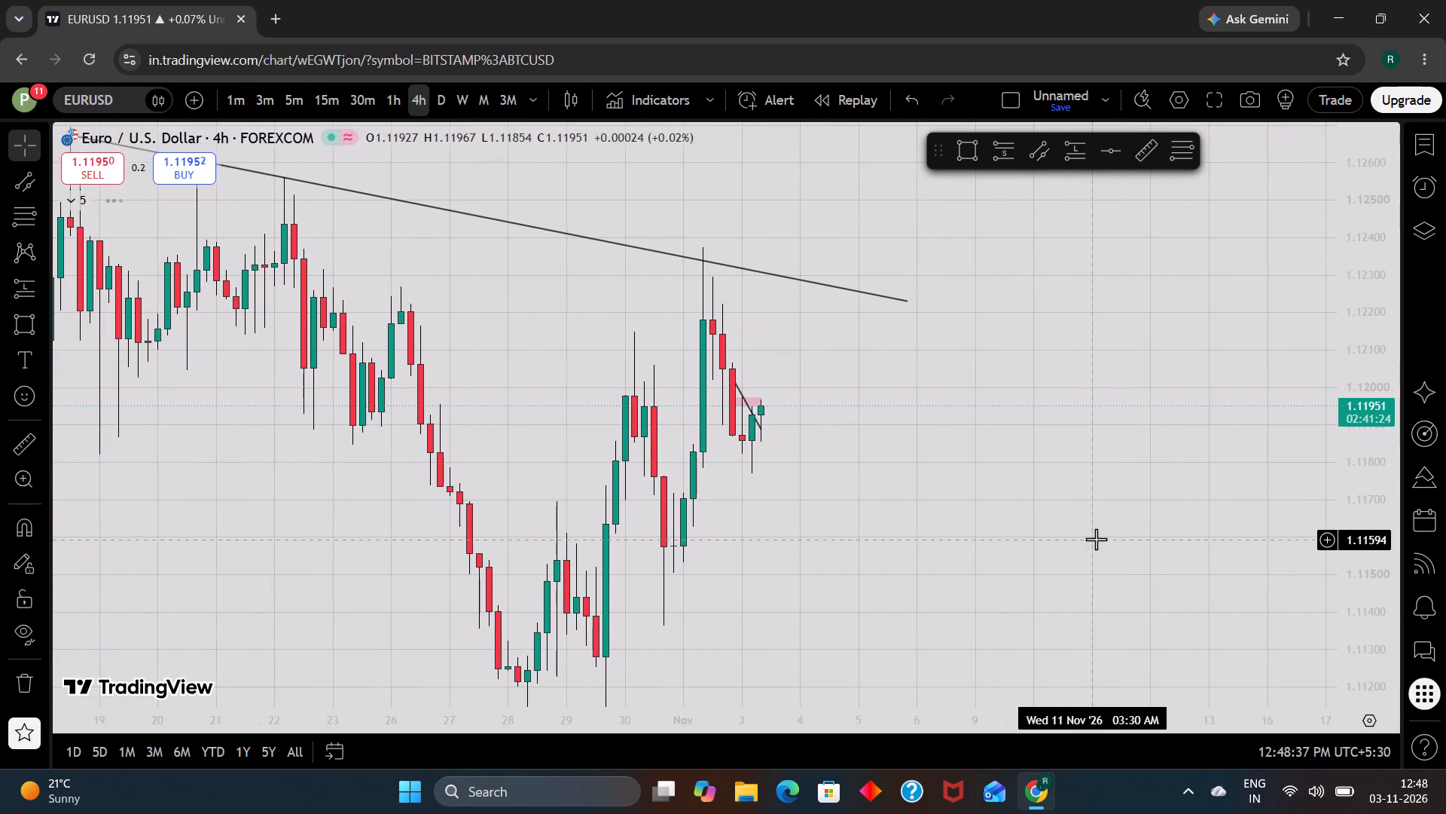
{"action": "left_click", "coordinate": [396, 94]}
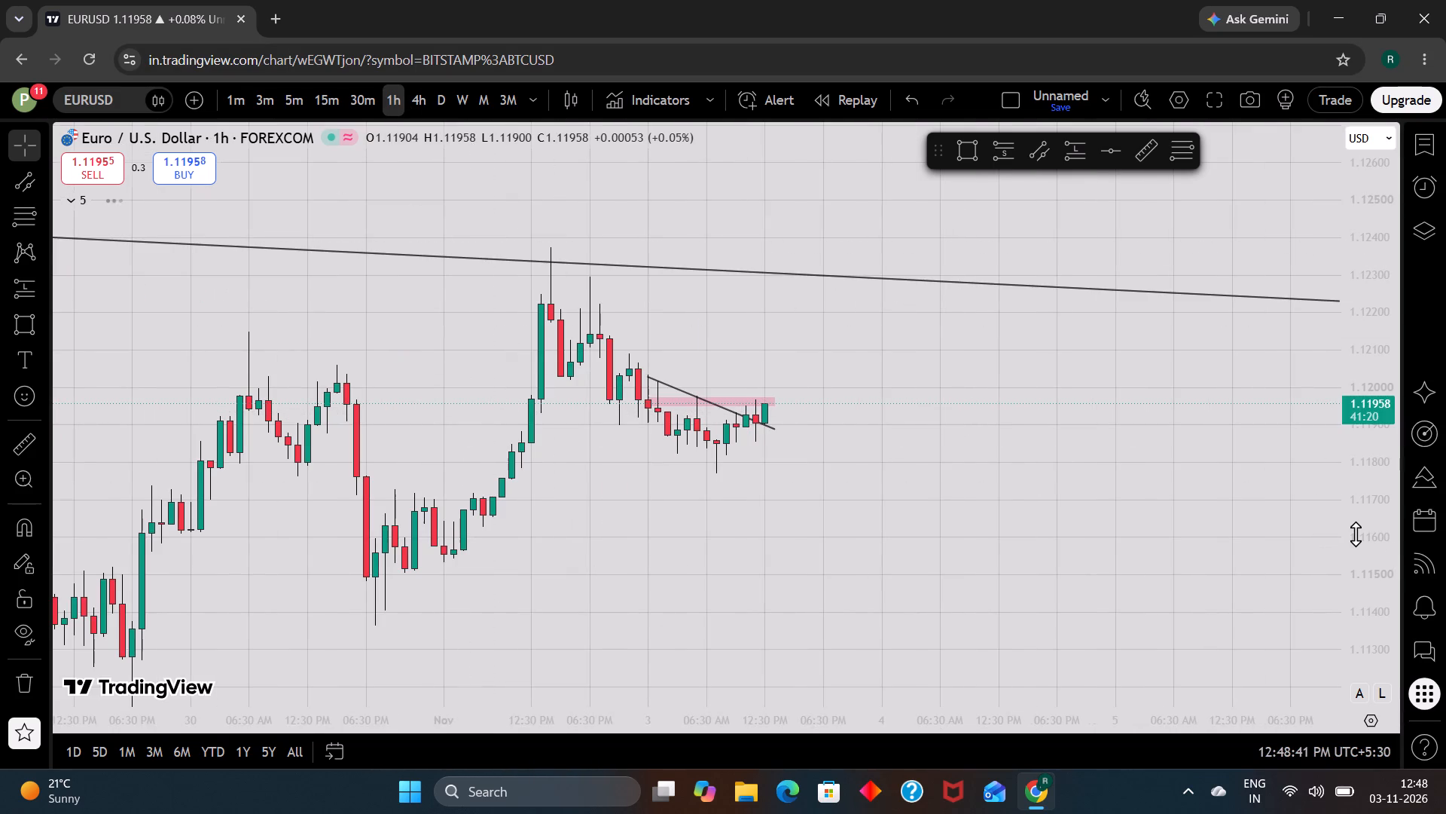
{"action": "scroll", "coordinate": [1356, 534], "scroll_direction": "up", "scroll_amount": 6}
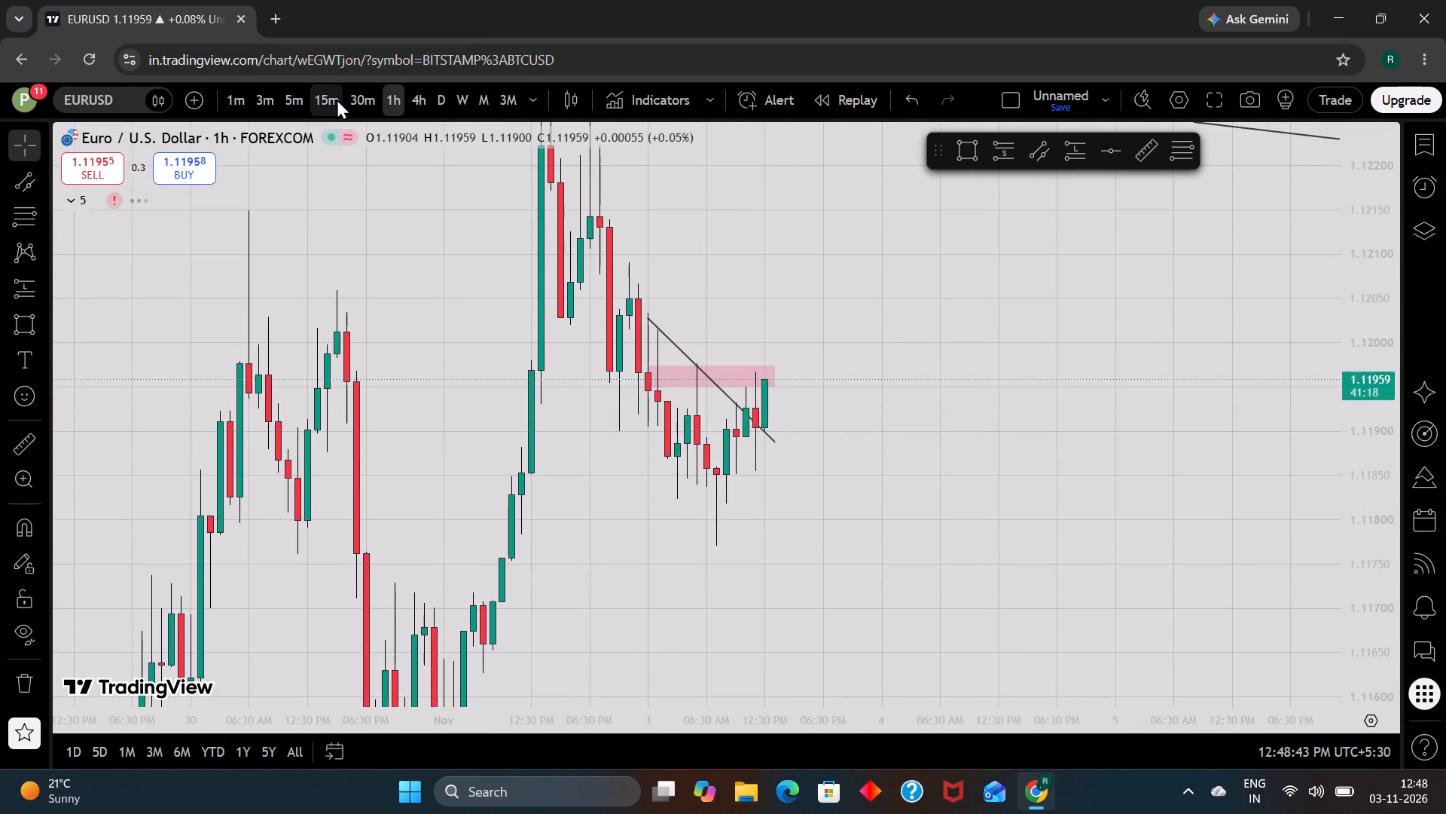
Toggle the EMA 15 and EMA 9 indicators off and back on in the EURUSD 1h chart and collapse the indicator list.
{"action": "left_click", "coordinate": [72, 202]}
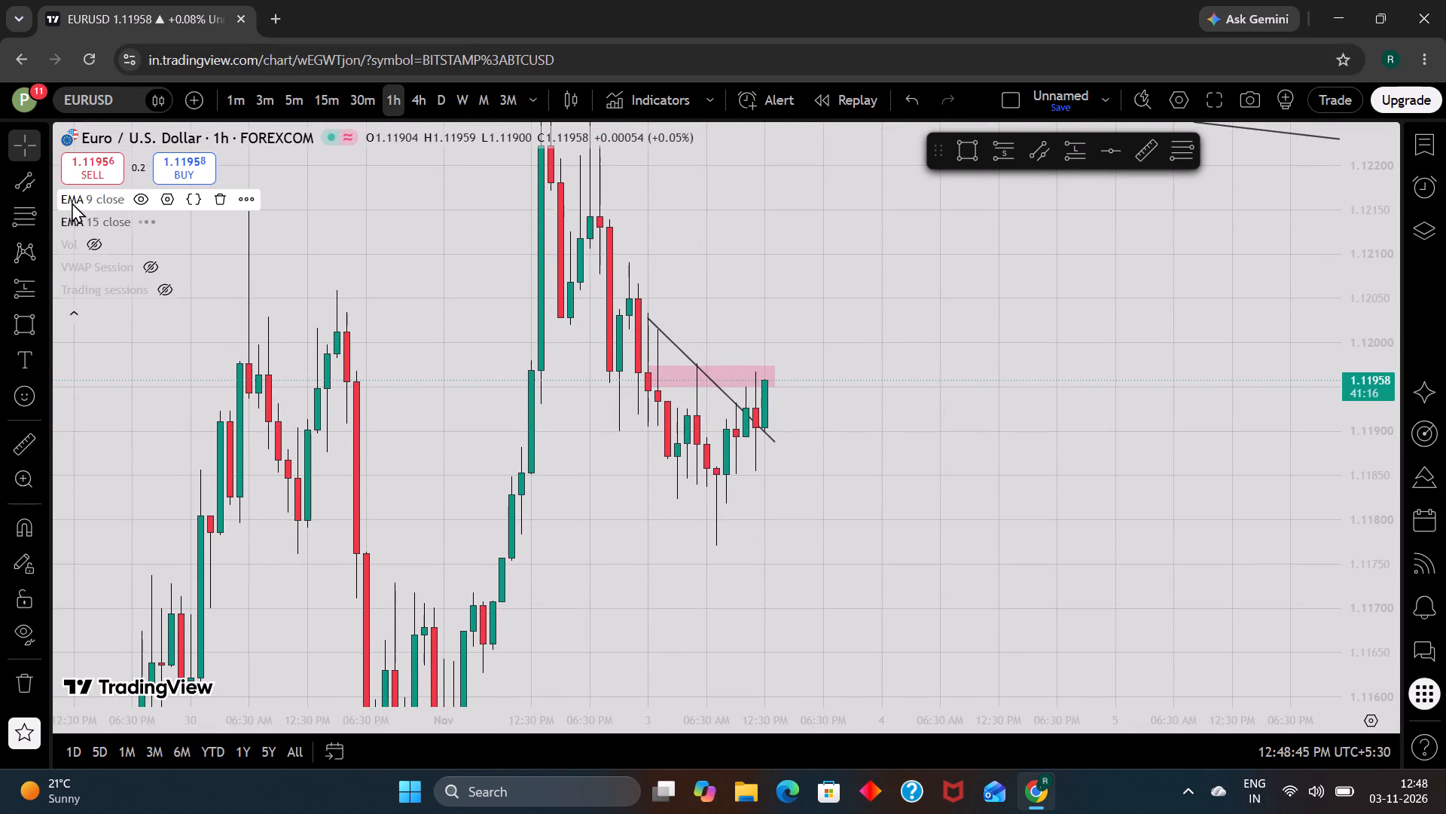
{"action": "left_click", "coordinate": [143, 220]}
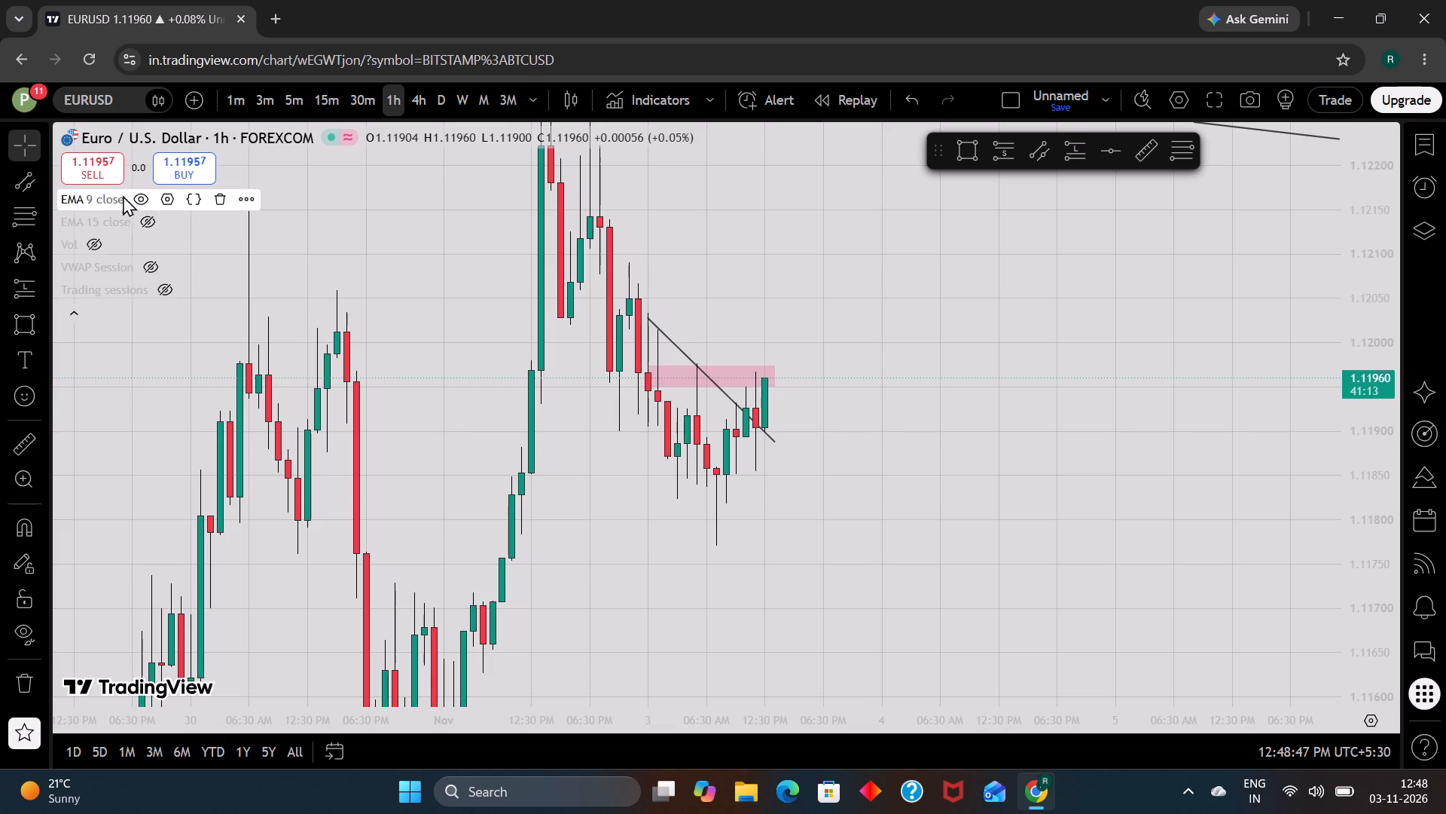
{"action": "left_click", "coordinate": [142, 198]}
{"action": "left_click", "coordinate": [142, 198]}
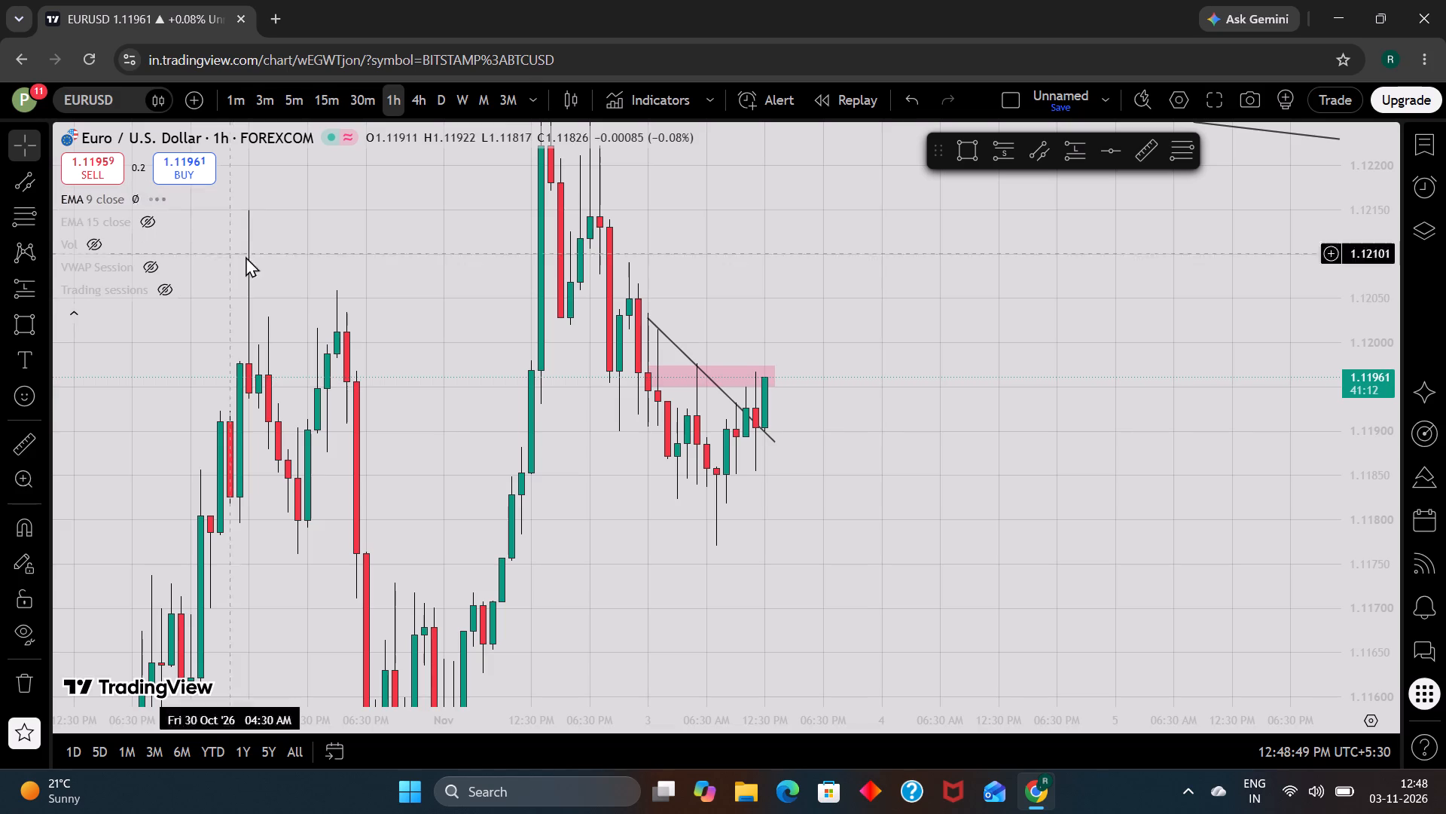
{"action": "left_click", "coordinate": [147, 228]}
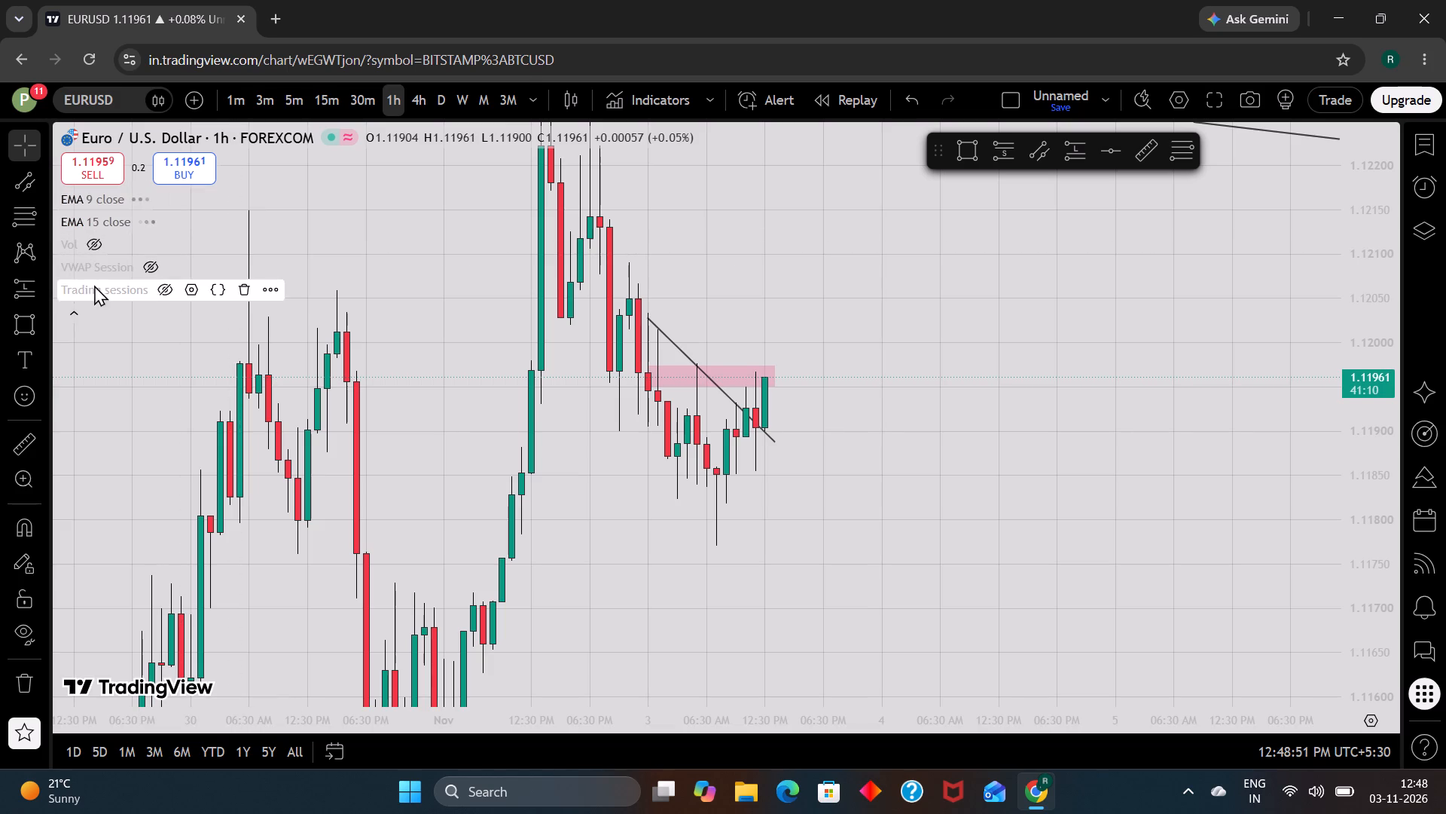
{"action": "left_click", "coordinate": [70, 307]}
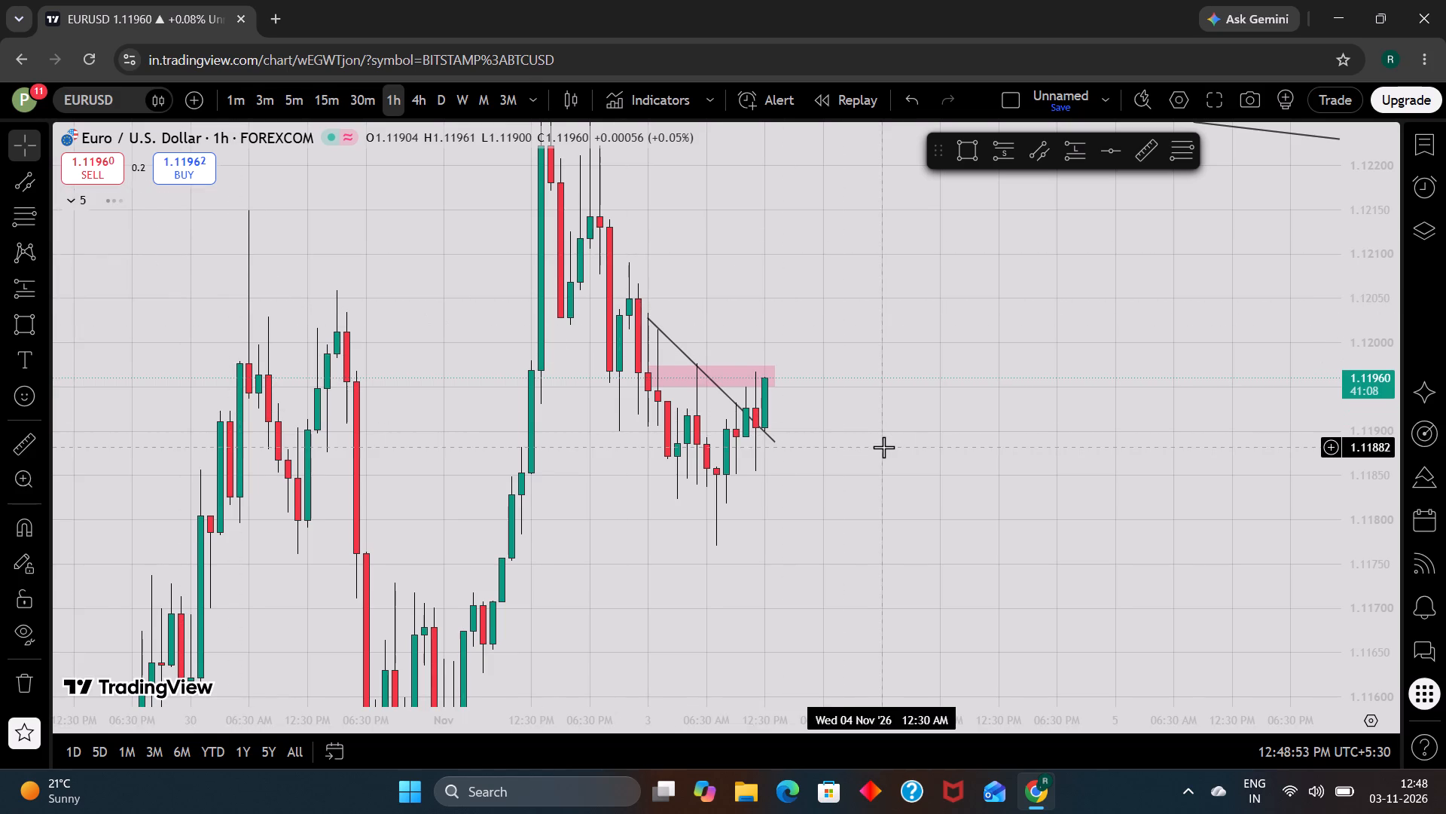
Move back up the watchlist past AUDUSD to the BTCUSD chart and switch it to the 30m timeframe.
{"action": "scroll", "coordinate": [883, 447], "scroll_direction": "up", "scroll_amount": 1}
{"action": "key", "text": "Up"}
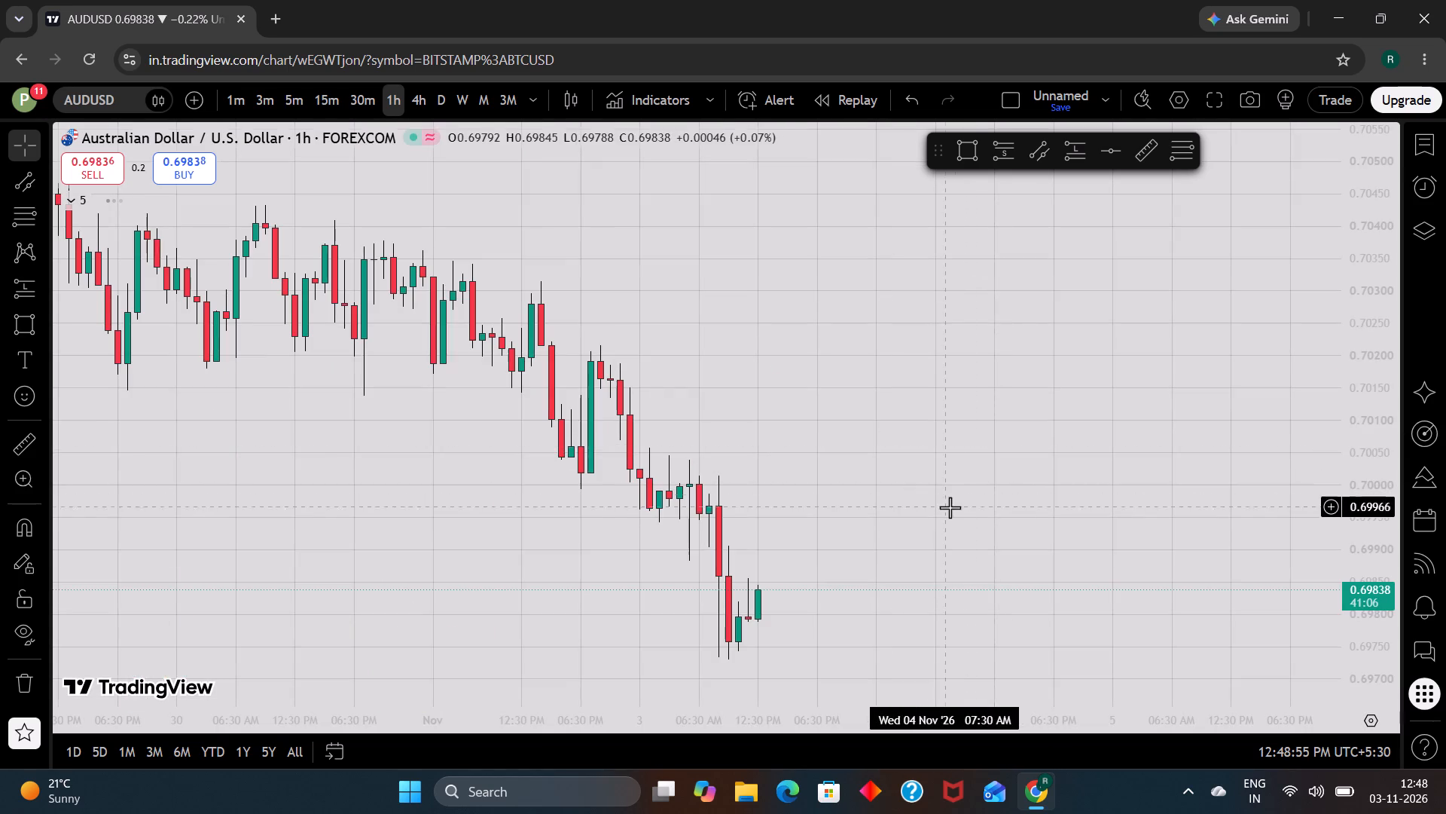
{"action": "key", "text": "Up"}
{"action": "left_click_drag", "start_coordinate": [927, 498], "coordinate": [918, 392]}
{"action": "key", "text": "Up"}
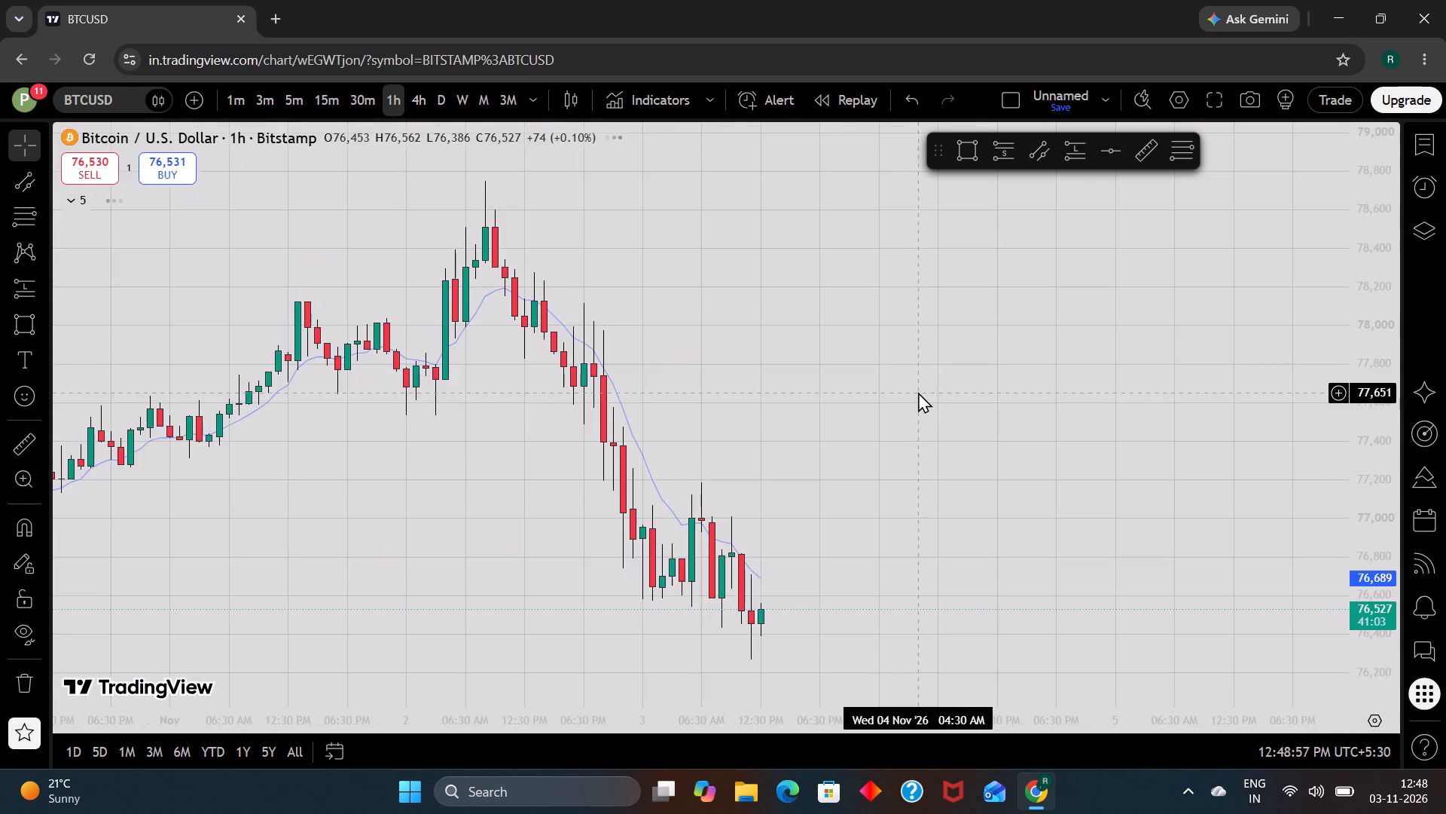
{"action": "left_click_drag", "start_coordinate": [891, 454], "coordinate": [947, 309]}
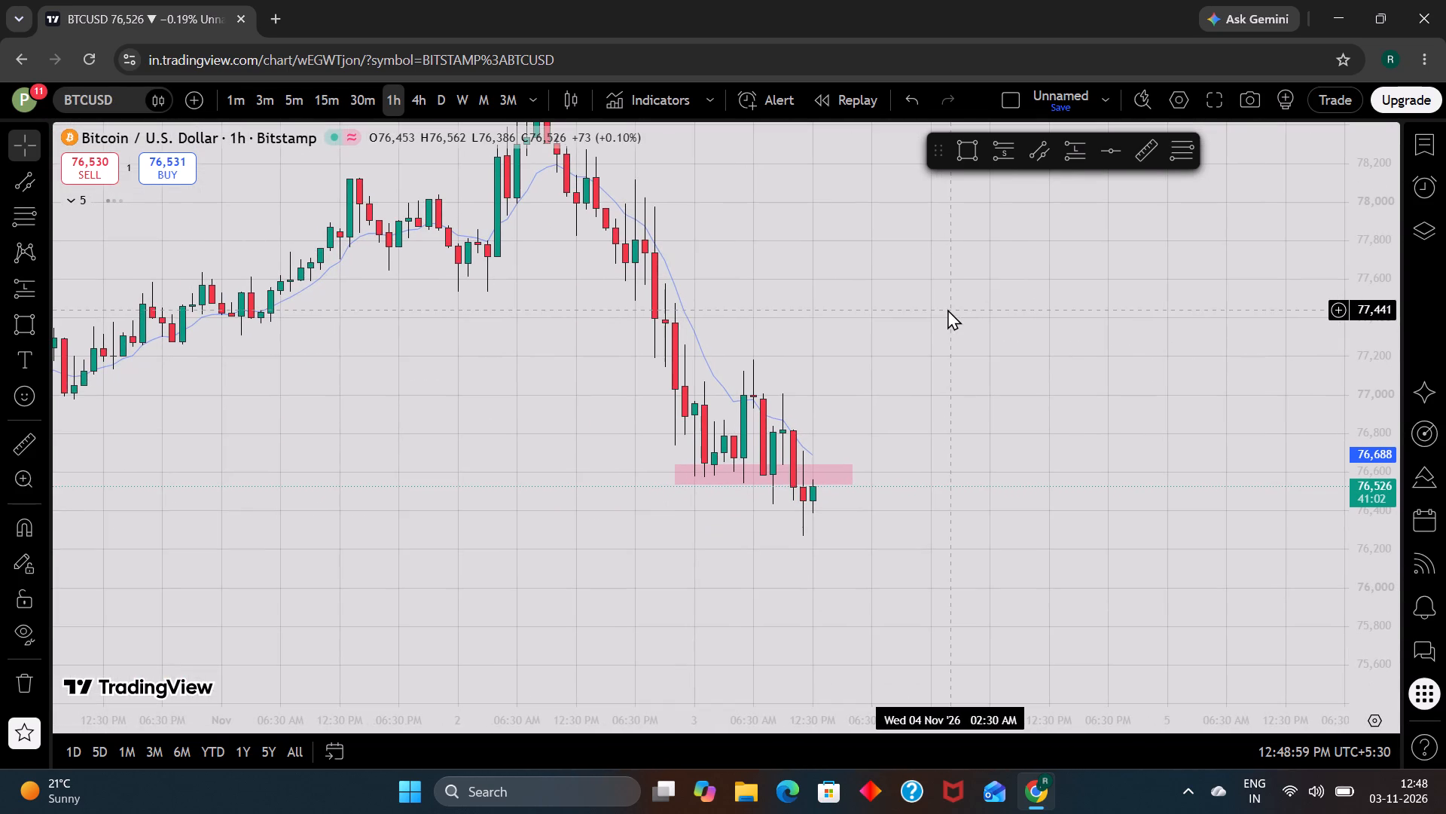
{"action": "left_click", "coordinate": [366, 95]}
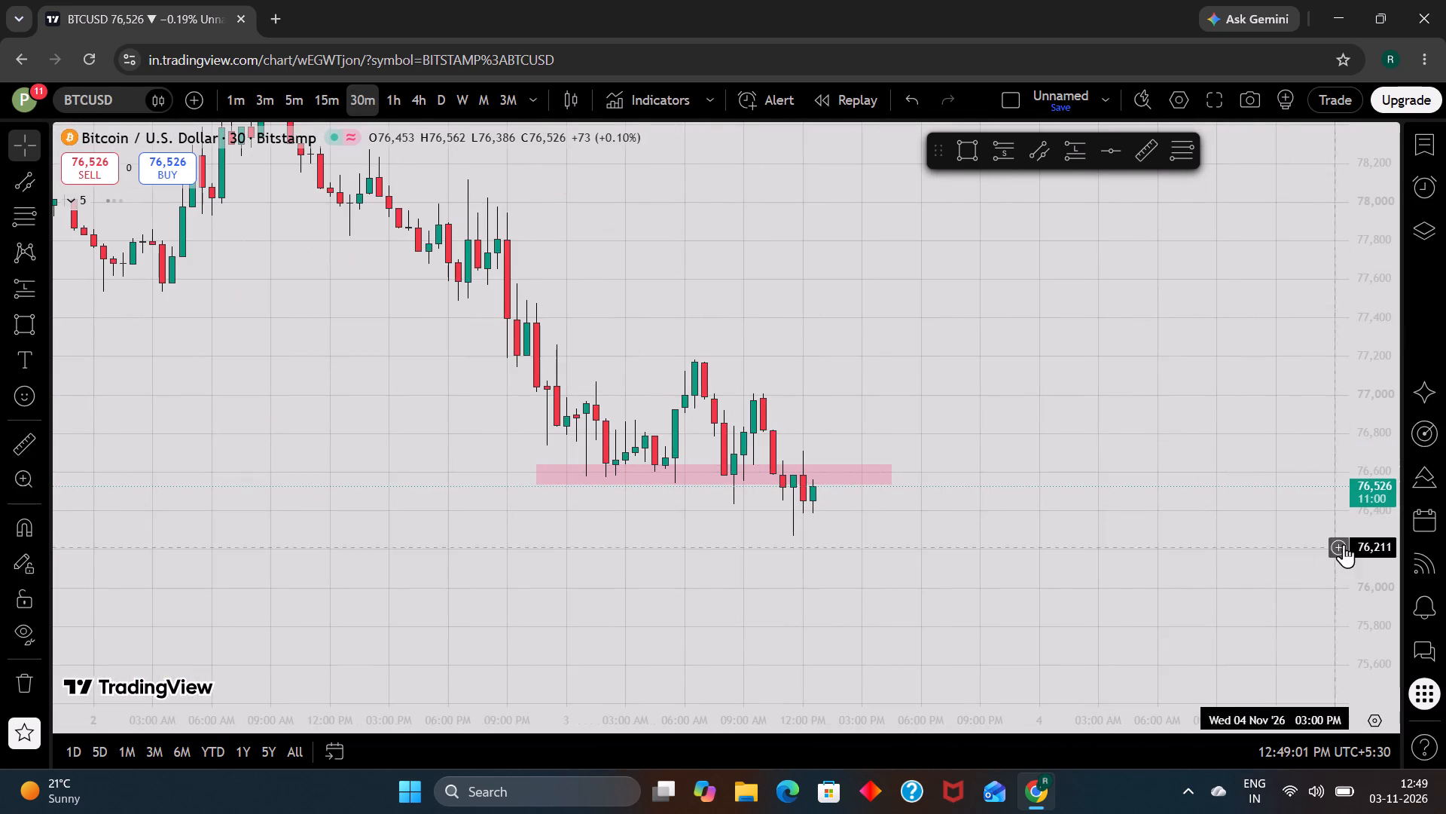
Examine the BTCUSD 30m price action around the pink zone and the latest candles below it.
{"action": "scroll", "coordinate": [1359, 539], "scroll_direction": "up", "scroll_amount": 5}
{"action": "scroll", "coordinate": [1174, 556], "scroll_direction": "down", "scroll_amount": 2}
{"action": "scroll", "coordinate": [1174, 556], "scroll_direction": "up", "scroll_amount": 1}
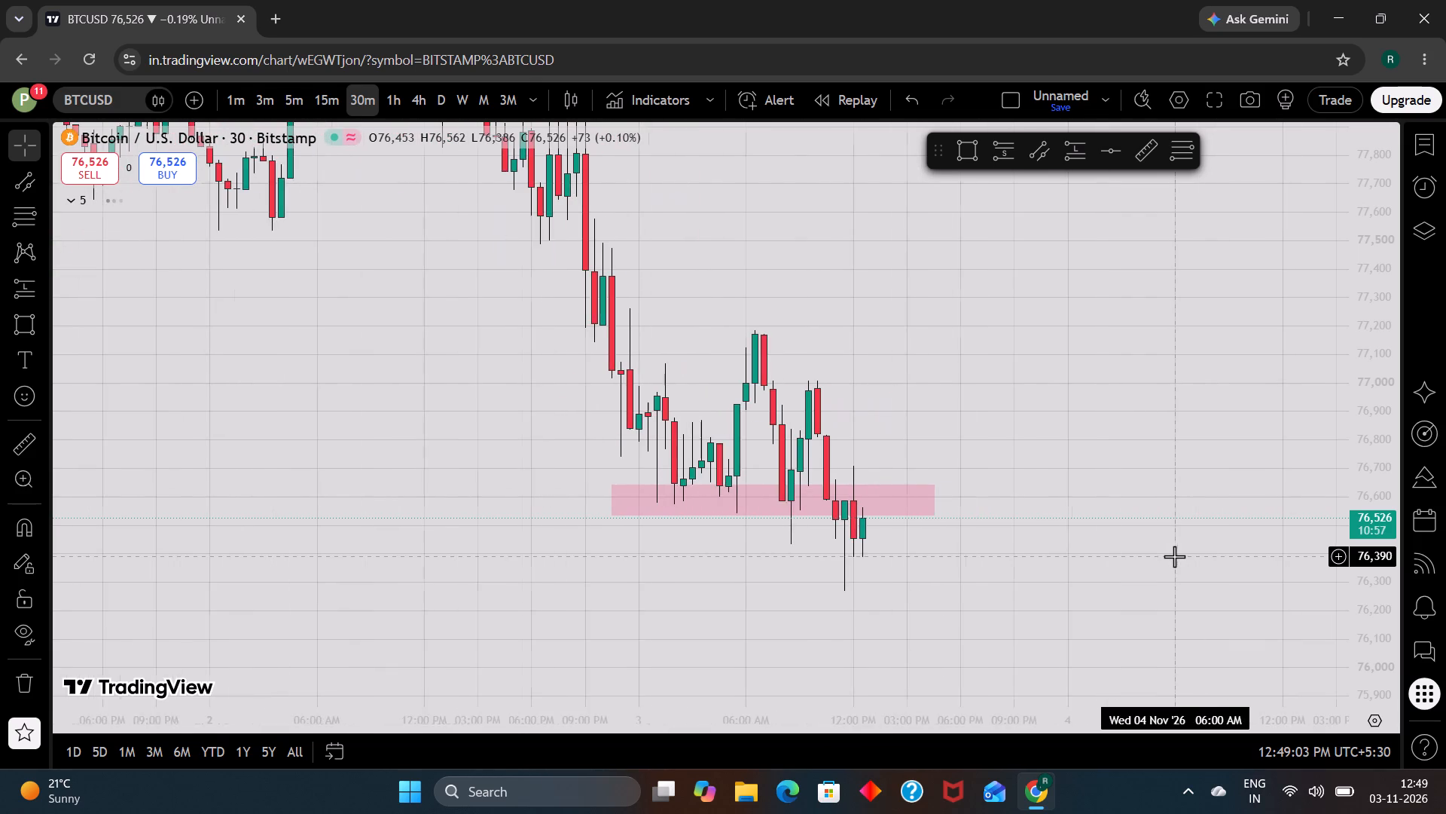
{"action": "scroll", "coordinate": [1174, 556], "scroll_direction": "up", "scroll_amount": 2}
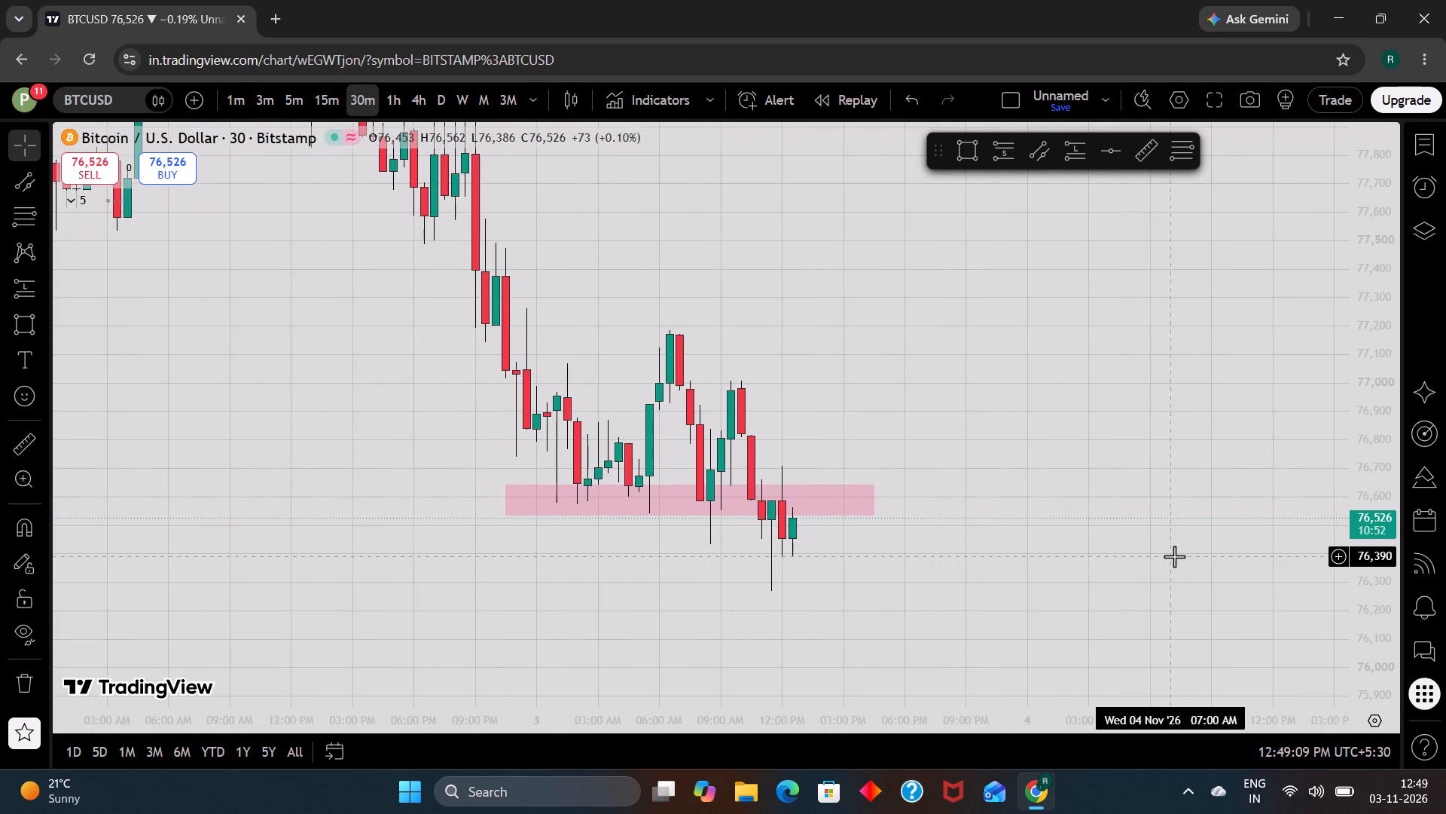
{"action": "scroll", "coordinate": [1174, 556], "scroll_direction": "up", "scroll_amount": 1}
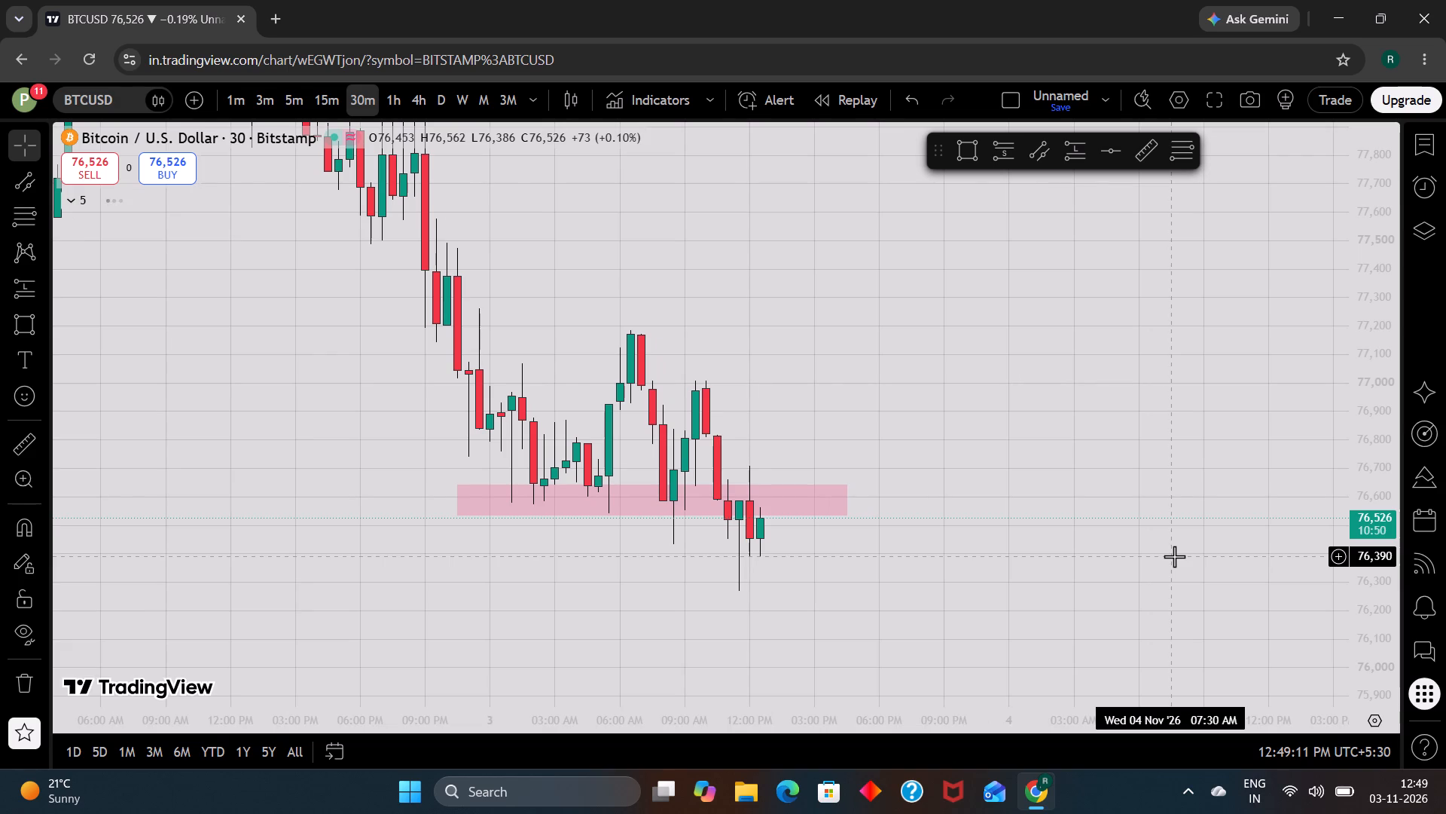
{"action": "left_click", "coordinate": [1174, 556]}
{"action": "right_click", "coordinate": [1174, 556]}
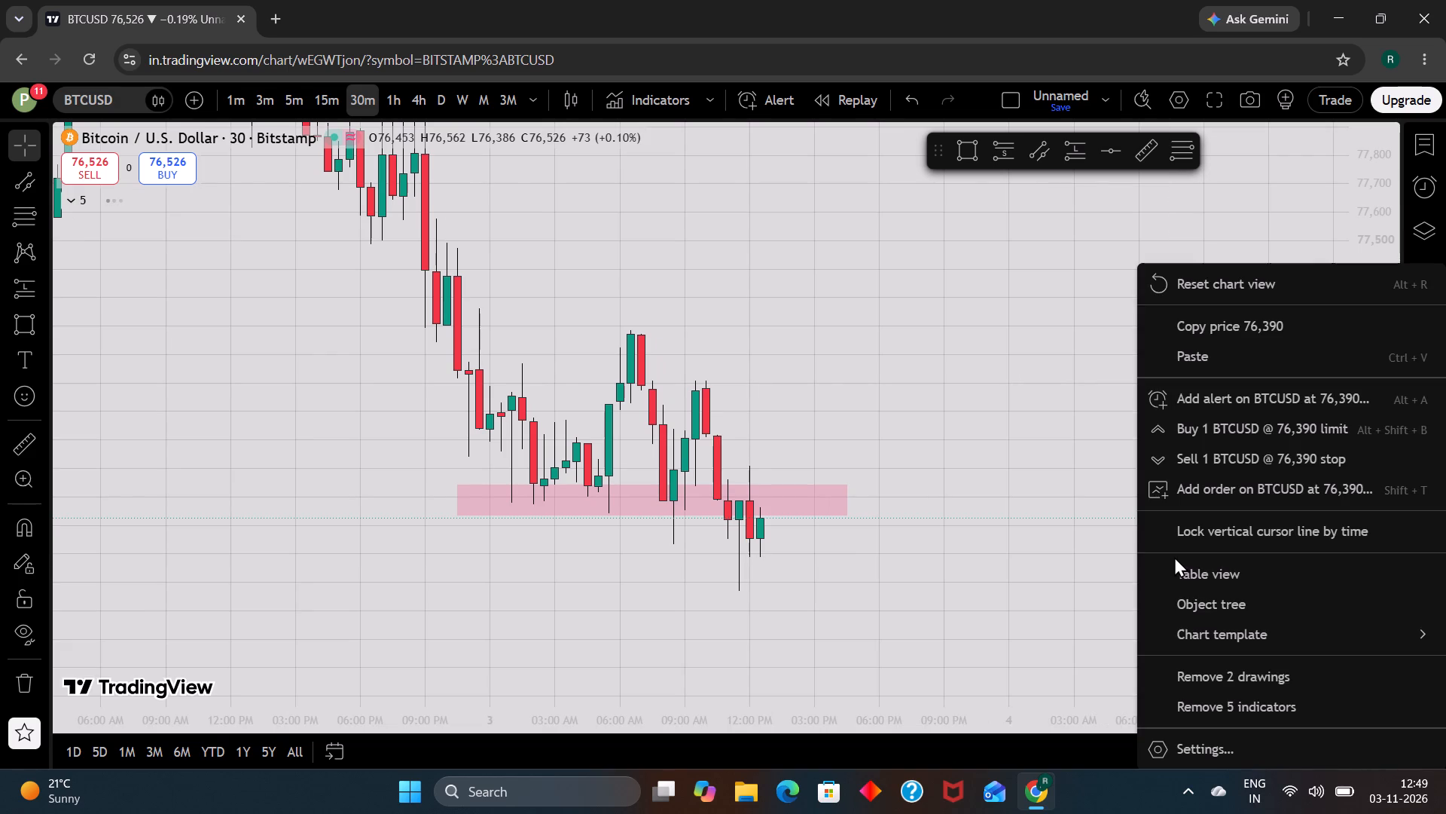
{"action": "left_click", "coordinate": [1052, 518]}
{"action": "scroll", "coordinate": [923, 407], "scroll_direction": "up", "scroll_amount": 1}
Move through the watchlist past Gold Spot and AUDUSD to the EURUSD 30m chart.
{"action": "key", "text": "Down"}
{"action": "key", "text": "Up"}
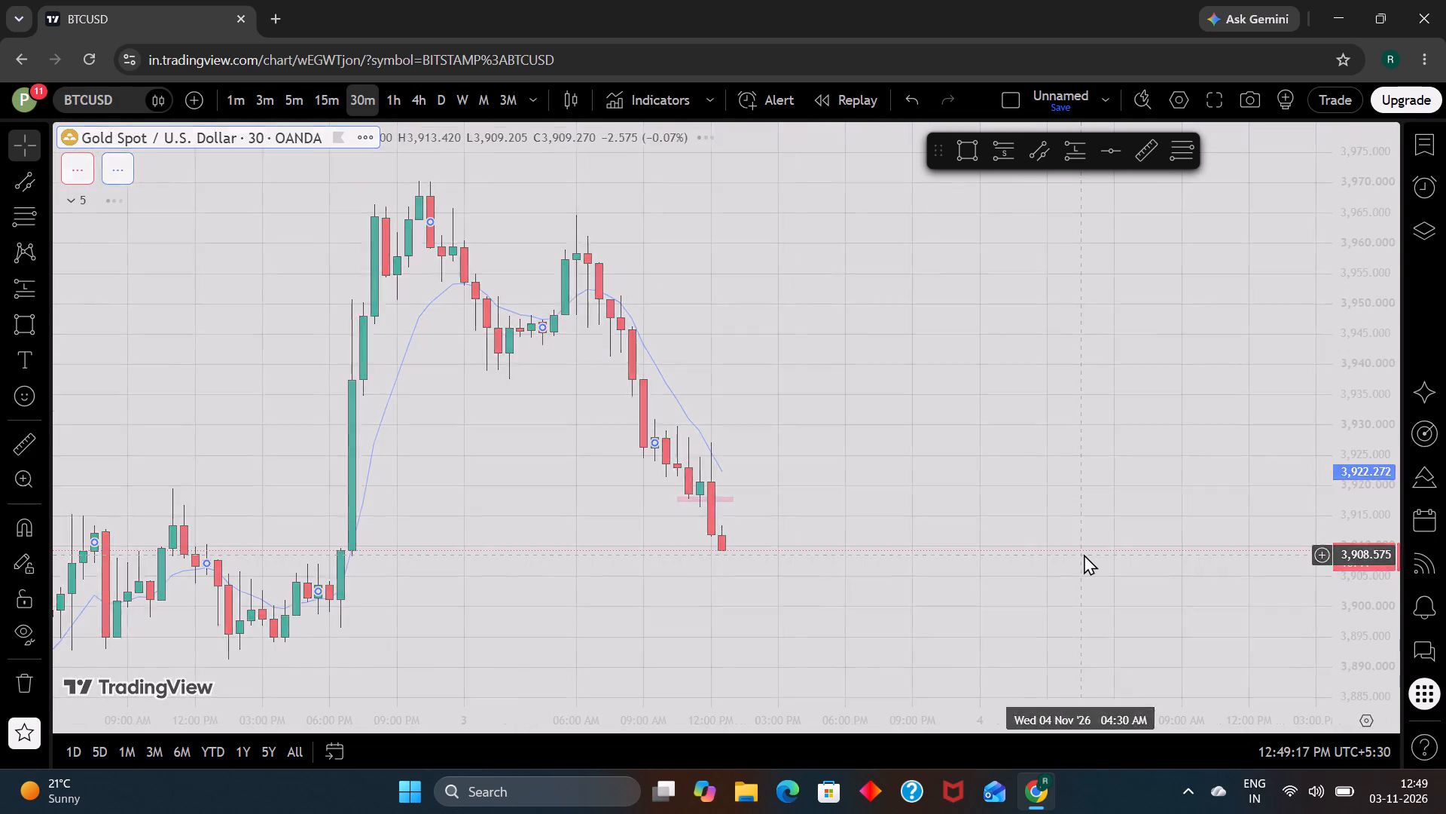
{"action": "key", "text": "Up"}
{"action": "key", "text": "Up"}
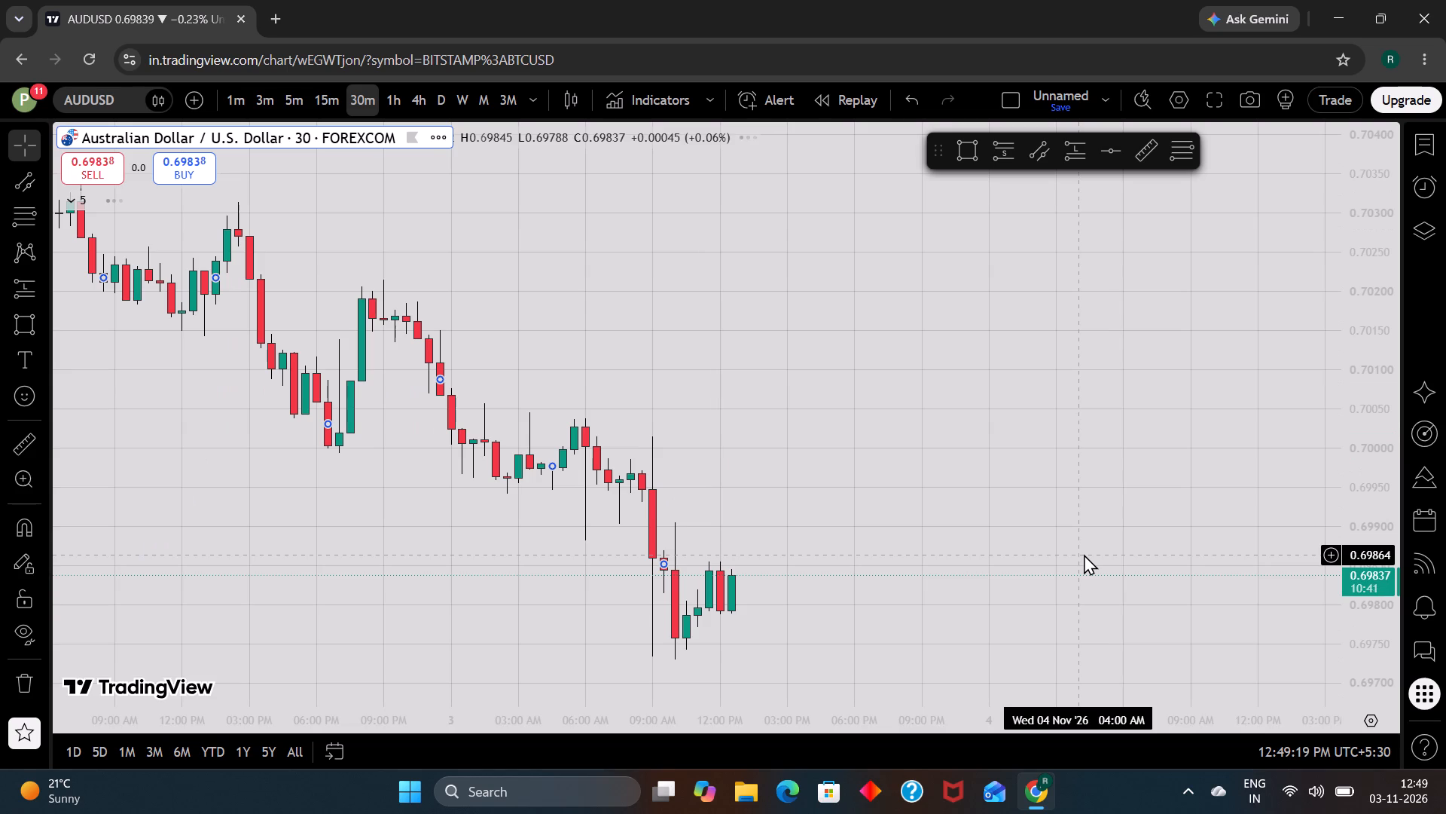
{"action": "key", "text": "Down"}
Examine the EURUSD 30m price action around the short descending line, the pink zone and the long trendline.
{"action": "left_click_drag", "start_coordinate": [910, 567], "coordinate": [1027, 510]}
{"action": "scroll", "coordinate": [1027, 510], "scroll_direction": "down", "scroll_amount": 3}
{"action": "scroll", "coordinate": [1393, 519], "scroll_direction": "up", "scroll_amount": 4}
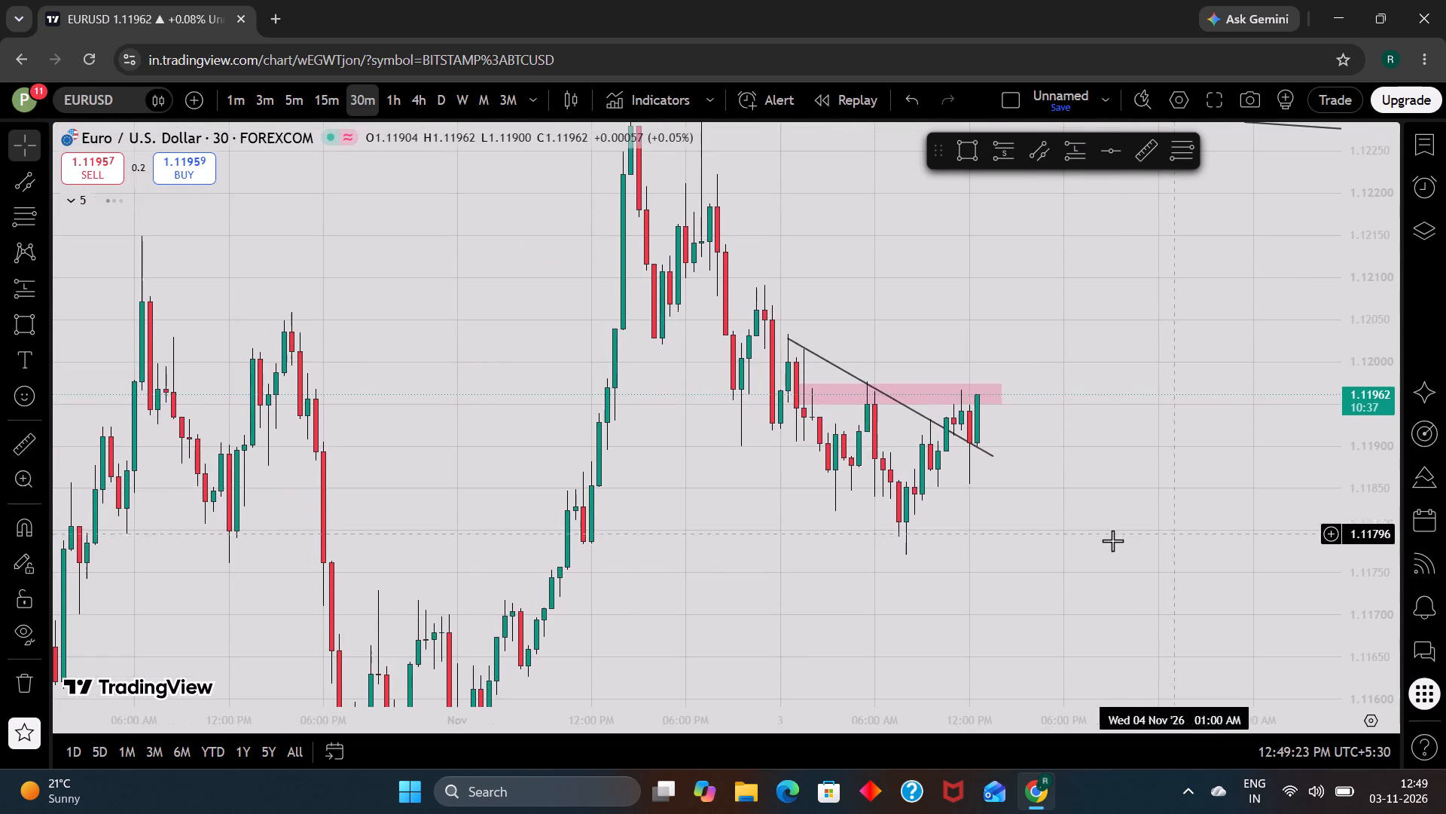
{"action": "scroll", "coordinate": [1107, 537], "scroll_direction": "up", "scroll_amount": 1}
{"action": "left_click_drag", "start_coordinate": [1194, 448], "coordinate": [1113, 505]}
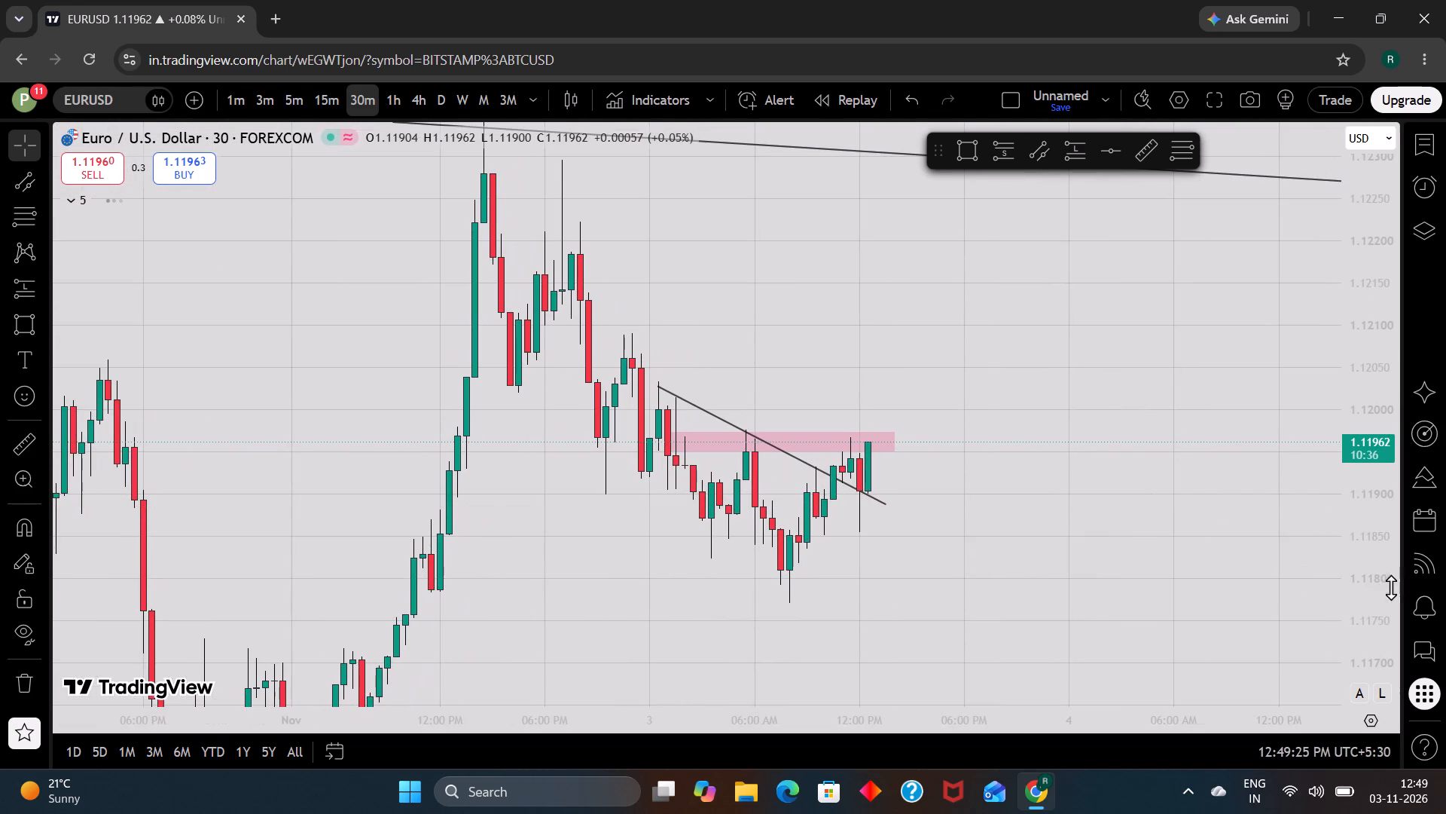
{"action": "scroll", "coordinate": [1376, 585], "scroll_direction": "down", "scroll_amount": 2}
{"action": "scroll", "coordinate": [1192, 558], "scroll_direction": "up", "scroll_amount": 1}
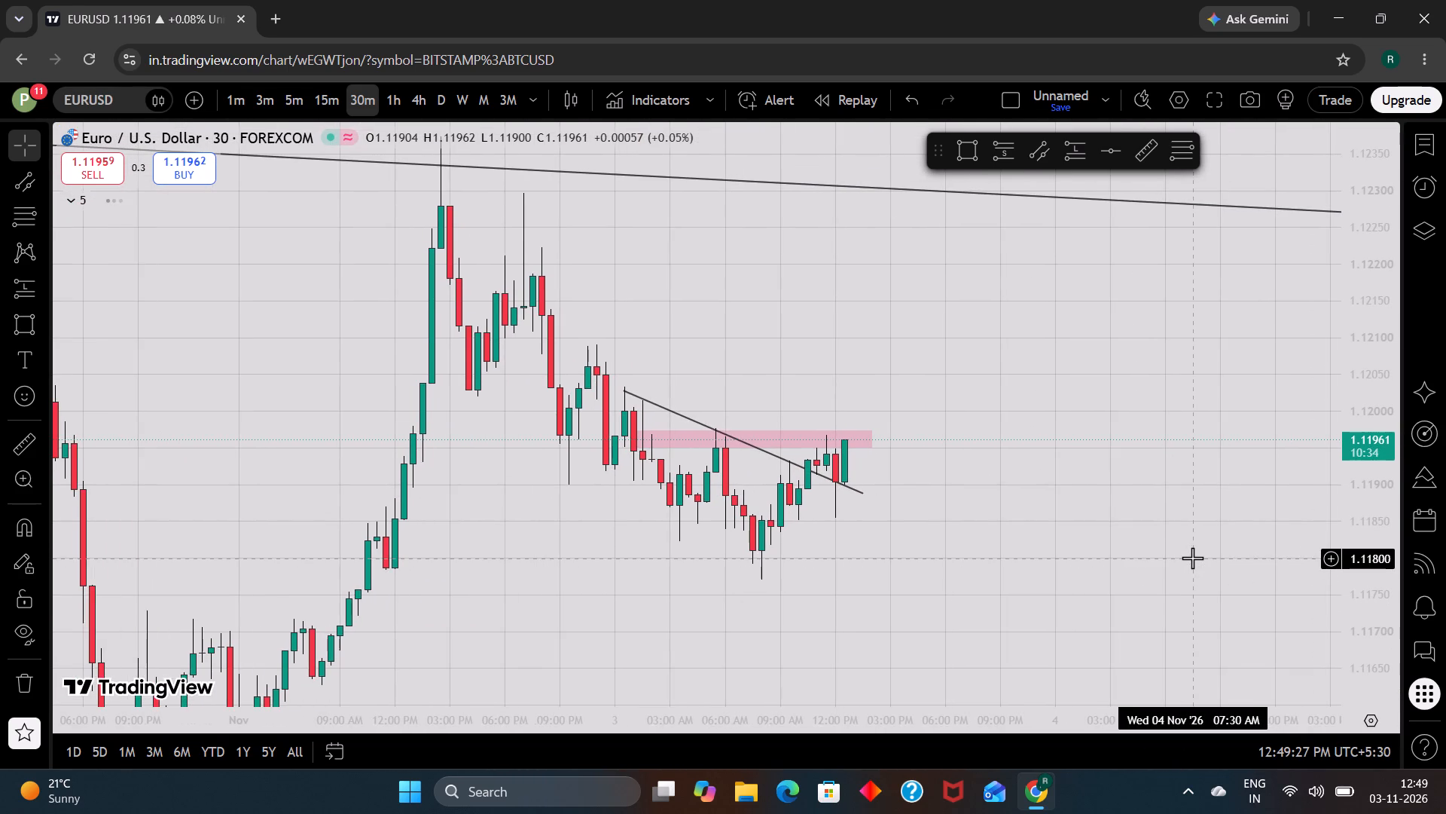
{"action": "scroll", "coordinate": [1192, 558], "scroll_direction": "down", "scroll_amount": 1}
{"action": "scroll", "coordinate": [1192, 558], "scroll_direction": "up", "scroll_amount": 1}
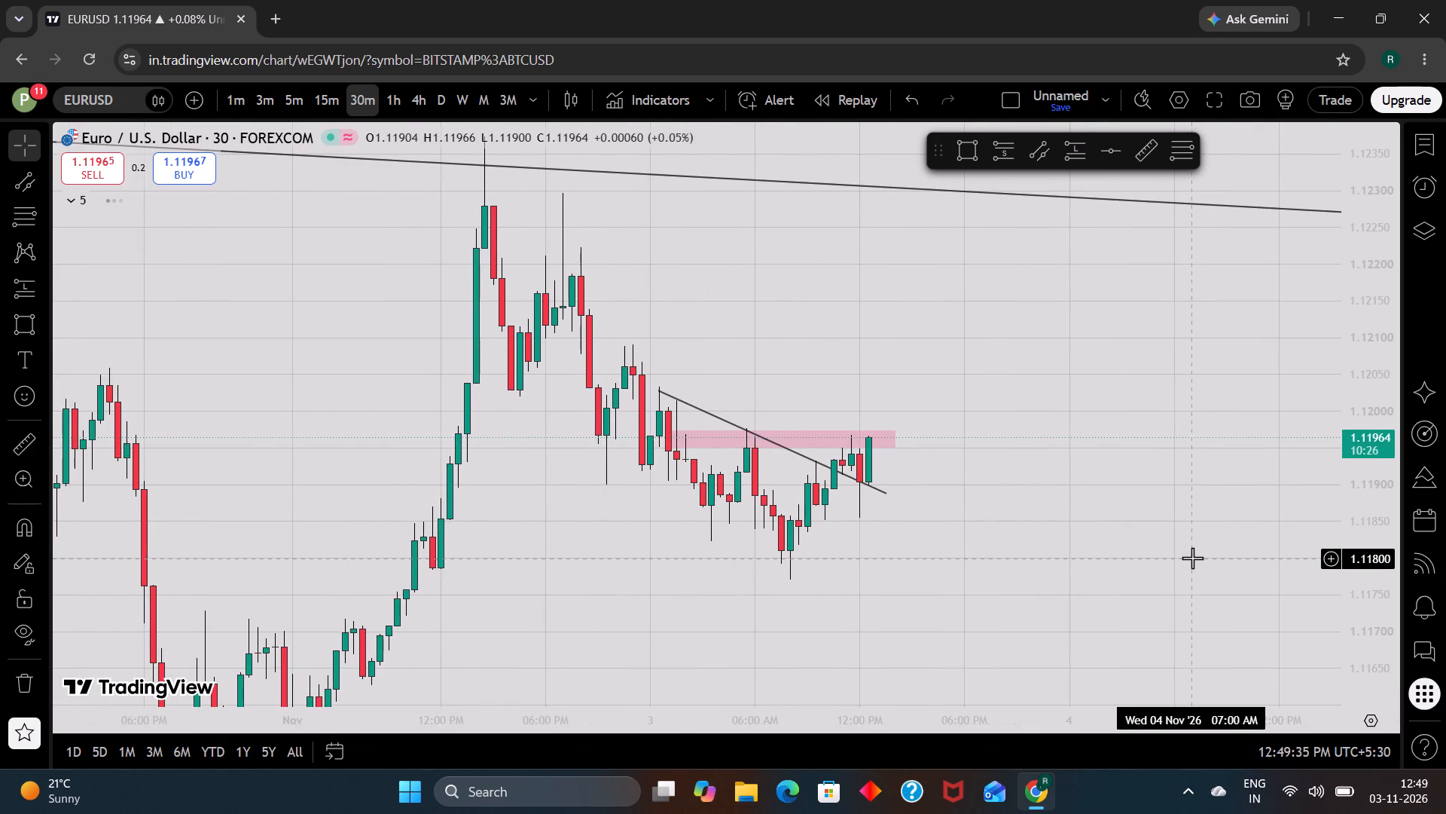
{"action": "scroll", "coordinate": [1192, 558], "scroll_direction": "up", "scroll_amount": 1}
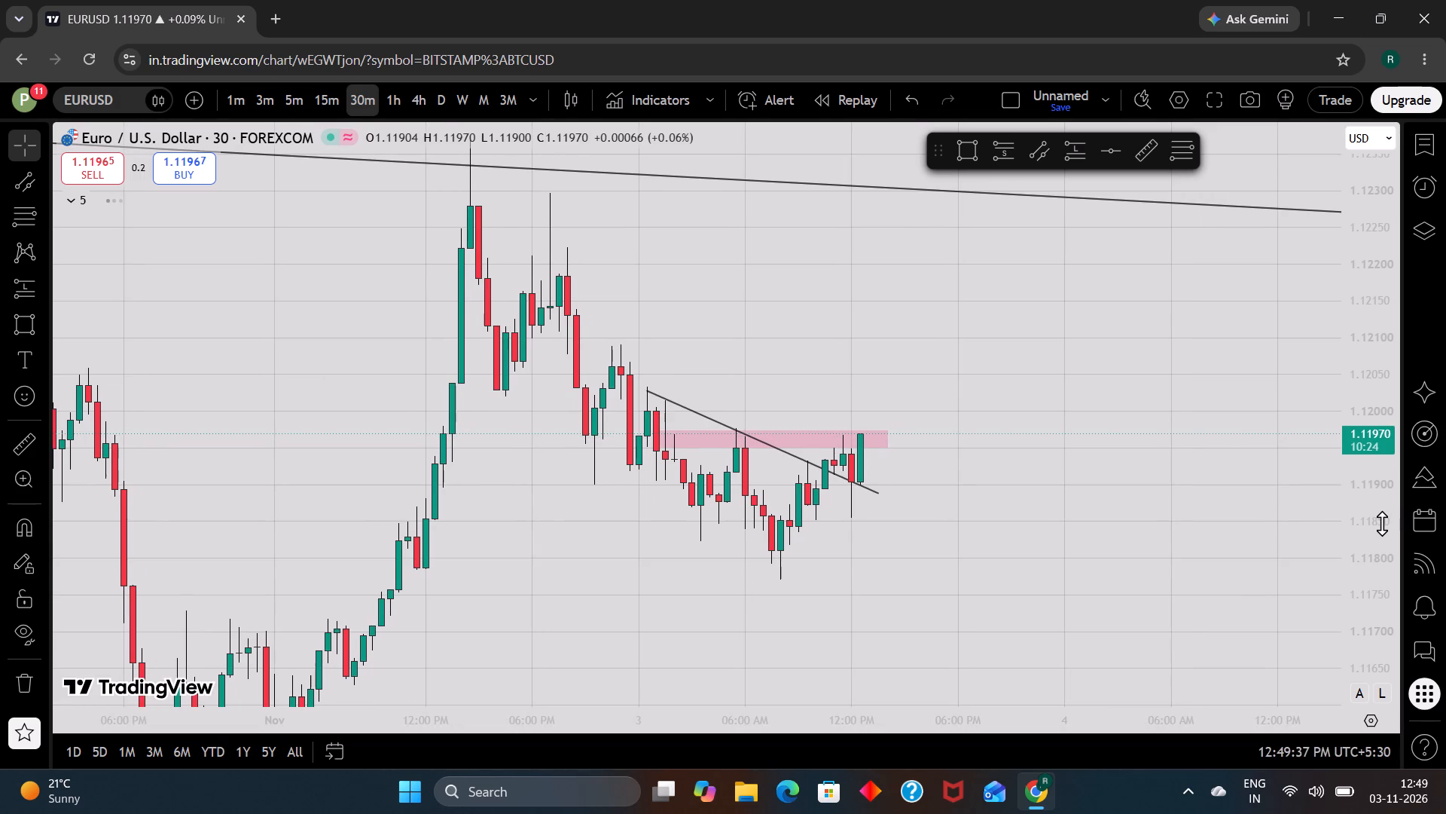
{"action": "scroll", "coordinate": [1382, 523], "scroll_direction": "down", "scroll_amount": 4}
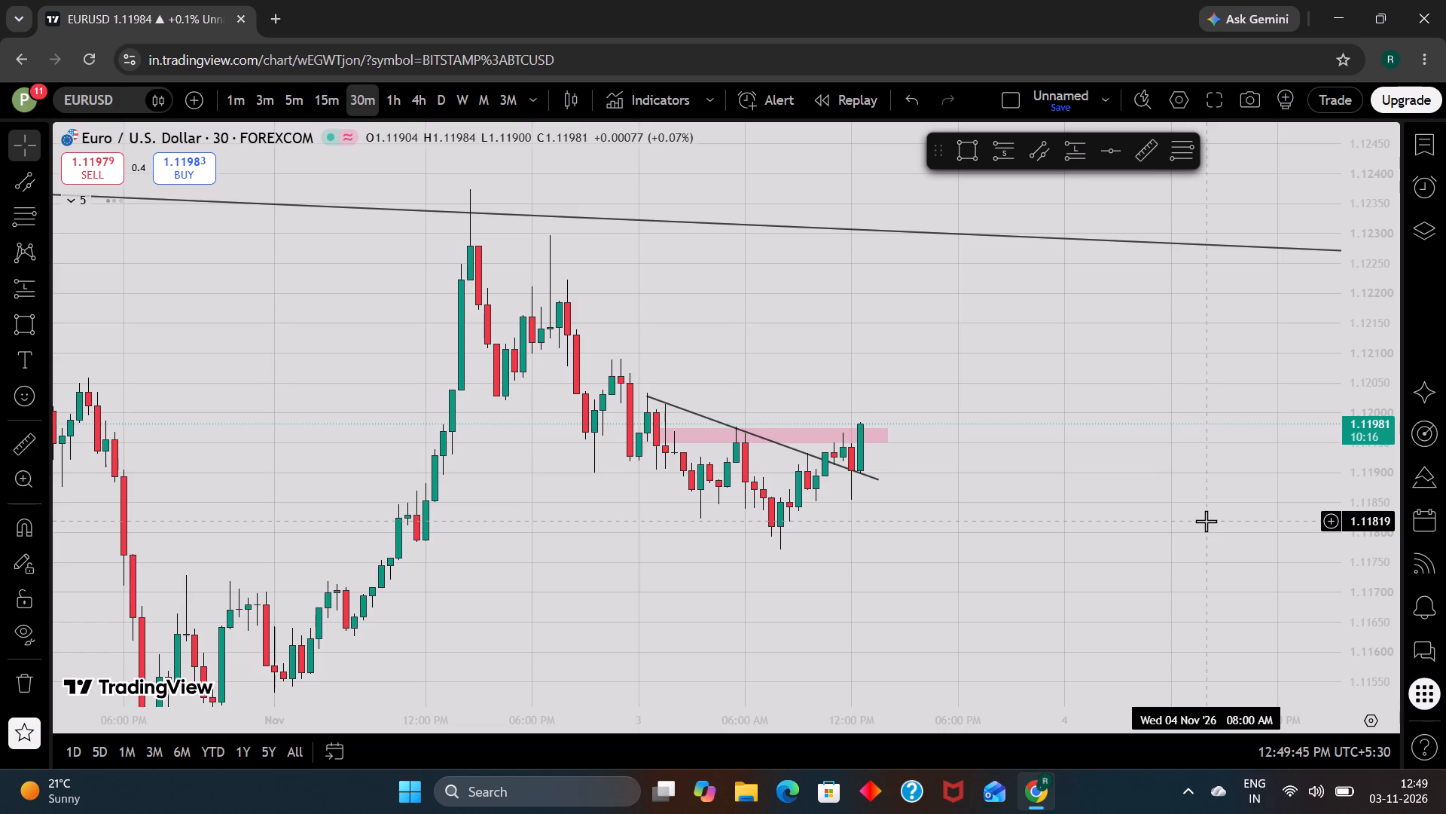
{"action": "scroll", "coordinate": [1058, 561], "scroll_direction": "down", "scroll_amount": 2}
{"action": "scroll", "coordinate": [1093, 558], "scroll_direction": "up", "scroll_amount": 1}
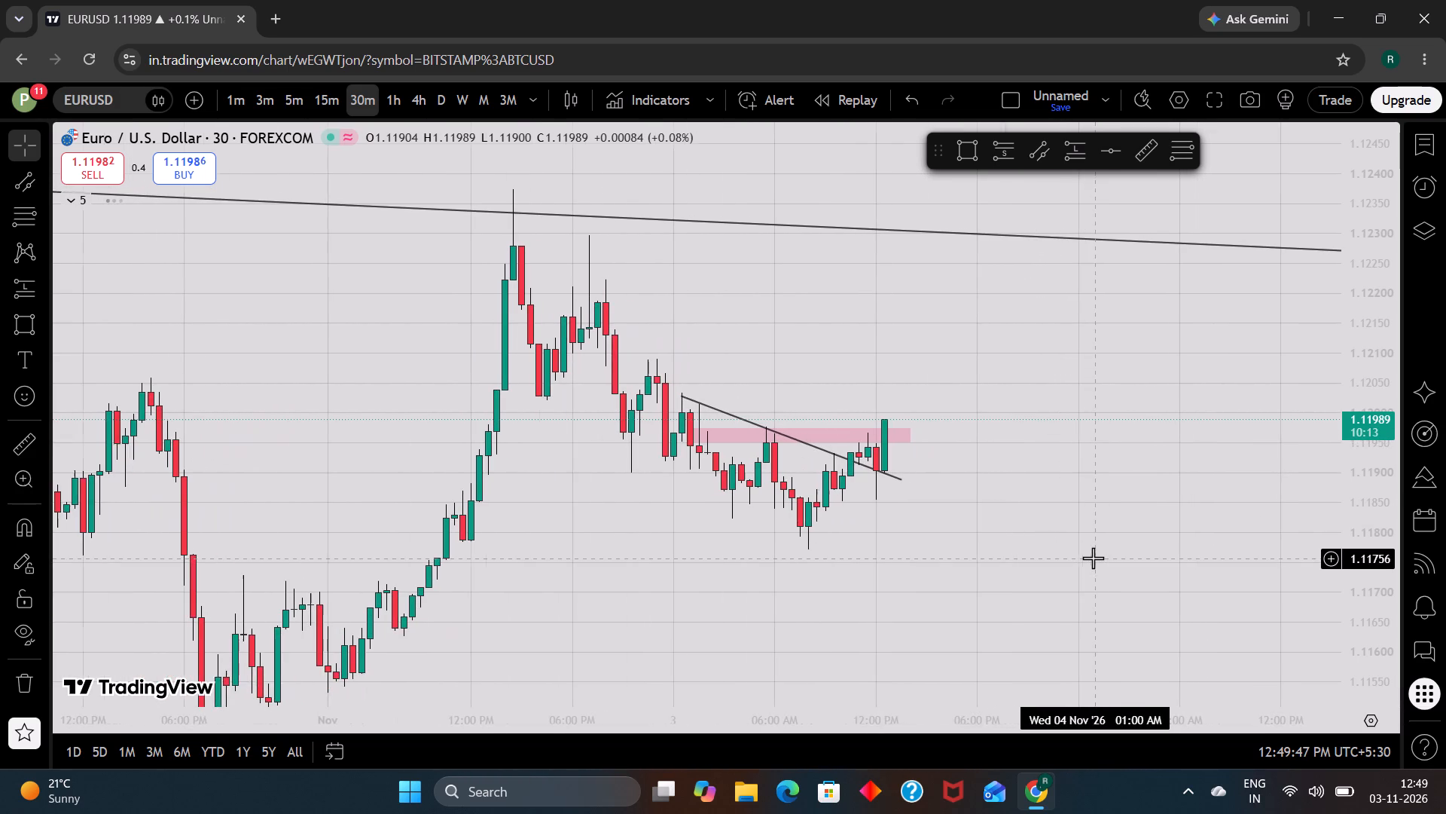
{"action": "scroll", "coordinate": [1093, 558], "scroll_direction": "up", "scroll_amount": 1}
Compare EURUSD on the 4h and 1h timeframes against the long trendline, the short descending line and the pink zone.
{"action": "left_click", "coordinate": [413, 101]}
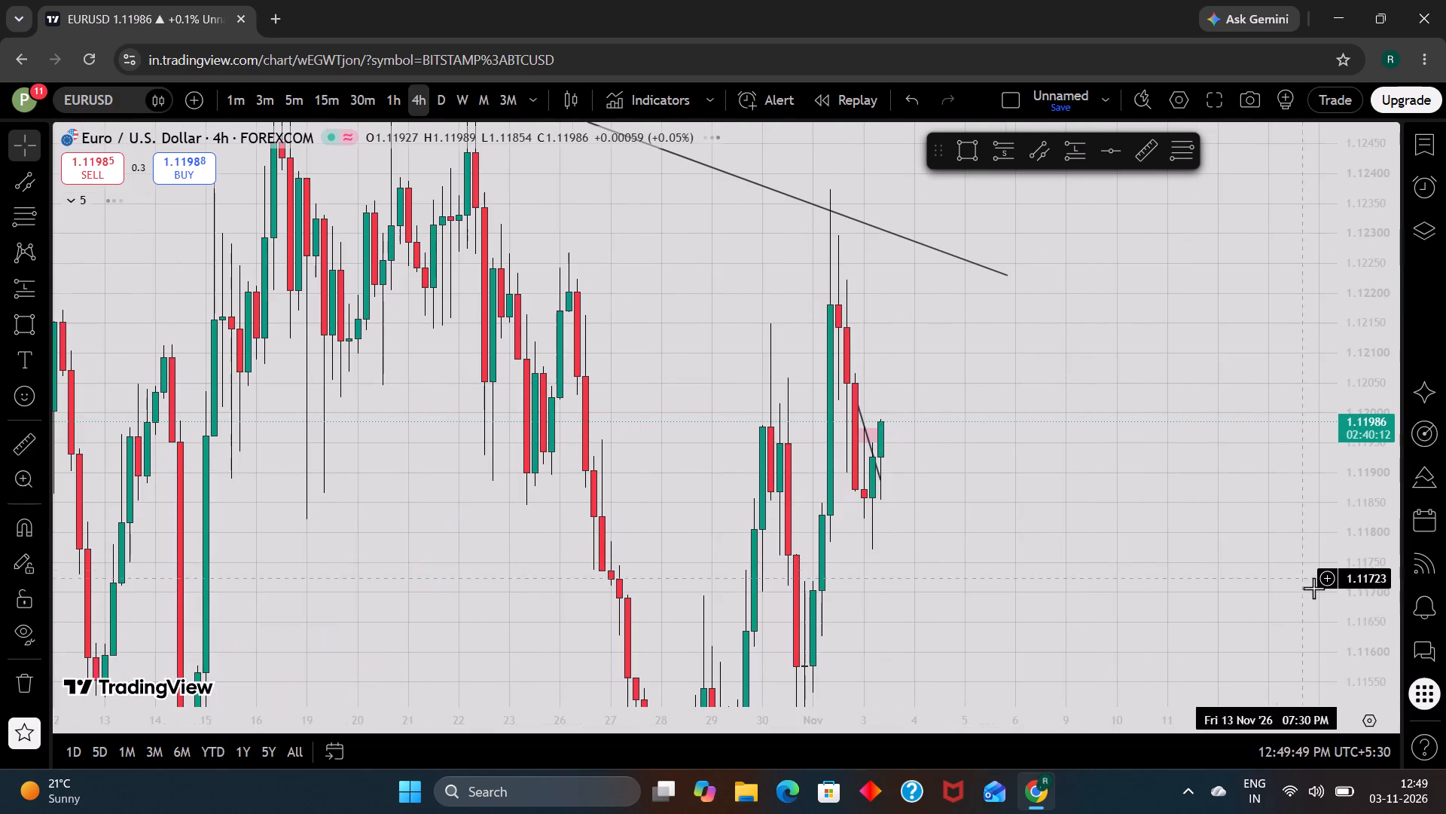
{"action": "scroll", "coordinate": [1383, 598], "scroll_direction": "down", "scroll_amount": 7}
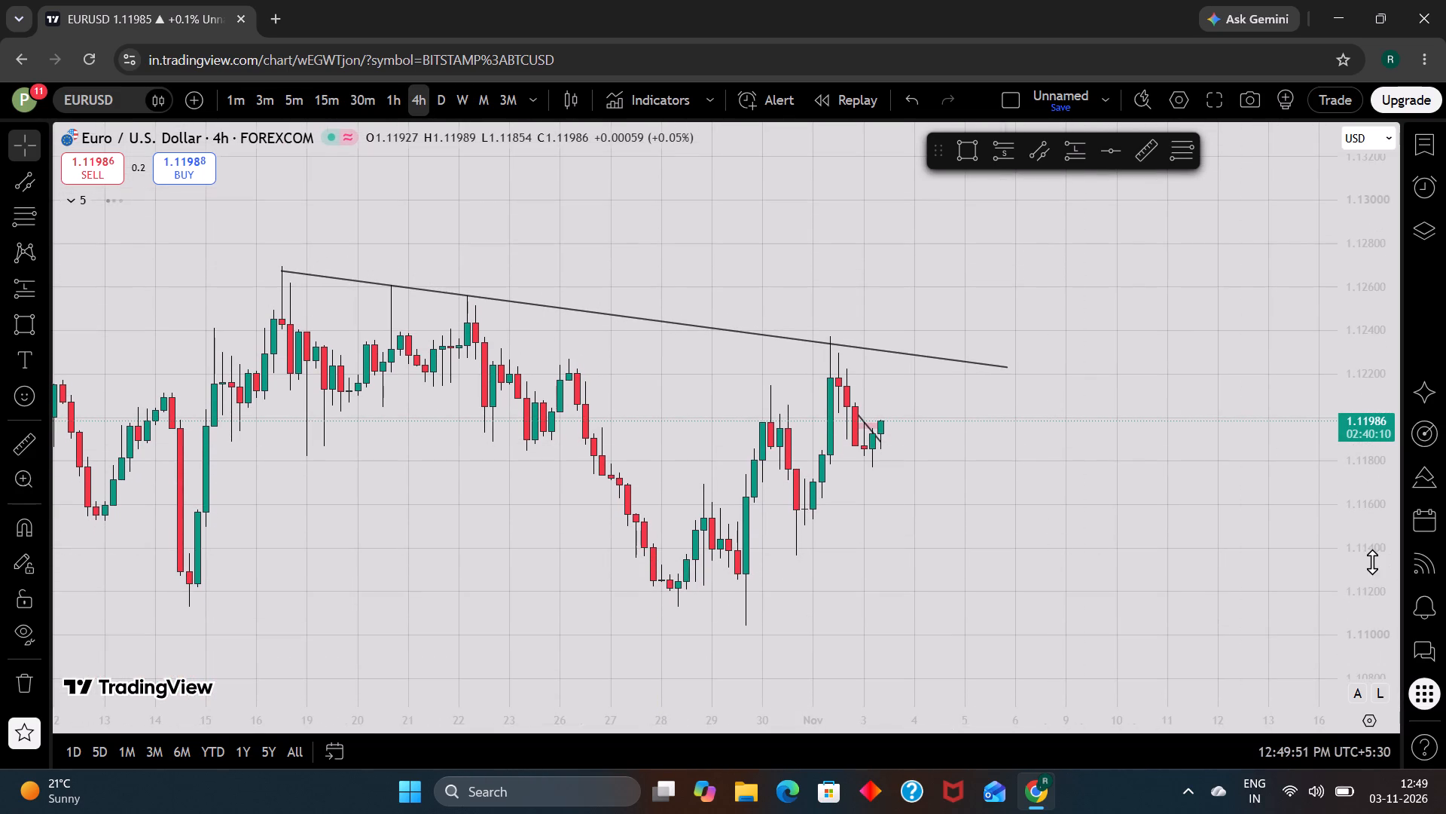
{"action": "scroll", "coordinate": [1372, 562], "scroll_direction": "up", "scroll_amount": 3}
{"action": "left_click", "coordinate": [383, 96]}
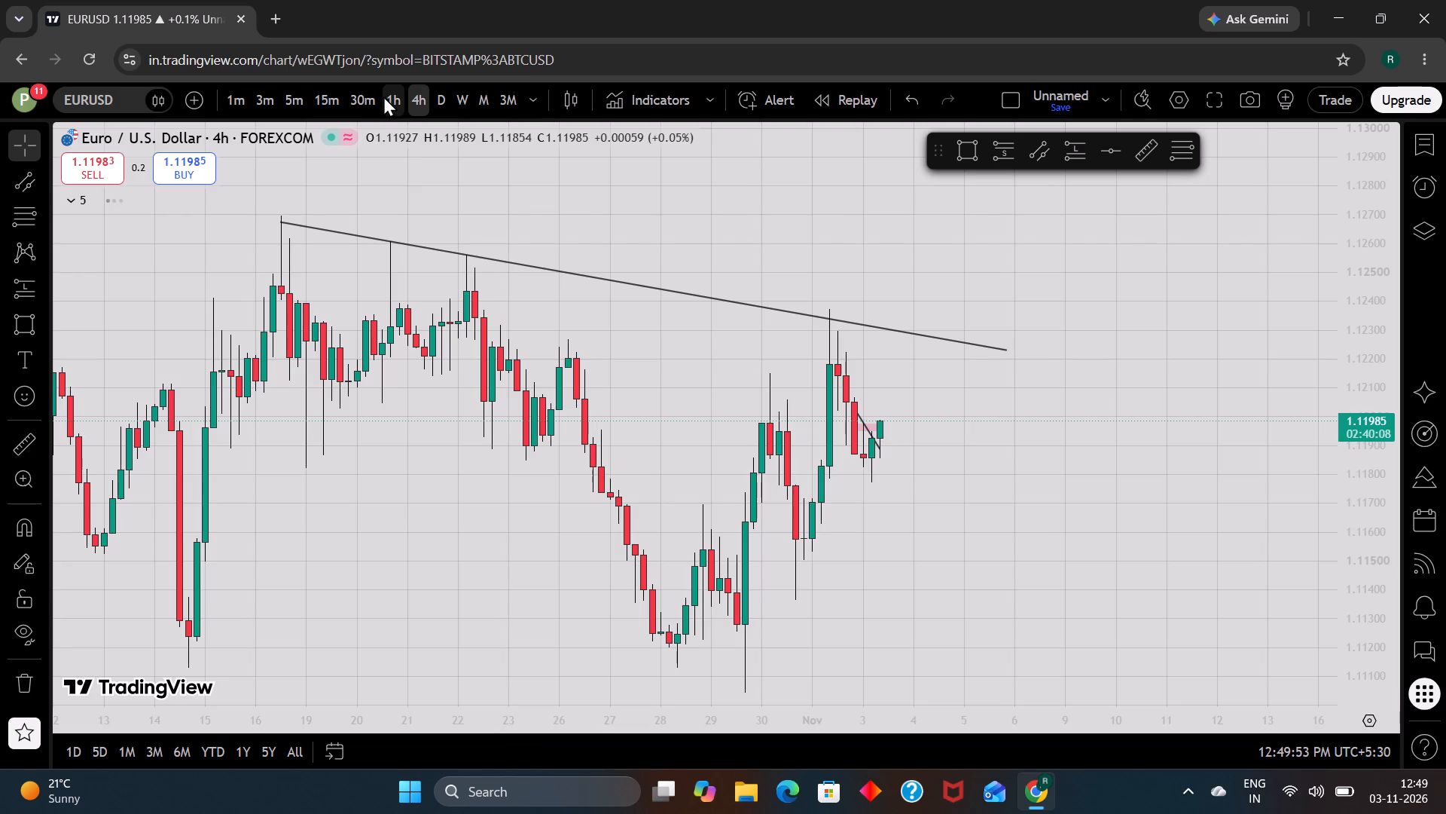
{"action": "scroll", "coordinate": [1365, 532], "scroll_direction": "up", "scroll_amount": 6}
{"action": "scroll", "coordinate": [1139, 546], "scroll_direction": "up", "scroll_amount": 1}
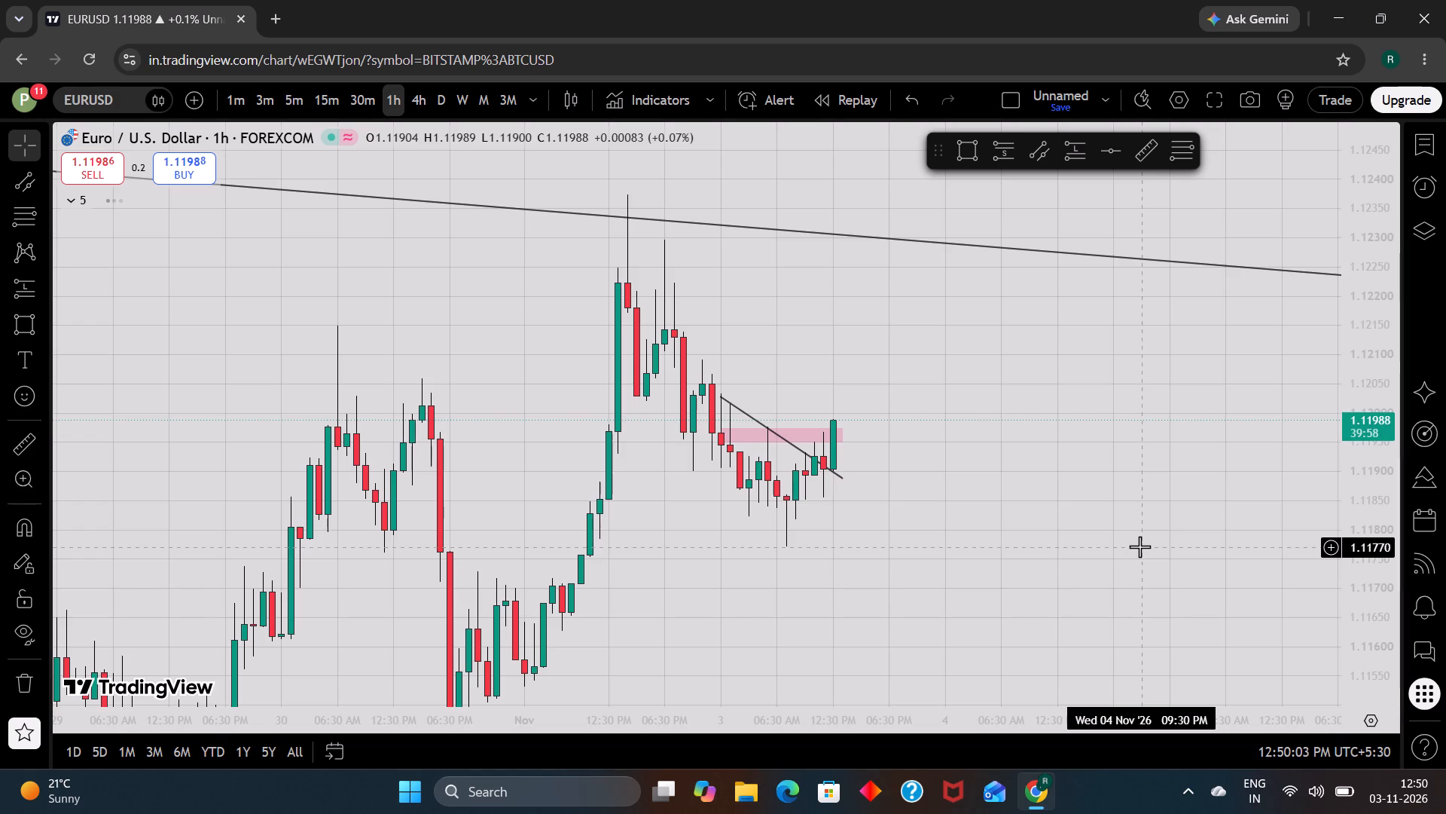
{"action": "scroll", "coordinate": [1139, 546], "scroll_direction": "down", "scroll_amount": 1}
{"action": "scroll", "coordinate": [1139, 546], "scroll_direction": "up", "scroll_amount": 1}
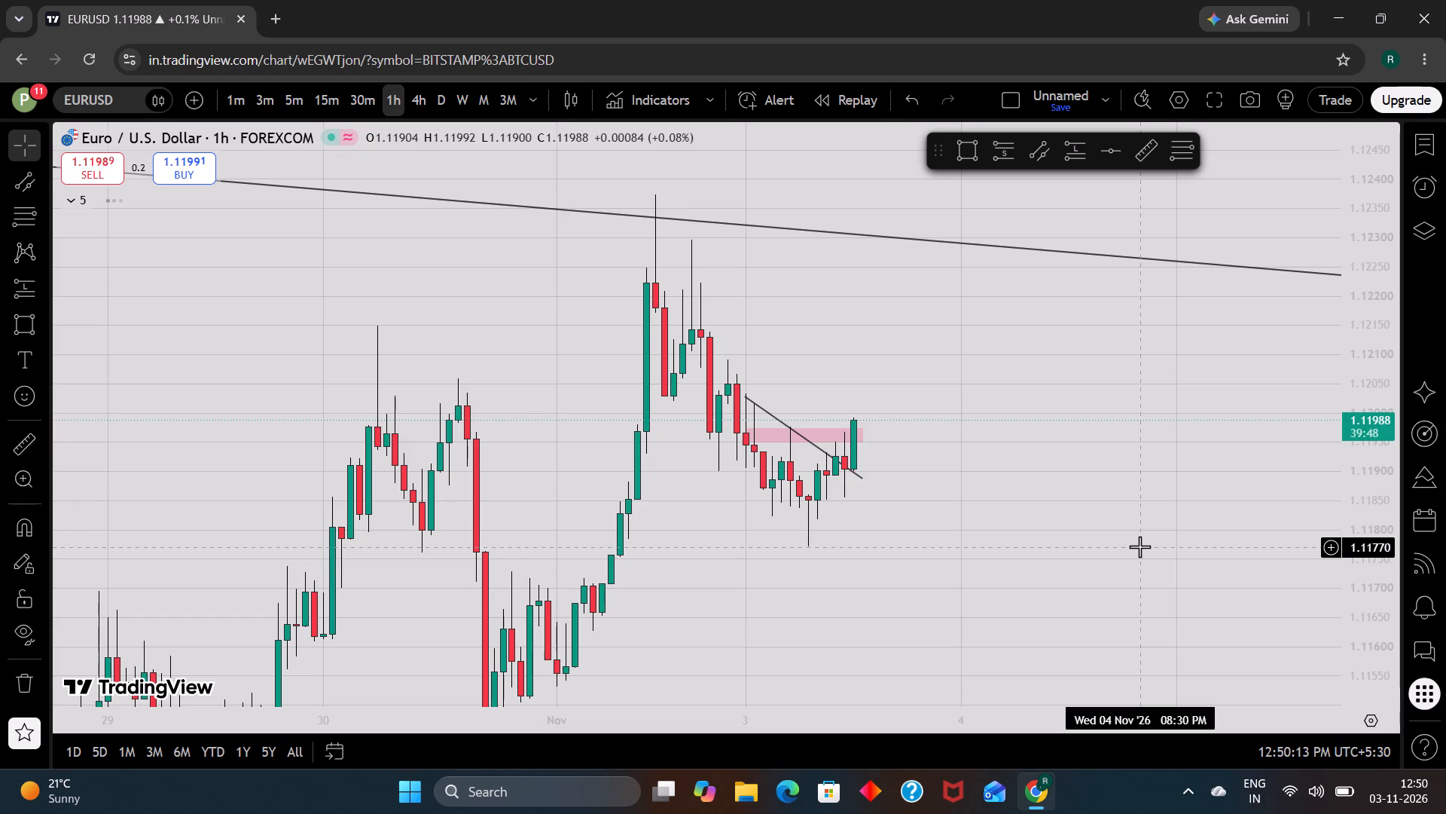
{"action": "scroll", "coordinate": [1139, 546], "scroll_direction": "up", "scroll_amount": 1}
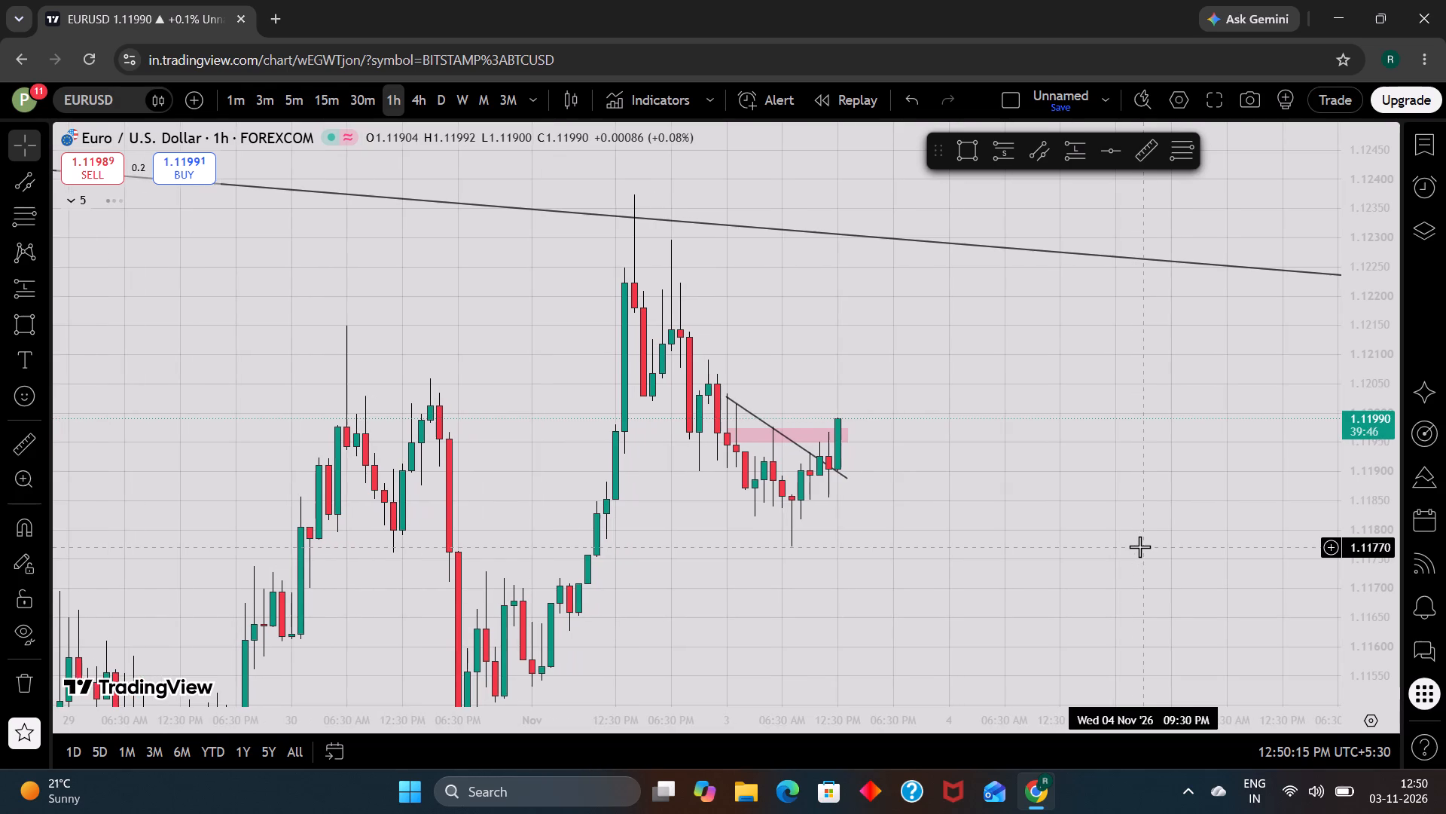
Return to BTCUSD and examine the price action around its pink zone on the 1h and 30m timeframes.
{"action": "key", "text": "Down"}
{"action": "key", "text": "3"}
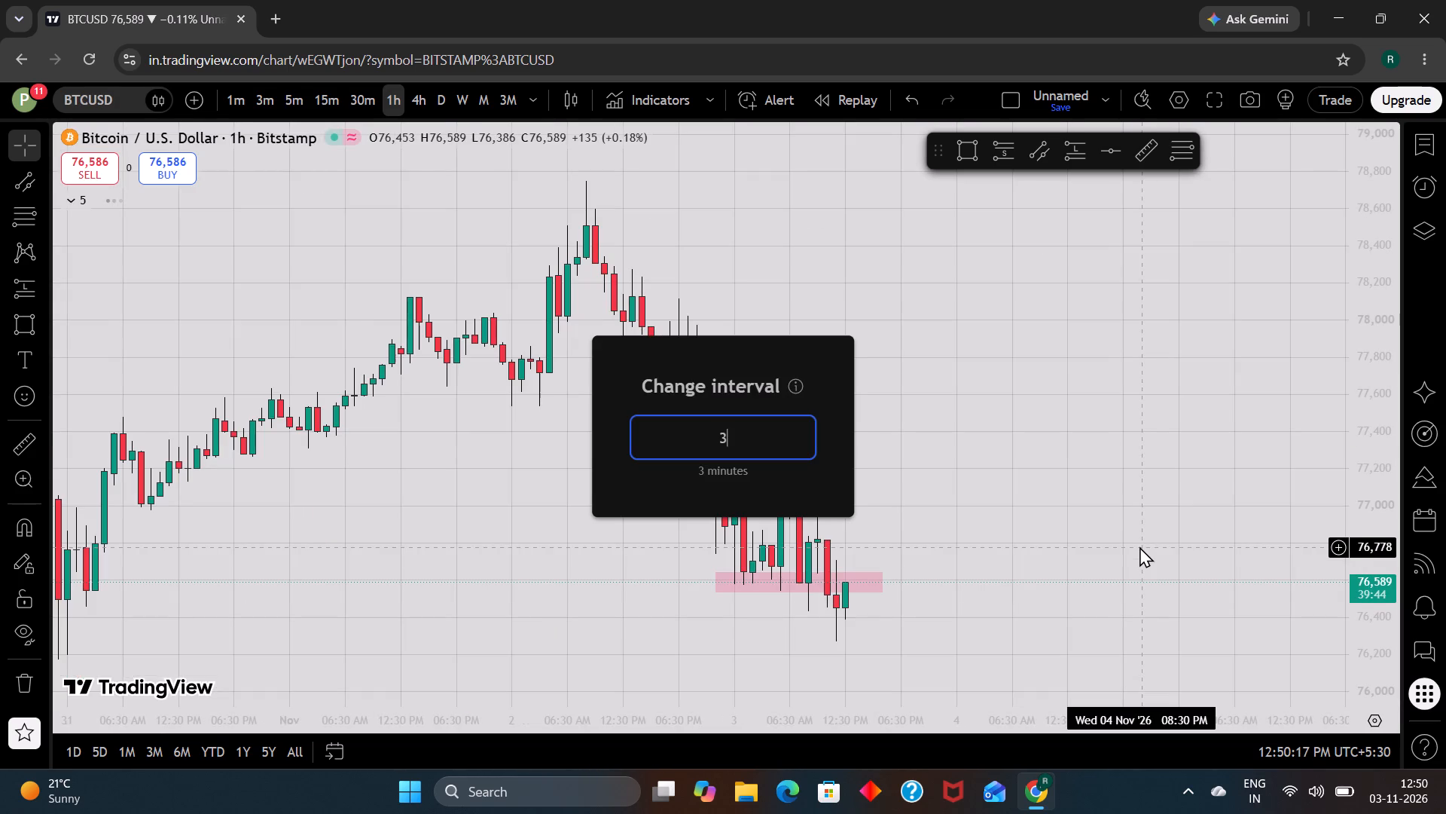
{"action": "left_click", "coordinate": [1069, 555]}
{"action": "left_click_drag", "start_coordinate": [1216, 551], "coordinate": [1194, 434]}
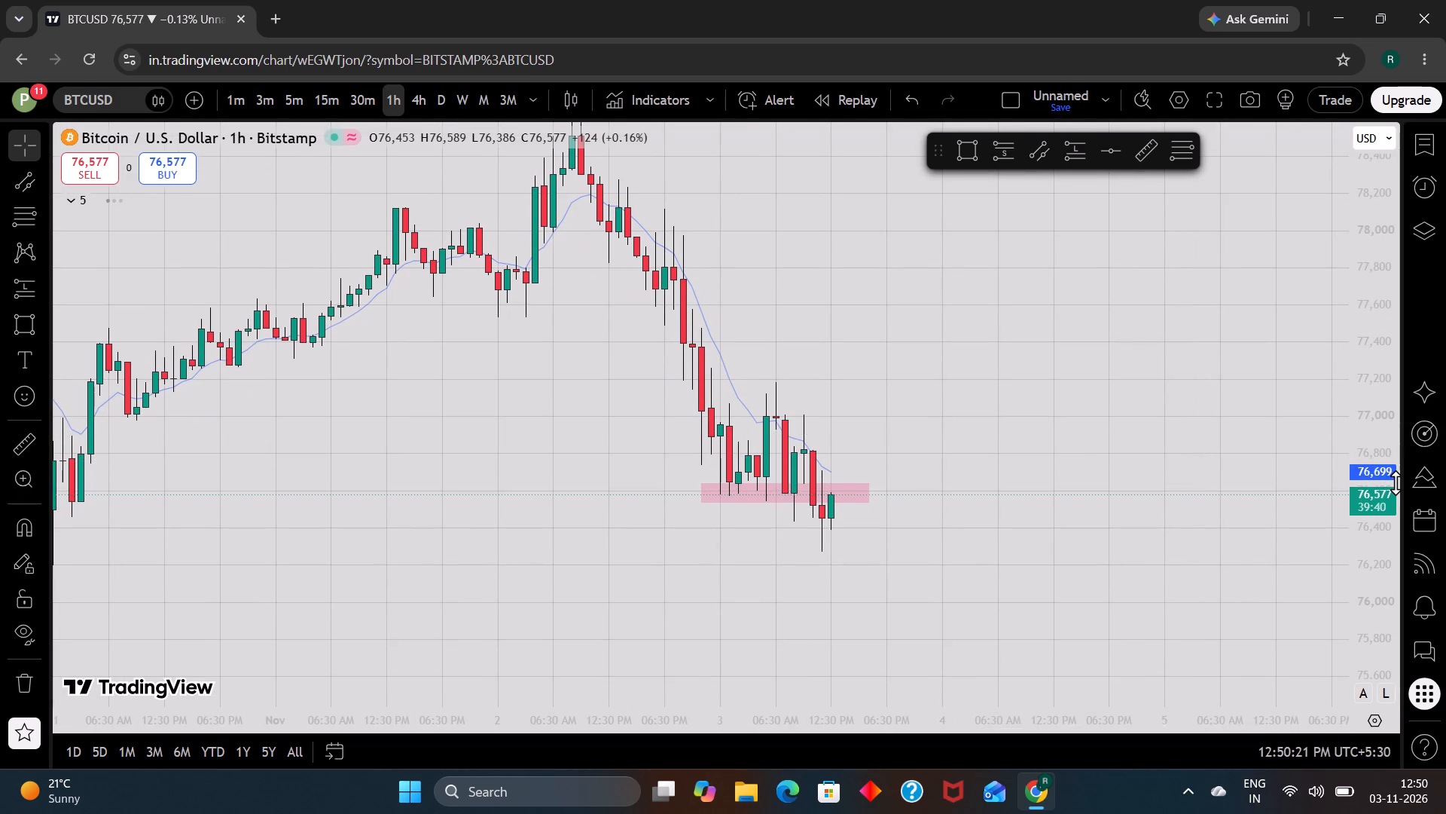
{"action": "scroll", "coordinate": [1396, 482], "scroll_direction": "up", "scroll_amount": 3}
{"action": "scroll", "coordinate": [1084, 513], "scroll_direction": "up", "scroll_amount": 1}
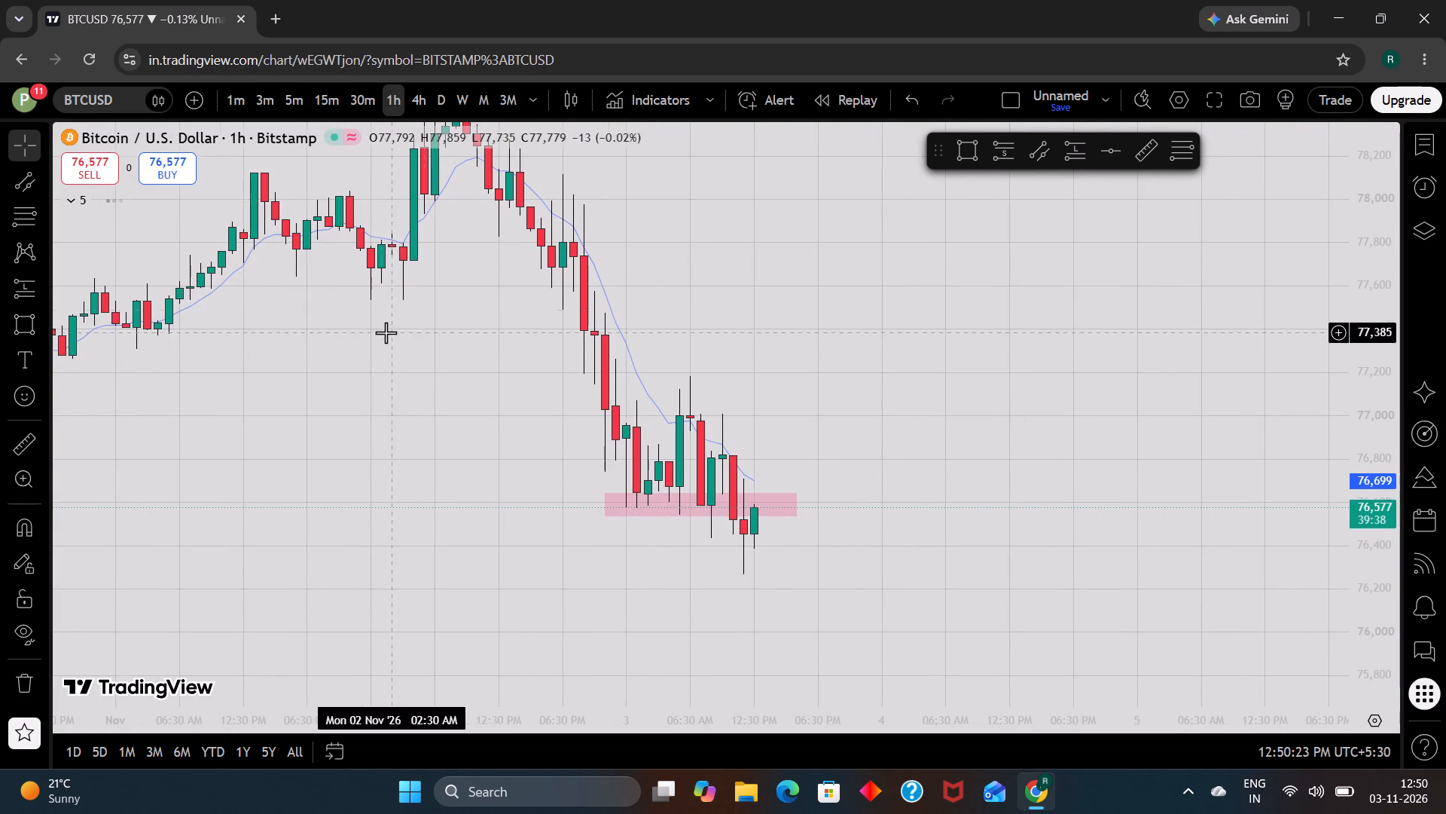
{"action": "left_click_drag", "start_coordinate": [306, 467], "coordinate": [472, 425]}
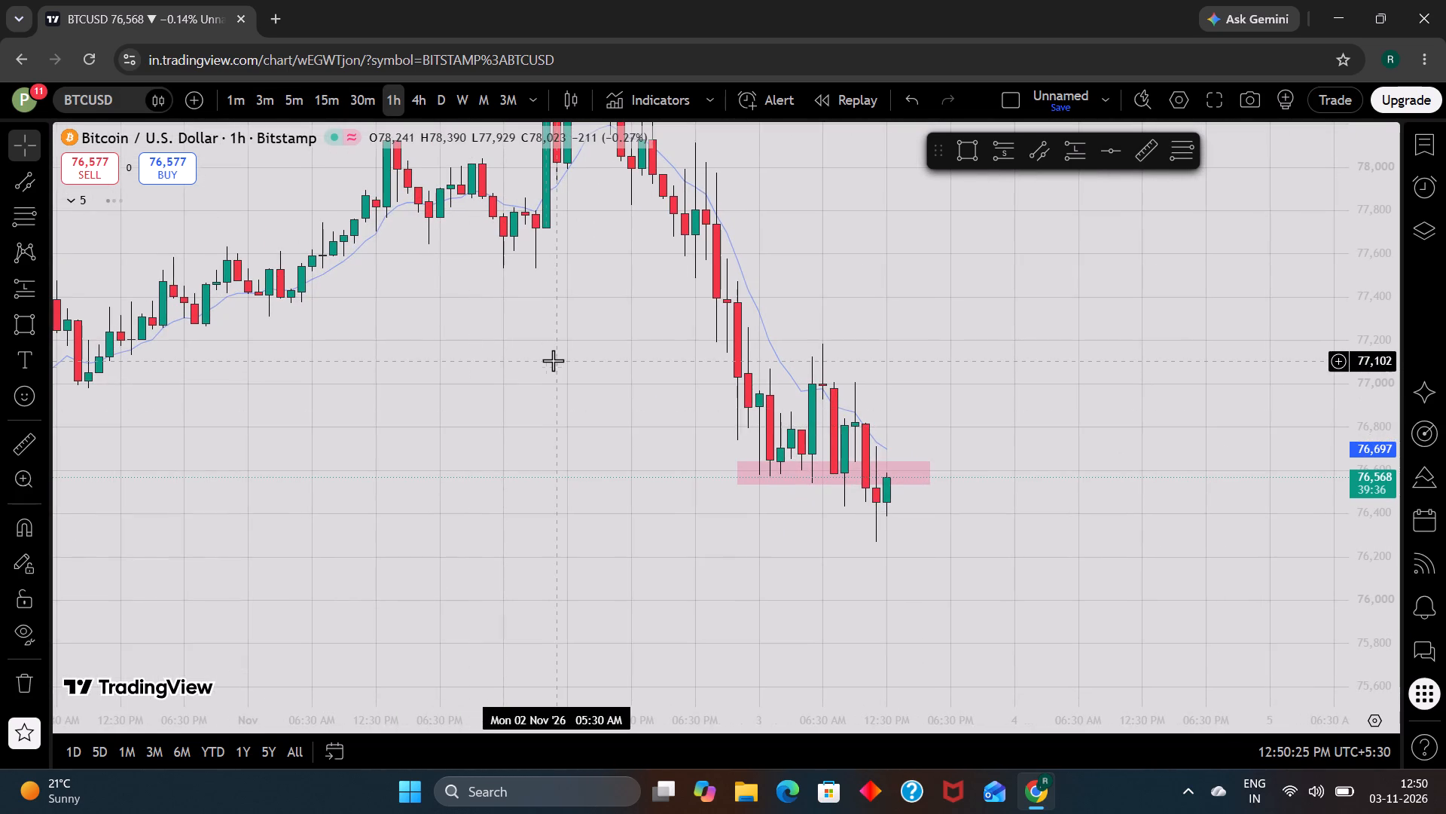
{"action": "scroll", "coordinate": [552, 361], "scroll_direction": "up", "scroll_amount": 1}
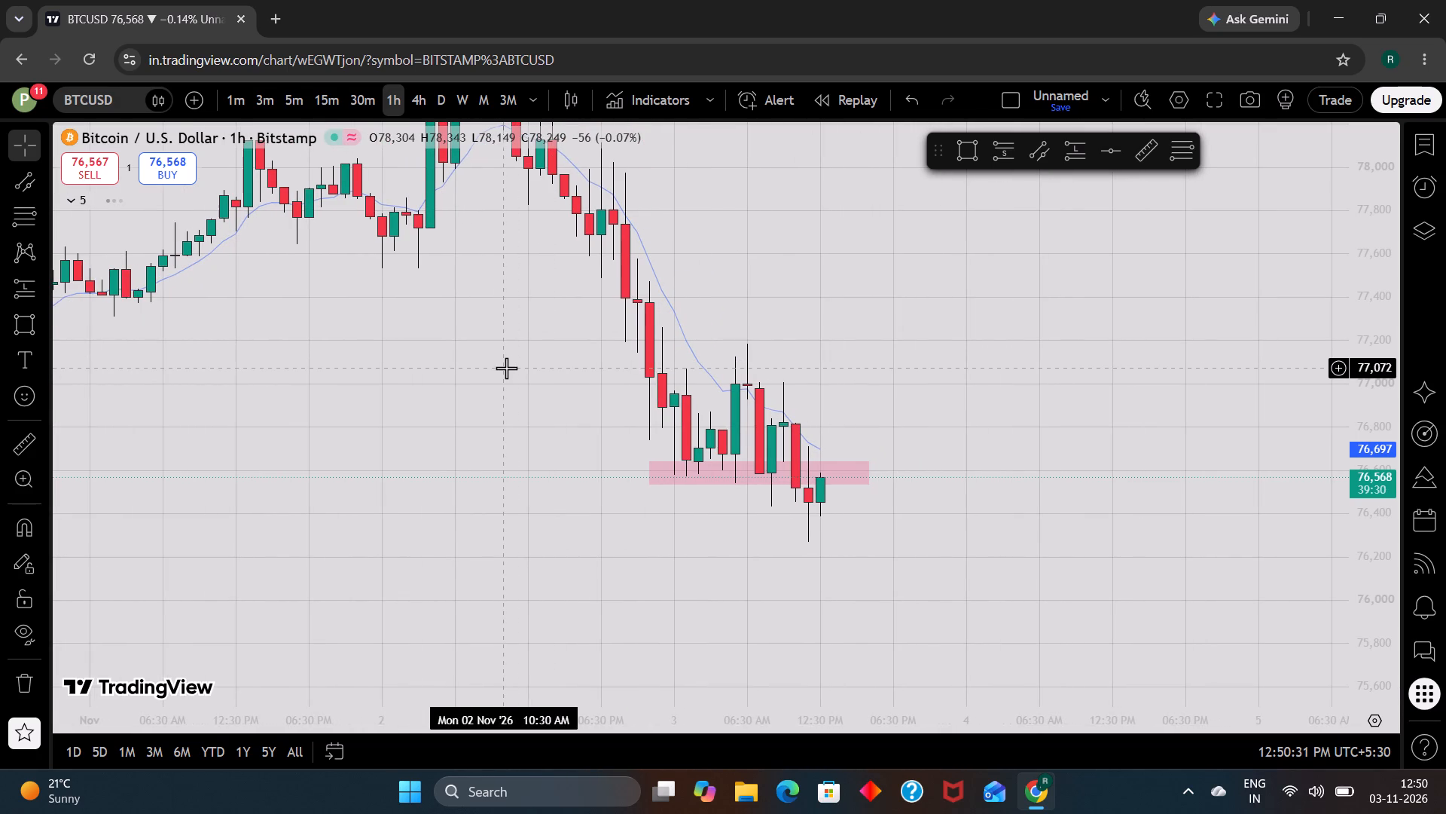
{"action": "scroll", "coordinate": [506, 368], "scroll_direction": "up", "scroll_amount": 1}
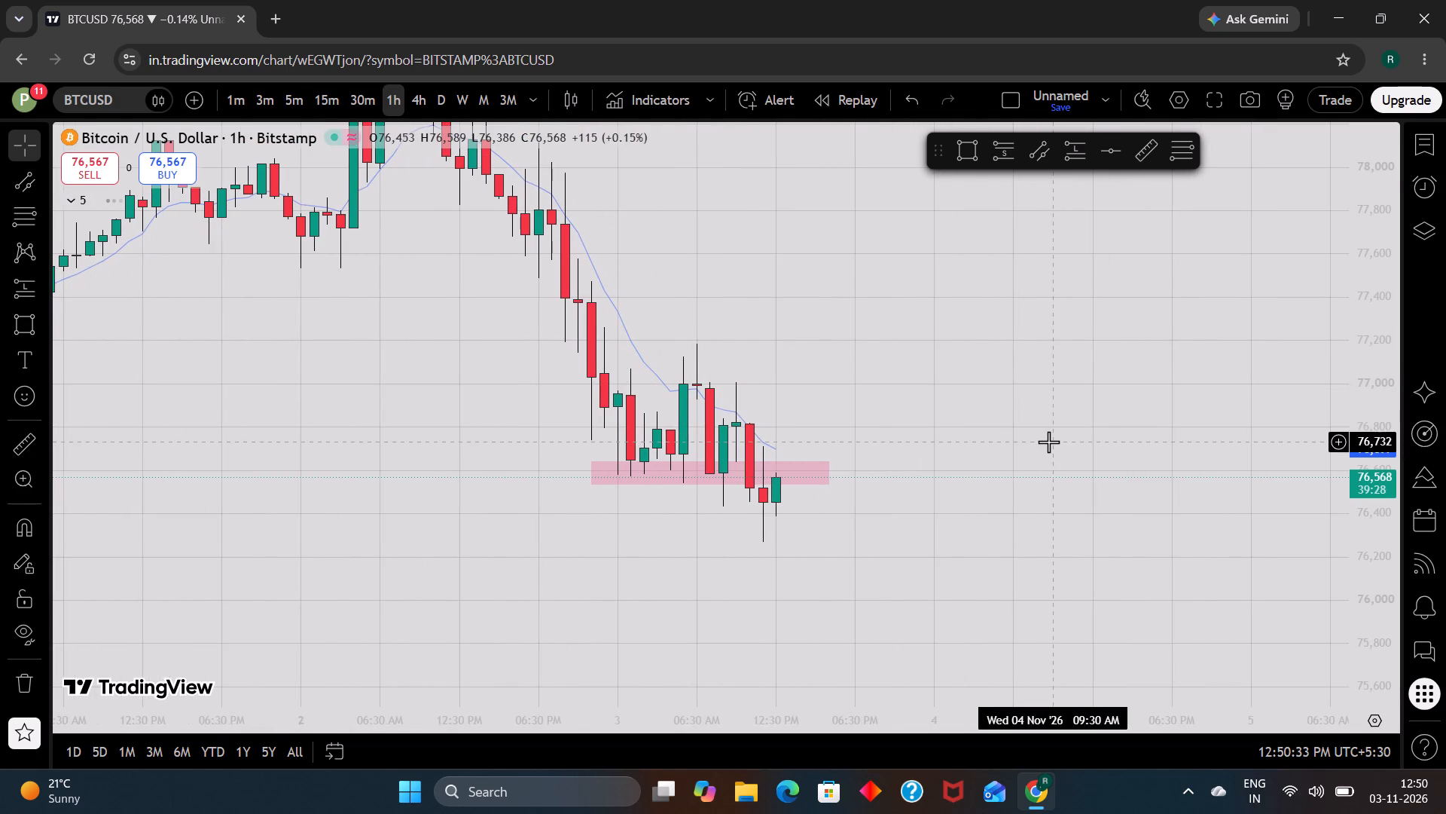
{"action": "scroll", "coordinate": [1379, 516], "scroll_direction": "up", "scroll_amount": 1}
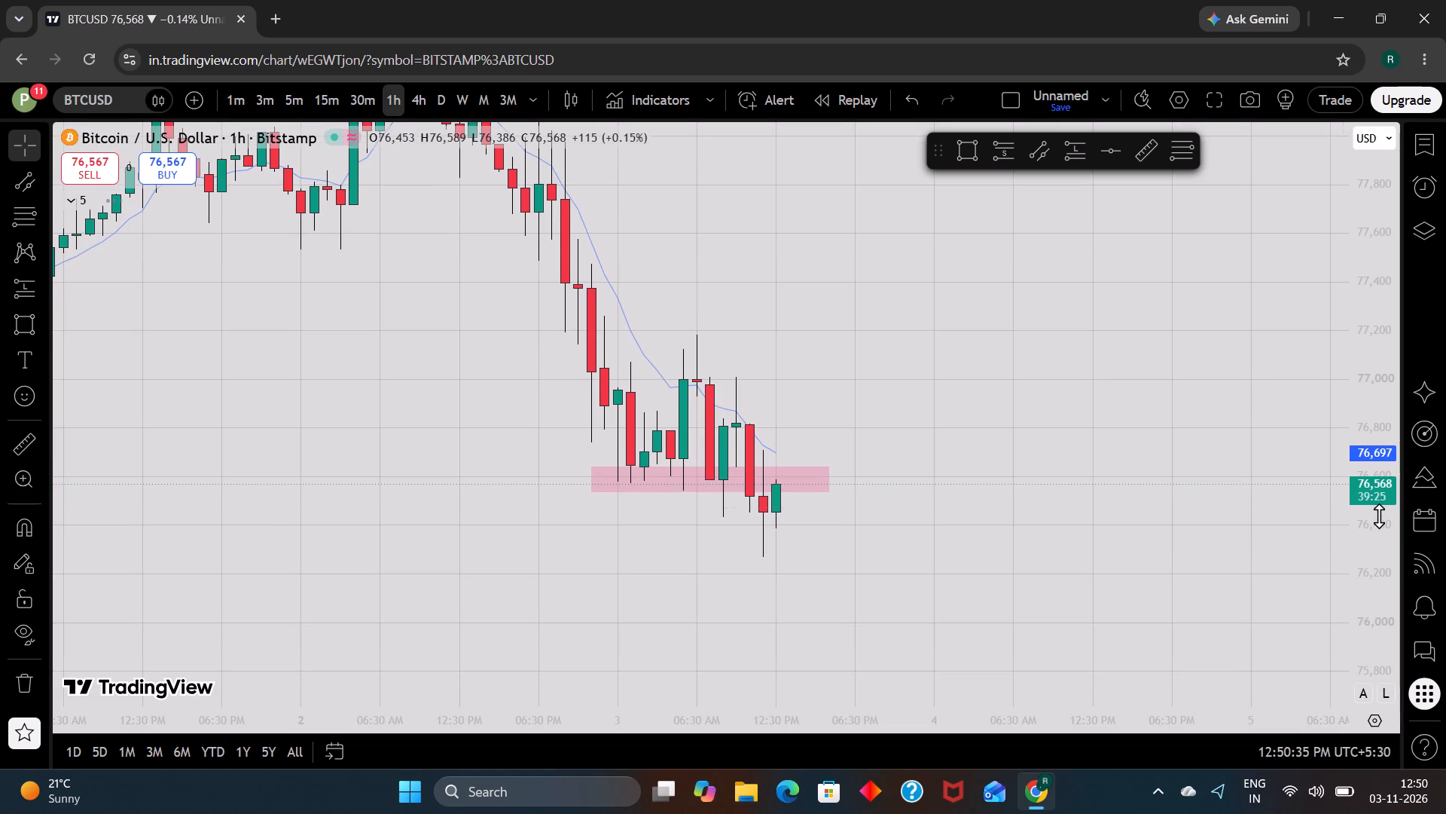
{"action": "left_click", "coordinate": [368, 103]}
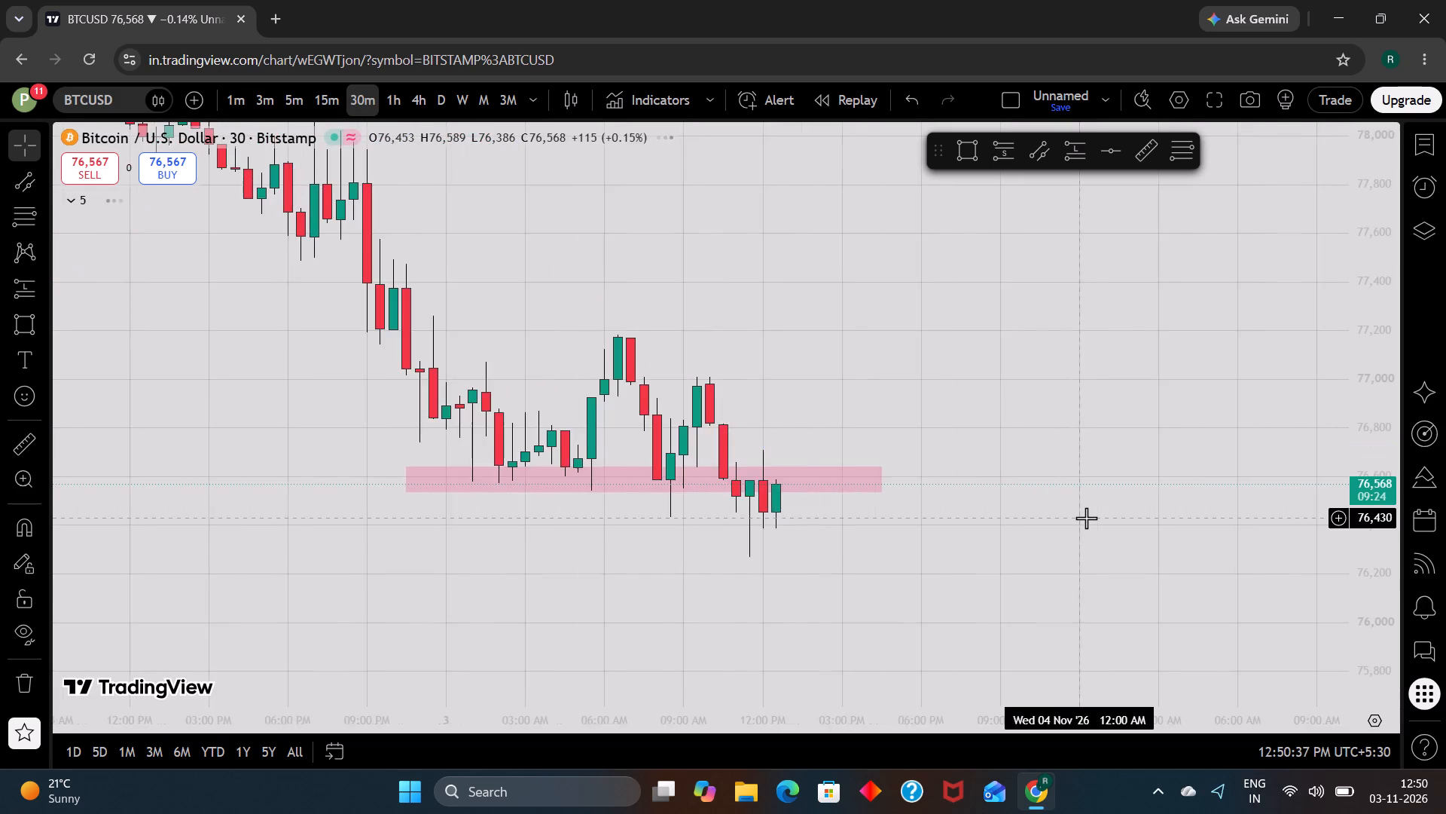
{"action": "scroll", "coordinate": [1086, 518], "scroll_direction": "down", "scroll_amount": 2}
{"action": "scroll", "coordinate": [1384, 561], "scroll_direction": "up", "scroll_amount": 4}
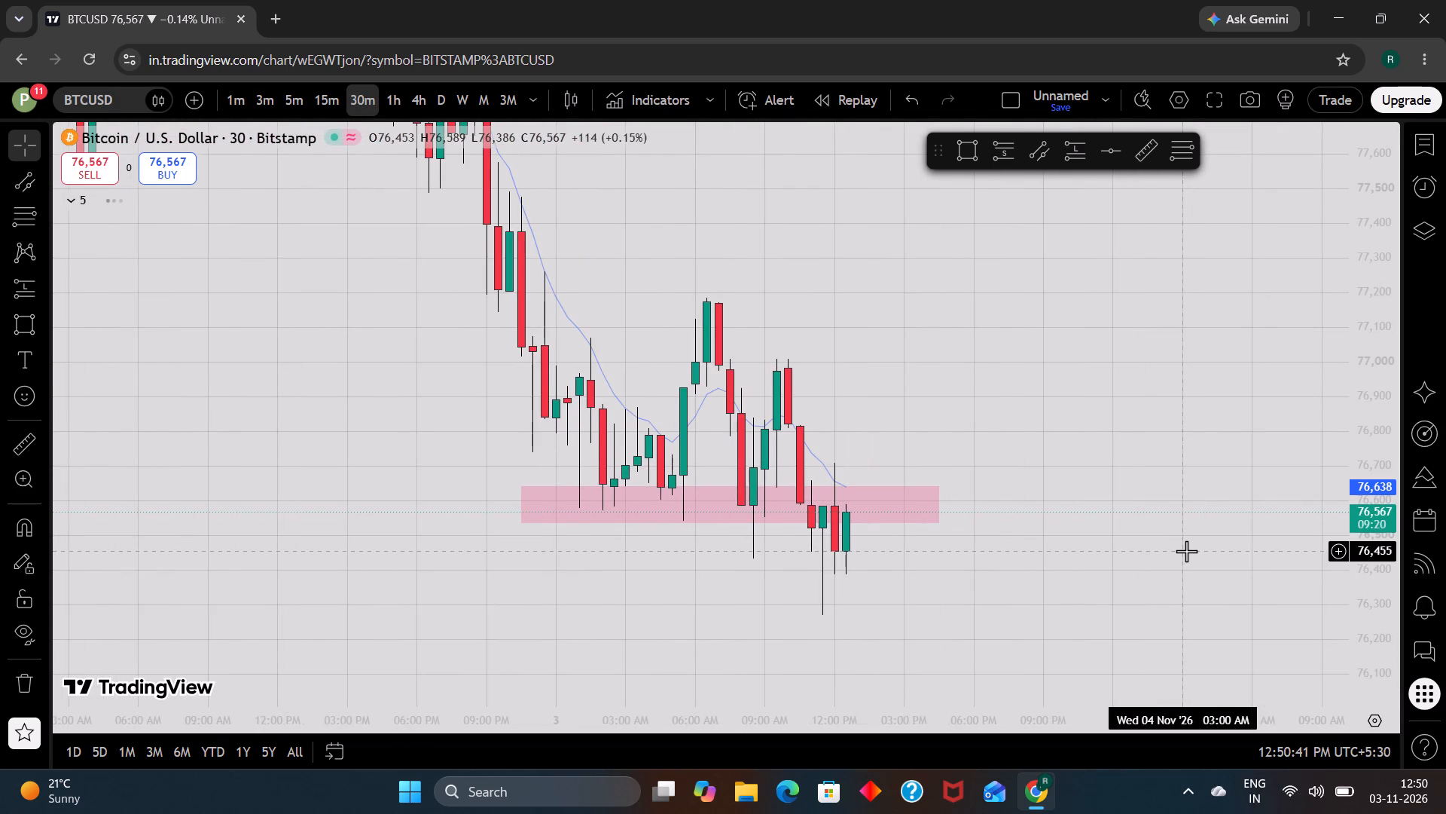
Go back up the watchlist to EURUSD and view the recent 30m price action around the pink zone.
{"action": "key", "text": "Down"}
{"action": "key", "text": "Up"}
{"action": "key", "text": "Up"}
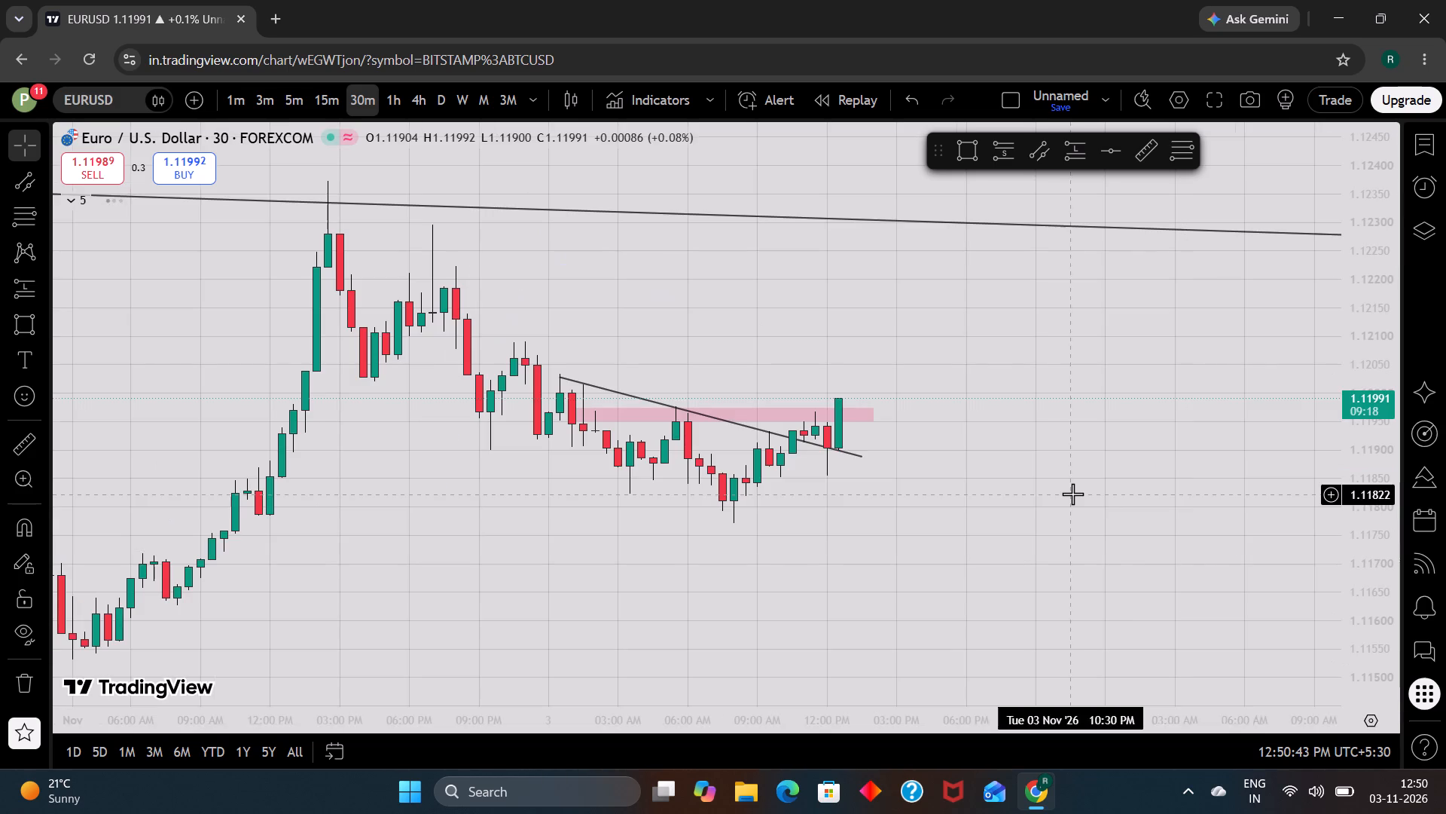
{"action": "scroll", "coordinate": [1072, 494], "scroll_direction": "down", "scroll_amount": 3}
{"action": "scroll", "coordinate": [1112, 564], "scroll_direction": "down", "scroll_amount": 3}
{"action": "scroll", "coordinate": [1112, 564], "scroll_direction": "up", "scroll_amount": 1}
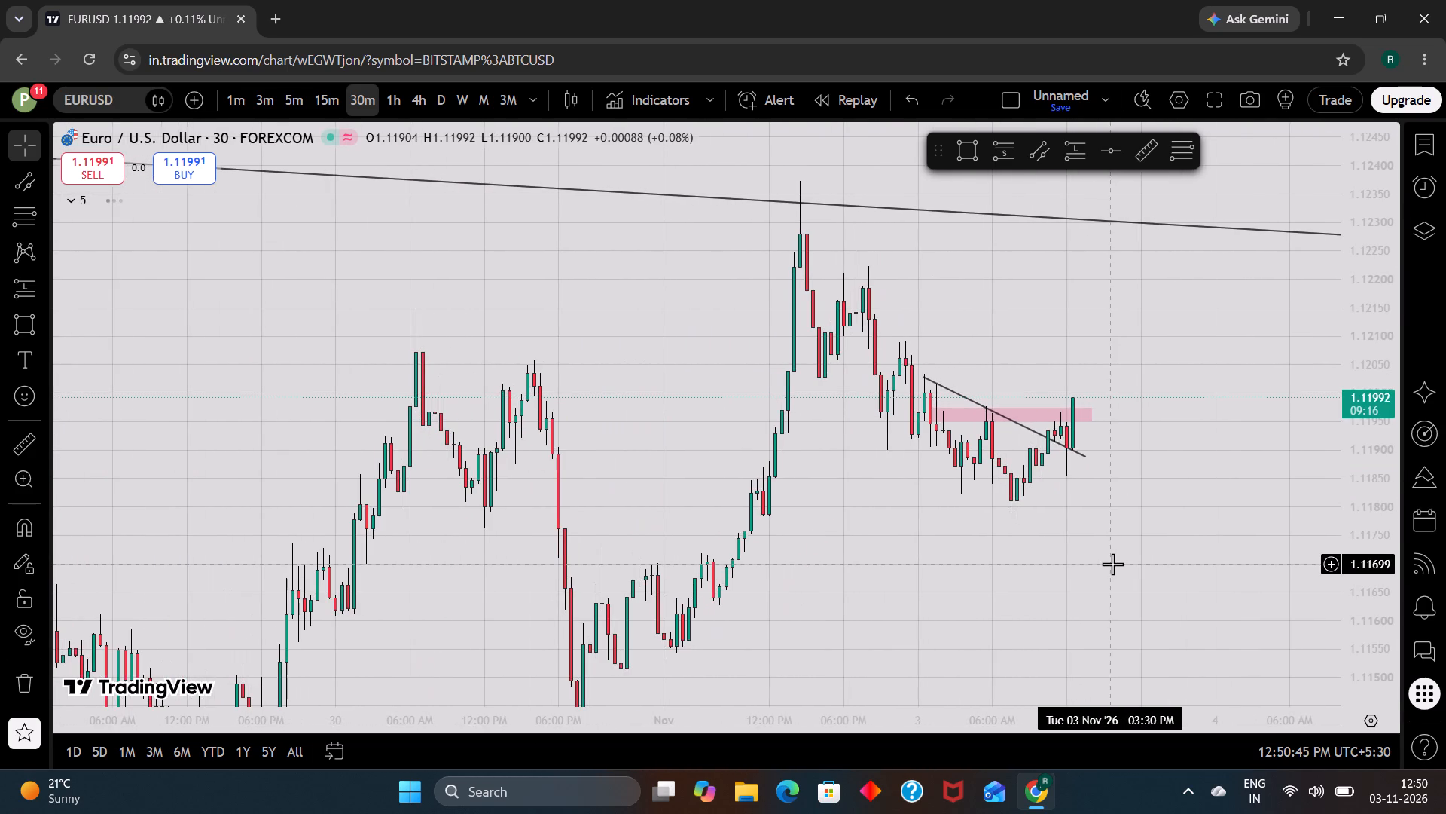
Hide the EMA 9 and EMA 15 indicators on the EURUSD 30m chart and collapse the indicator list.
{"action": "left_click", "coordinate": [78, 206]}
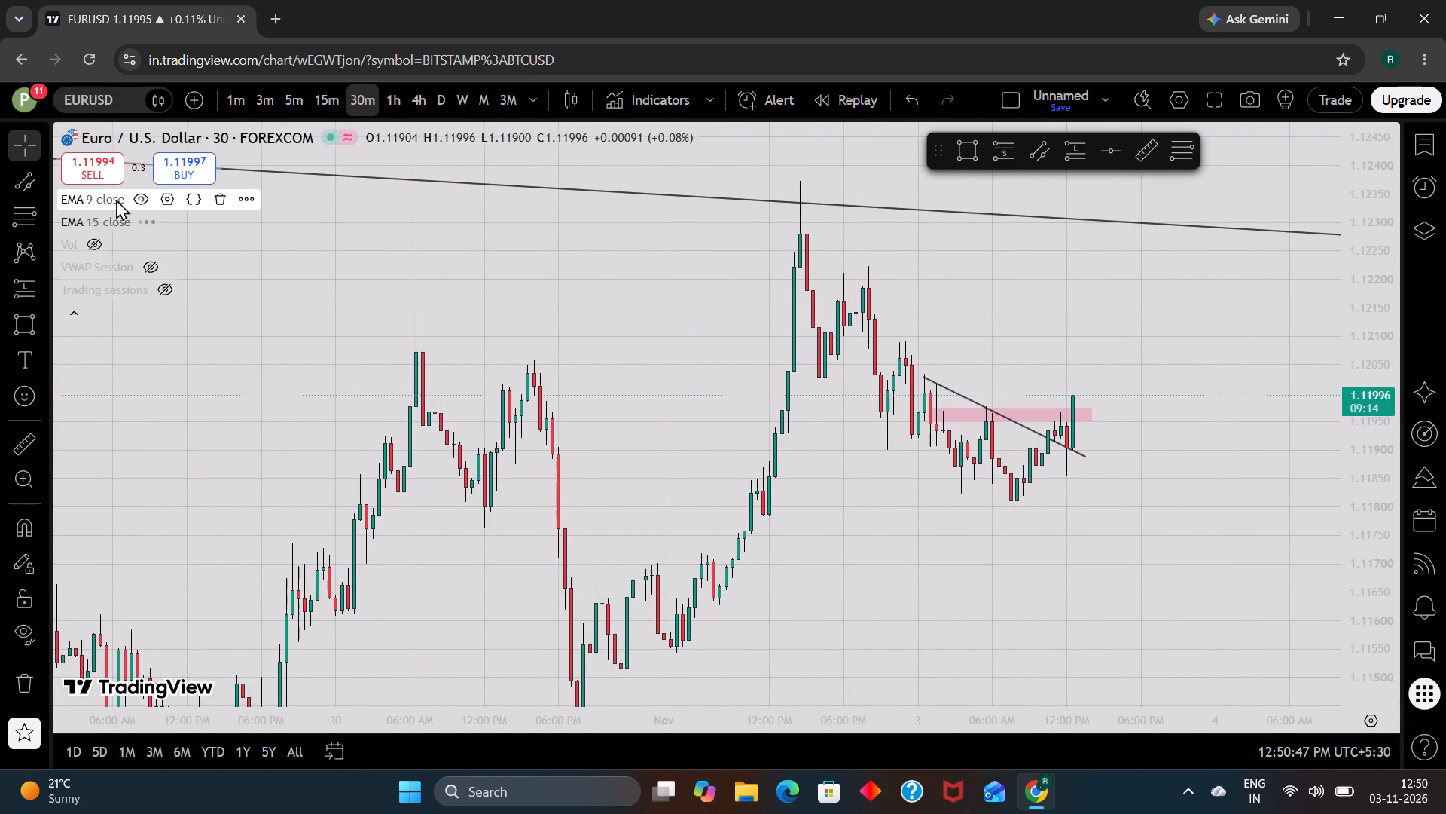
{"action": "left_click", "coordinate": [140, 200]}
{"action": "left_click_drag", "start_coordinate": [133, 229], "coordinate": [141, 223]}
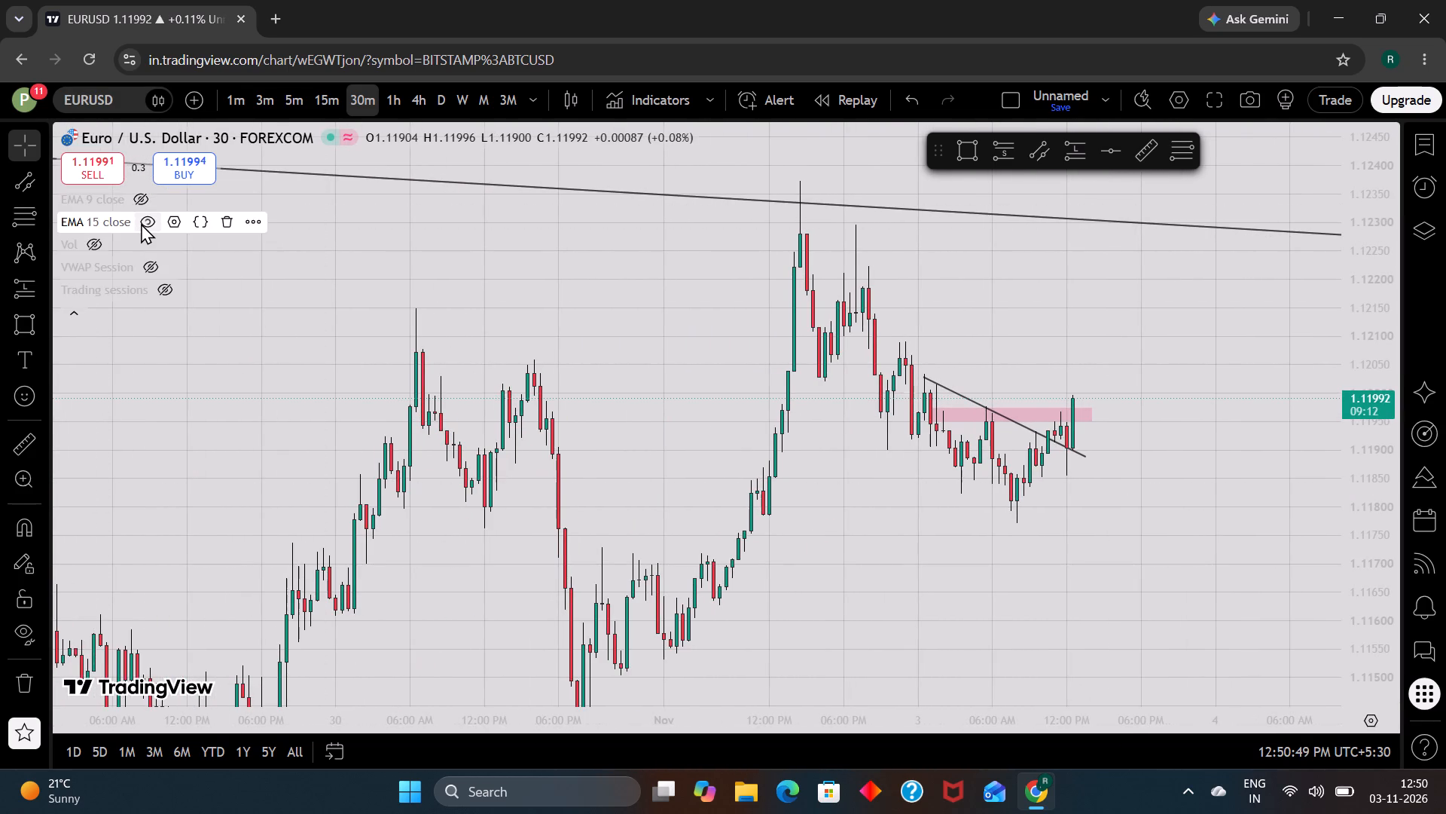
{"action": "left_click", "coordinate": [141, 223]}
{"action": "left_click", "coordinate": [75, 306]}
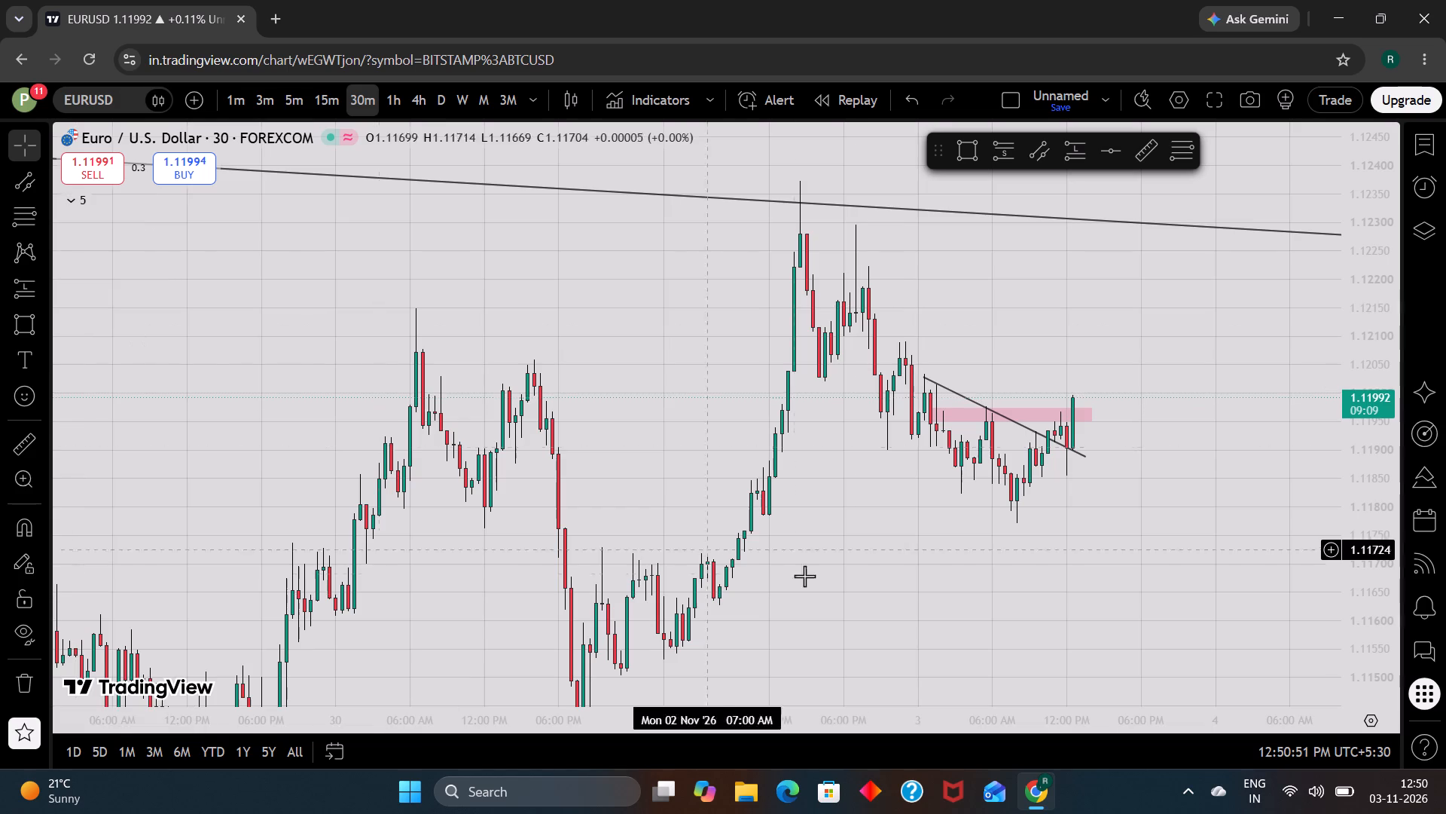
Examine the wider EURUSD 30m price history along the long trendline, then the recent candles at the pink zone.
{"action": "scroll", "coordinate": [855, 594], "scroll_direction": "down", "scroll_amount": 5}
{"action": "scroll", "coordinate": [1378, 612], "scroll_direction": "down", "scroll_amount": 7}
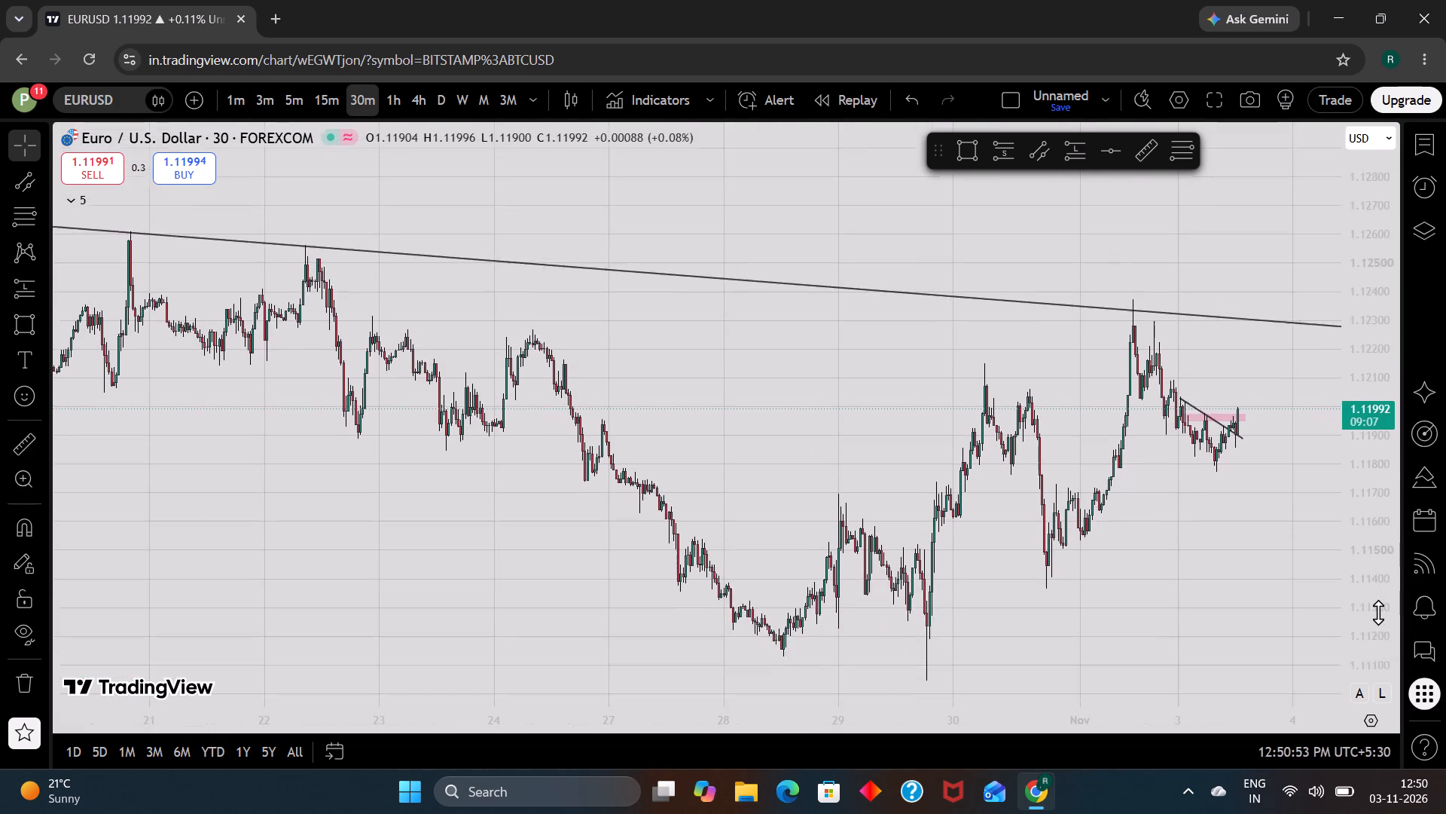
{"action": "scroll", "coordinate": [1378, 612], "scroll_direction": "up", "scroll_amount": 6}
{"action": "scroll", "coordinate": [1119, 559], "scroll_direction": "up", "scroll_amount": 3}
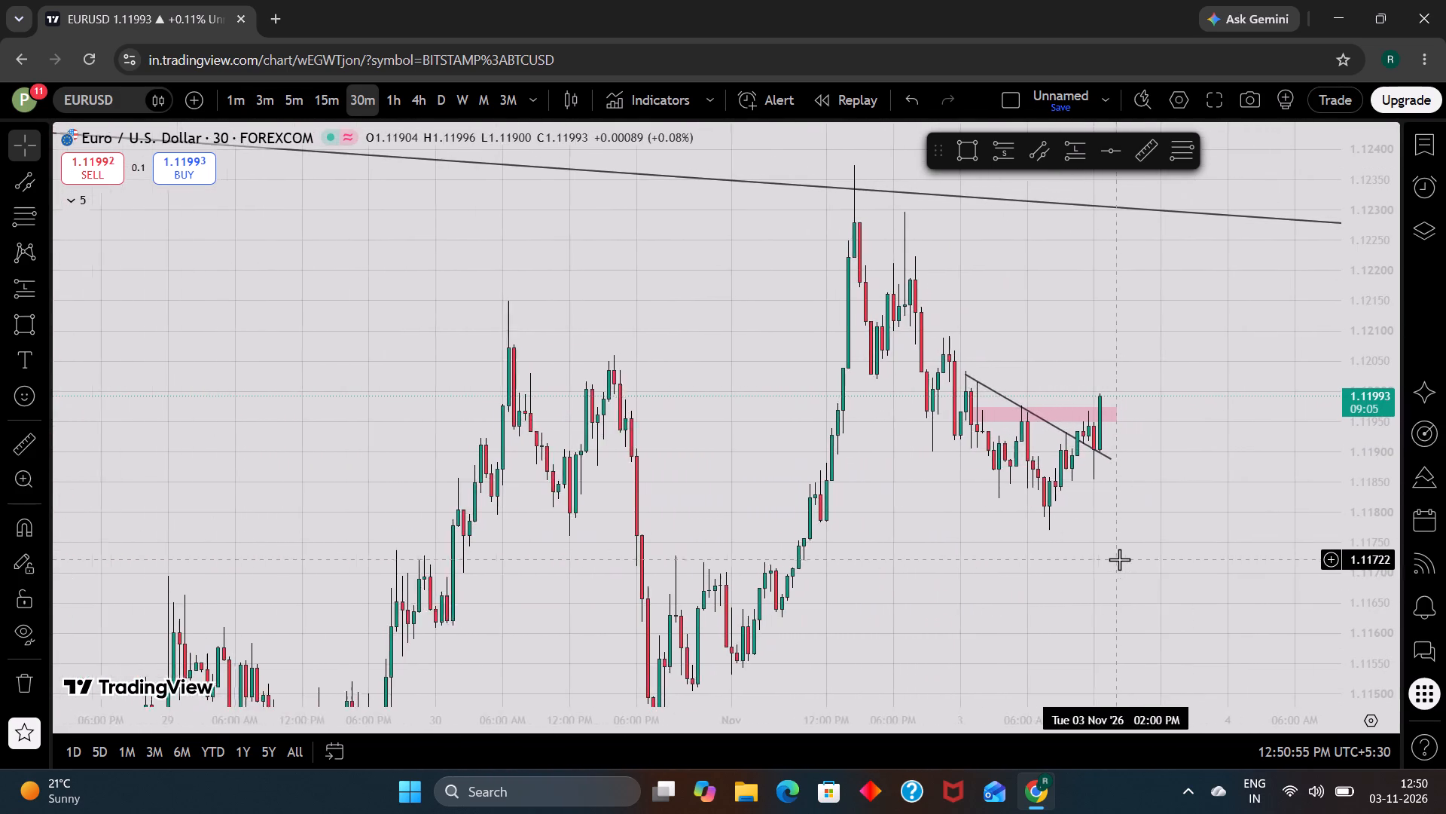
Examine EURUSD on the 1h and 4h timeframes, covering the long descending trendline and the wider price history around it.
{"action": "left_click", "coordinate": [392, 89]}
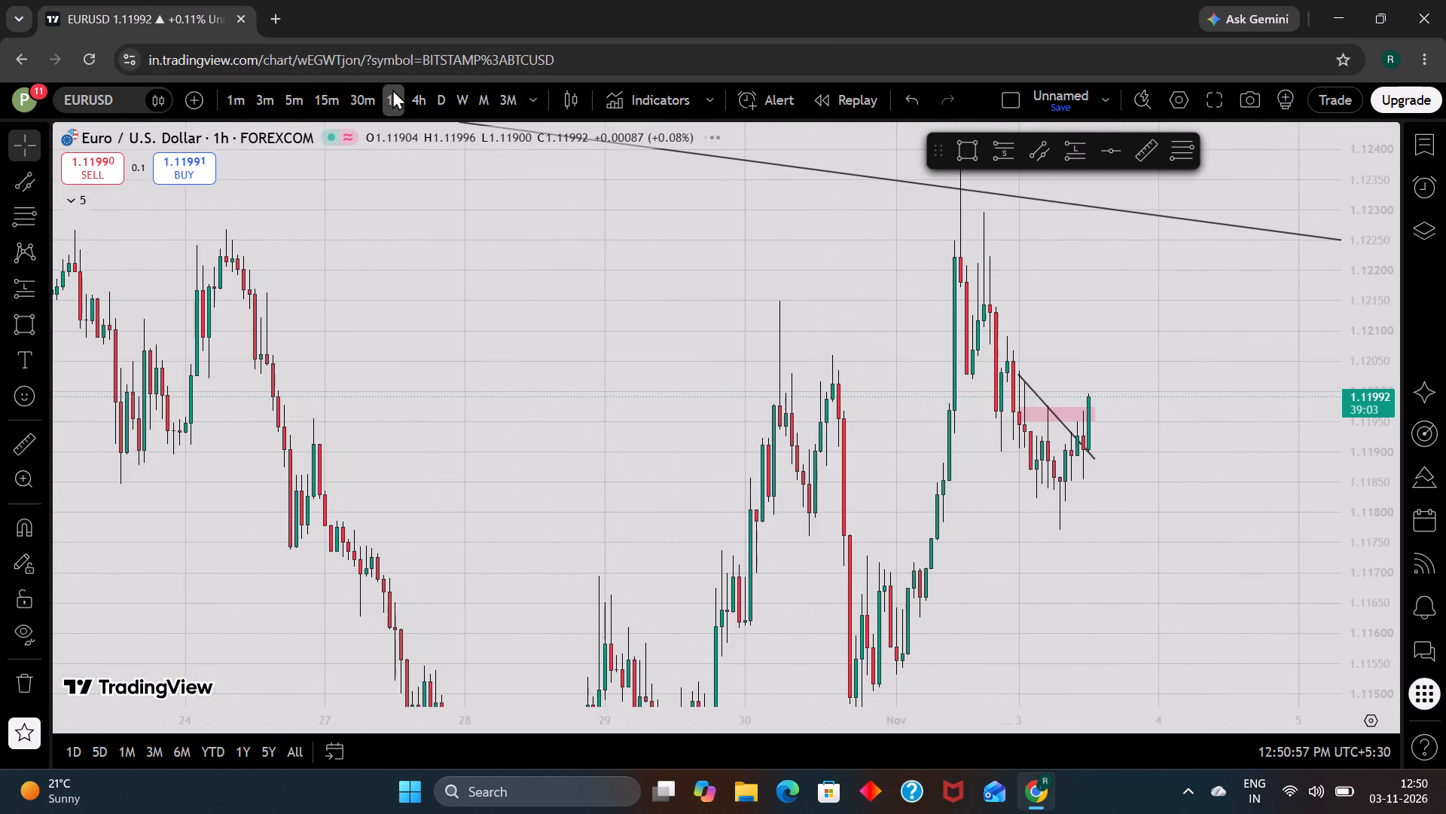
{"action": "left_click", "coordinate": [408, 96]}
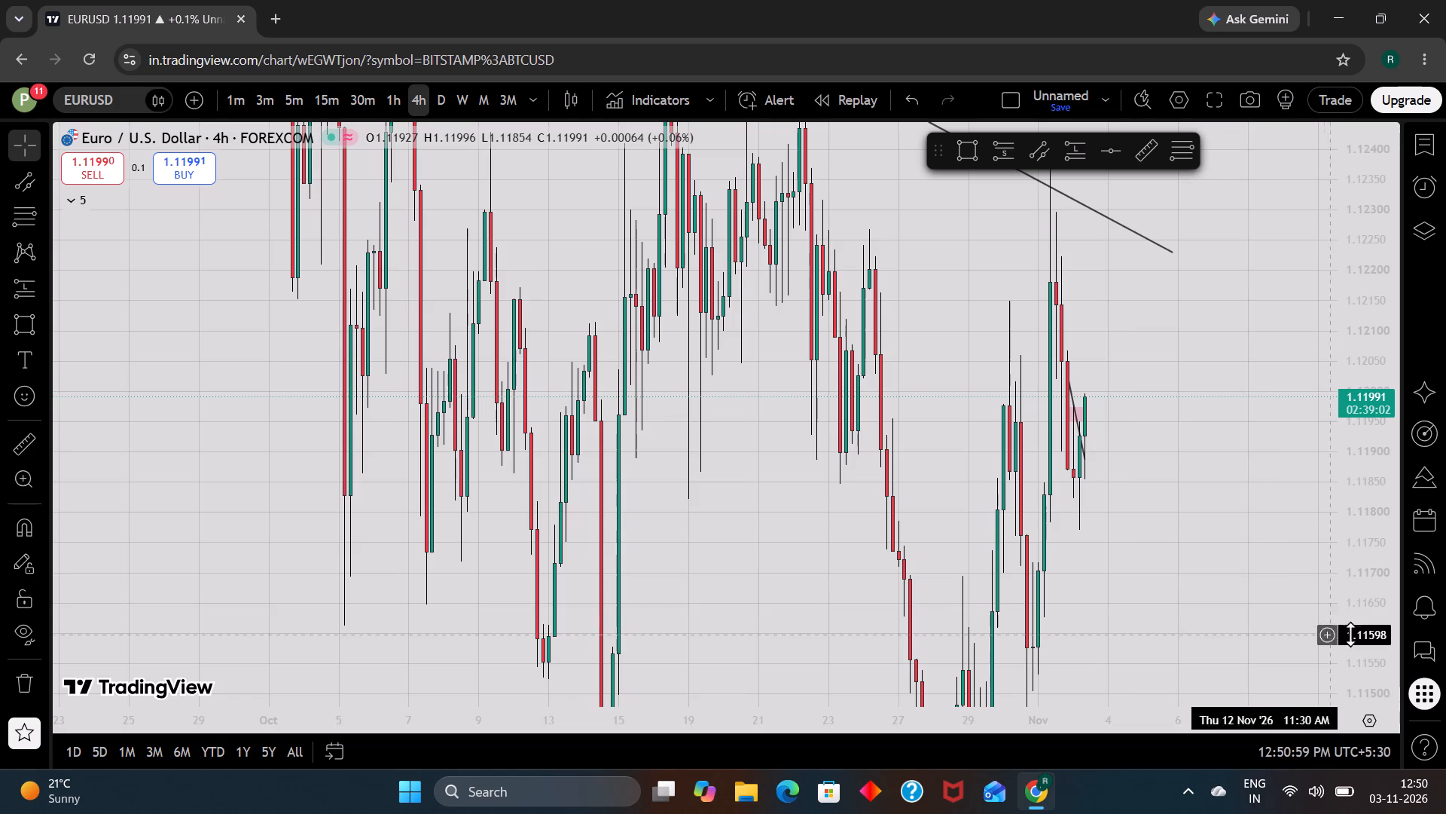
{"action": "scroll", "coordinate": [1392, 620], "scroll_direction": "down", "scroll_amount": 7}
{"action": "scroll", "coordinate": [1057, 496], "scroll_direction": "up", "scroll_amount": 3}
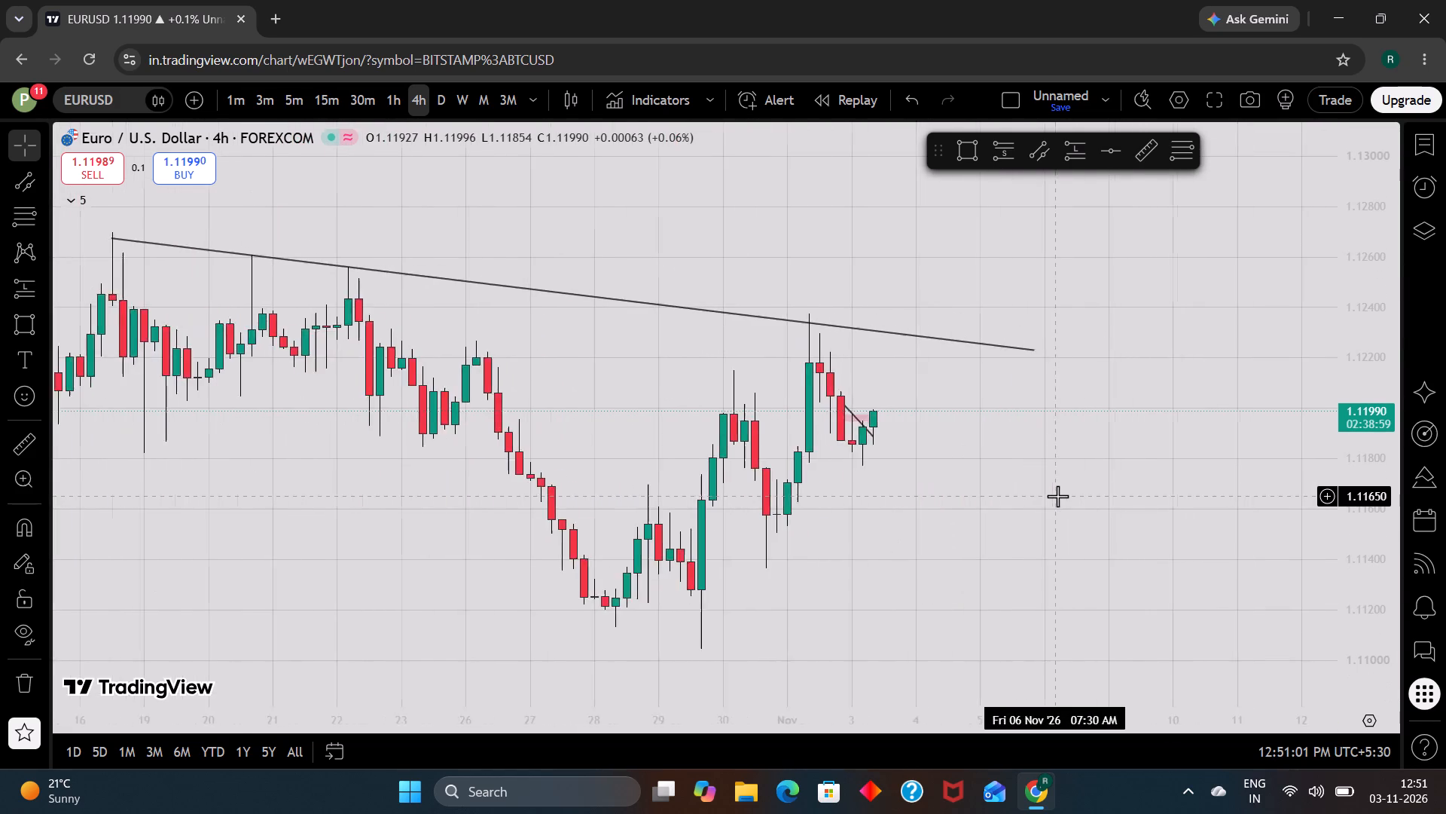
{"action": "scroll", "coordinate": [1057, 496], "scroll_direction": "down", "scroll_amount": 2}
{"action": "scroll", "coordinate": [1370, 527], "scroll_direction": "up", "scroll_amount": 2}
{"action": "scroll", "coordinate": [1206, 535], "scroll_direction": "down", "scroll_amount": 2}
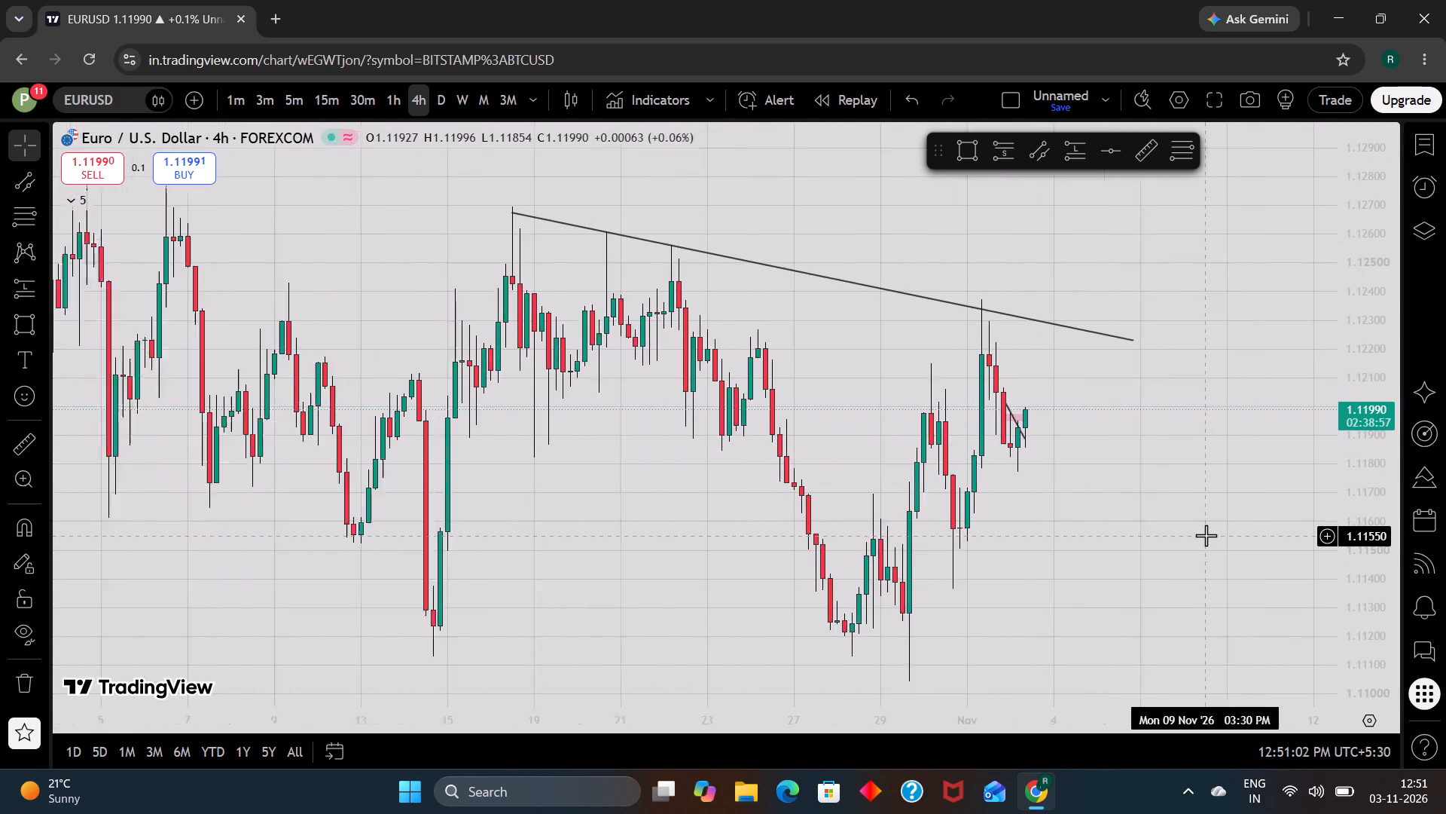
{"action": "scroll", "coordinate": [1206, 535], "scroll_direction": "down", "scroll_amount": 1}
{"action": "scroll", "coordinate": [1206, 535], "scroll_direction": "up", "scroll_amount": 1}
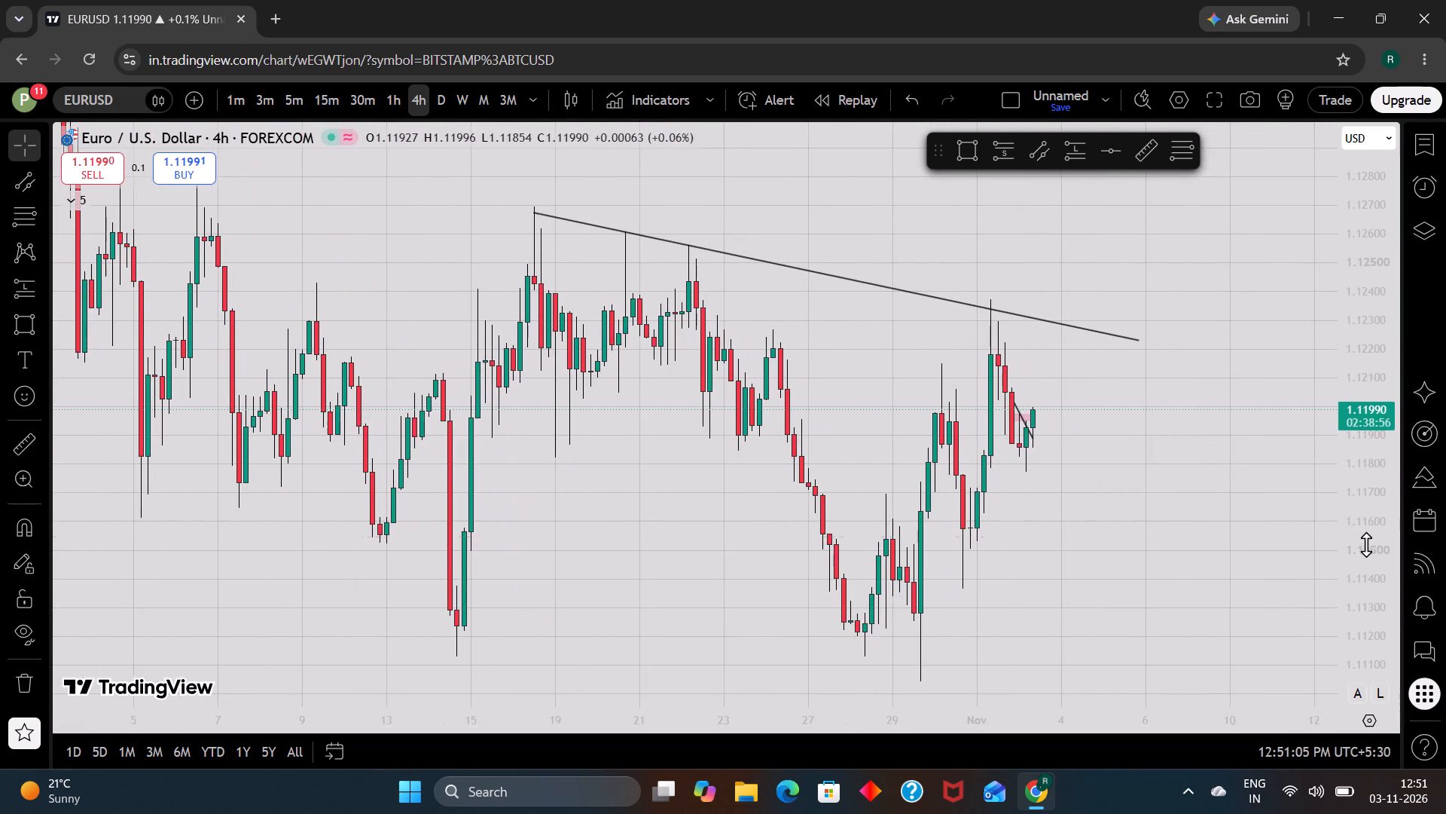
{"action": "scroll", "coordinate": [1380, 547], "scroll_direction": "down", "scroll_amount": 6}
{"action": "scroll", "coordinate": [1165, 505], "scroll_direction": "down", "scroll_amount": 1}
{"action": "left_click_drag", "start_coordinate": [1191, 506], "coordinate": [1091, 546]}
{"action": "left_click", "coordinate": [1167, 352]}
{"action": "left_click_drag", "start_coordinate": [1167, 352], "coordinate": [1104, 681]}
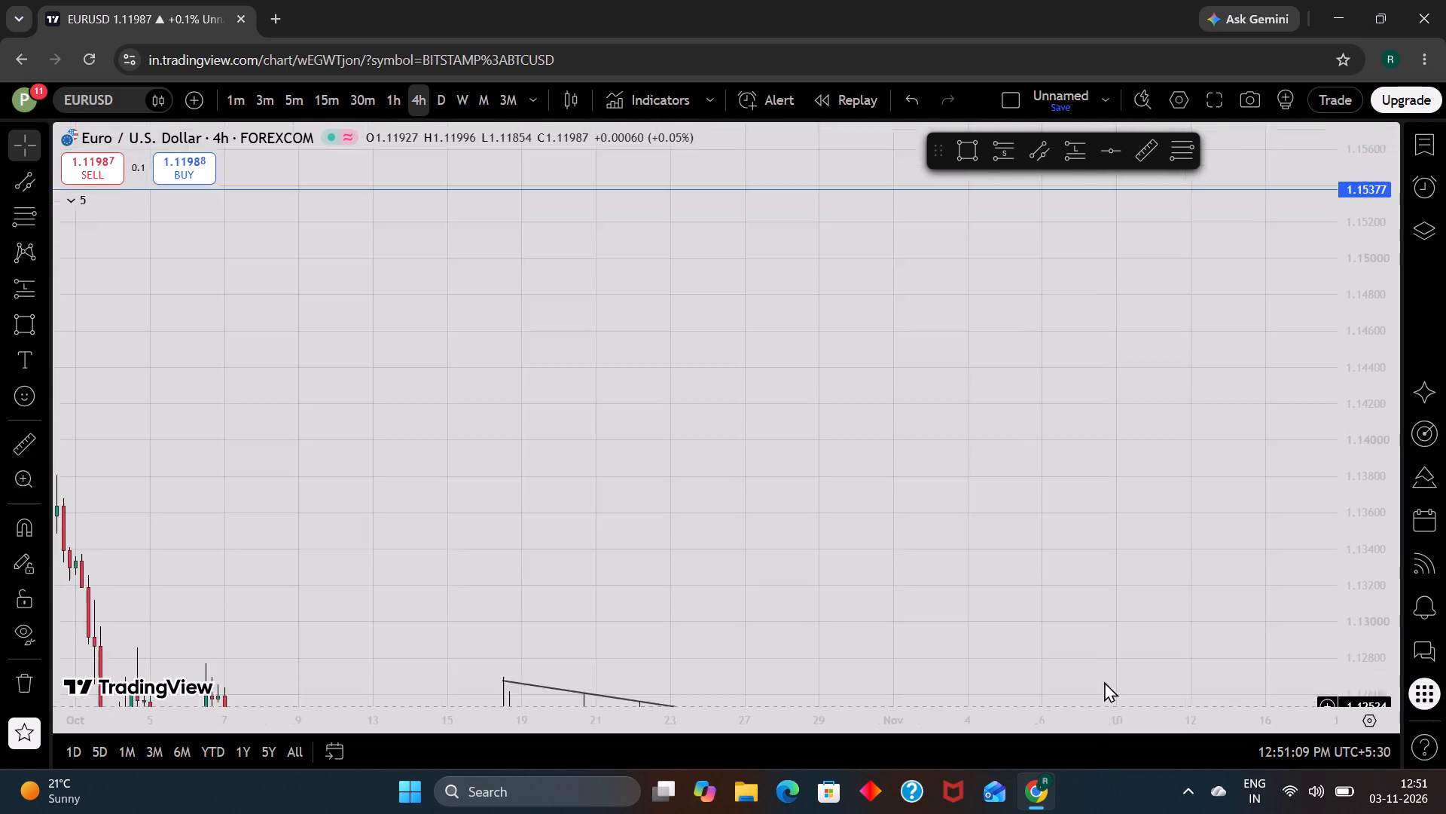
{"action": "left_click_drag", "start_coordinate": [1104, 681], "coordinate": [1097, 430]}
{"action": "scroll", "coordinate": [1097, 430], "scroll_direction": "up", "scroll_amount": 1}
{"action": "left_click_drag", "start_coordinate": [1033, 532], "coordinate": [1052, 469]}
{"action": "scroll", "coordinate": [1341, 521], "scroll_direction": "up", "scroll_amount": 3}
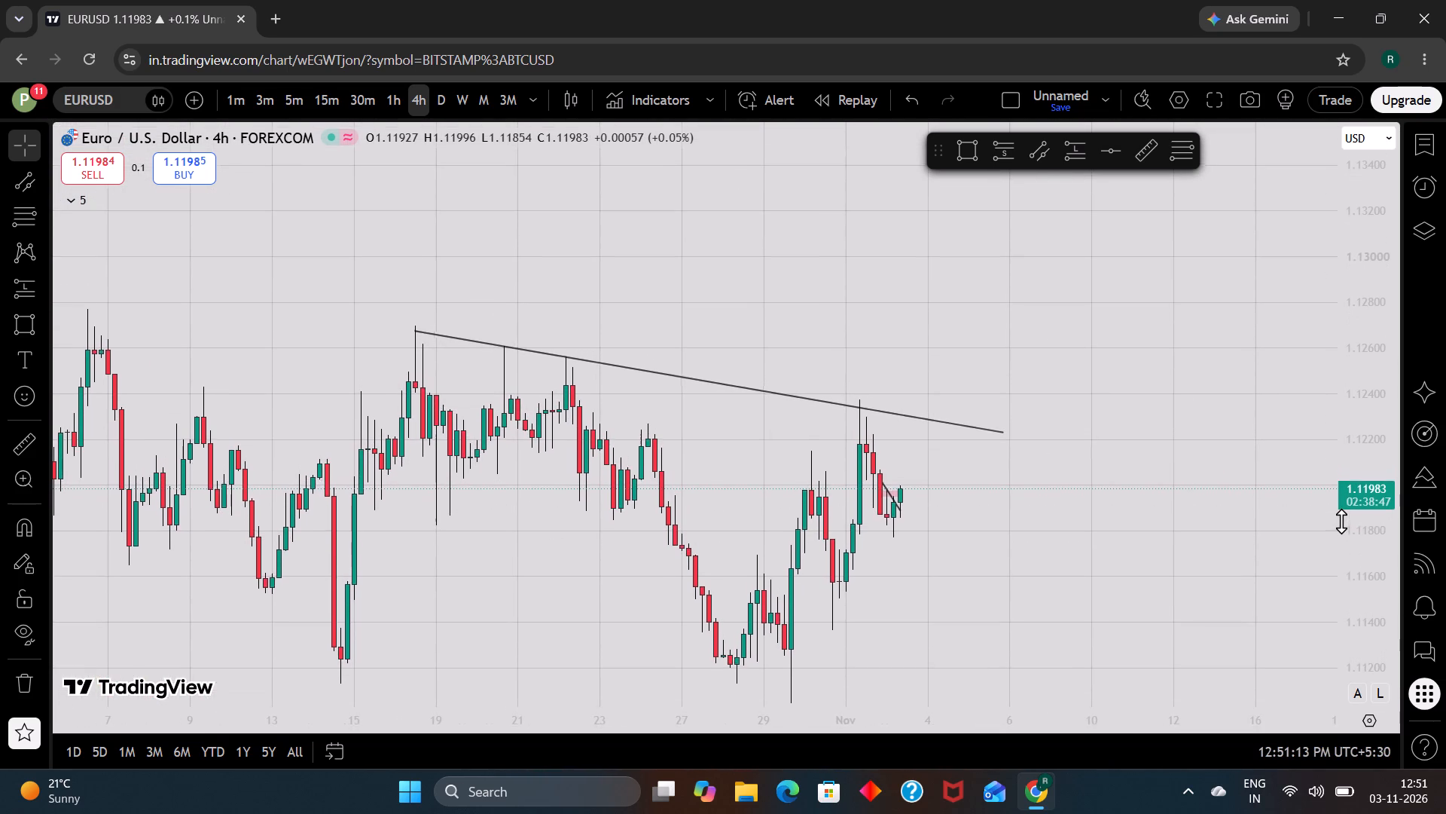
Return EURUSD to the 30m timeframe and examine the recent candles around the pink zone and short trendline.
{"action": "left_click", "coordinate": [355, 103]}
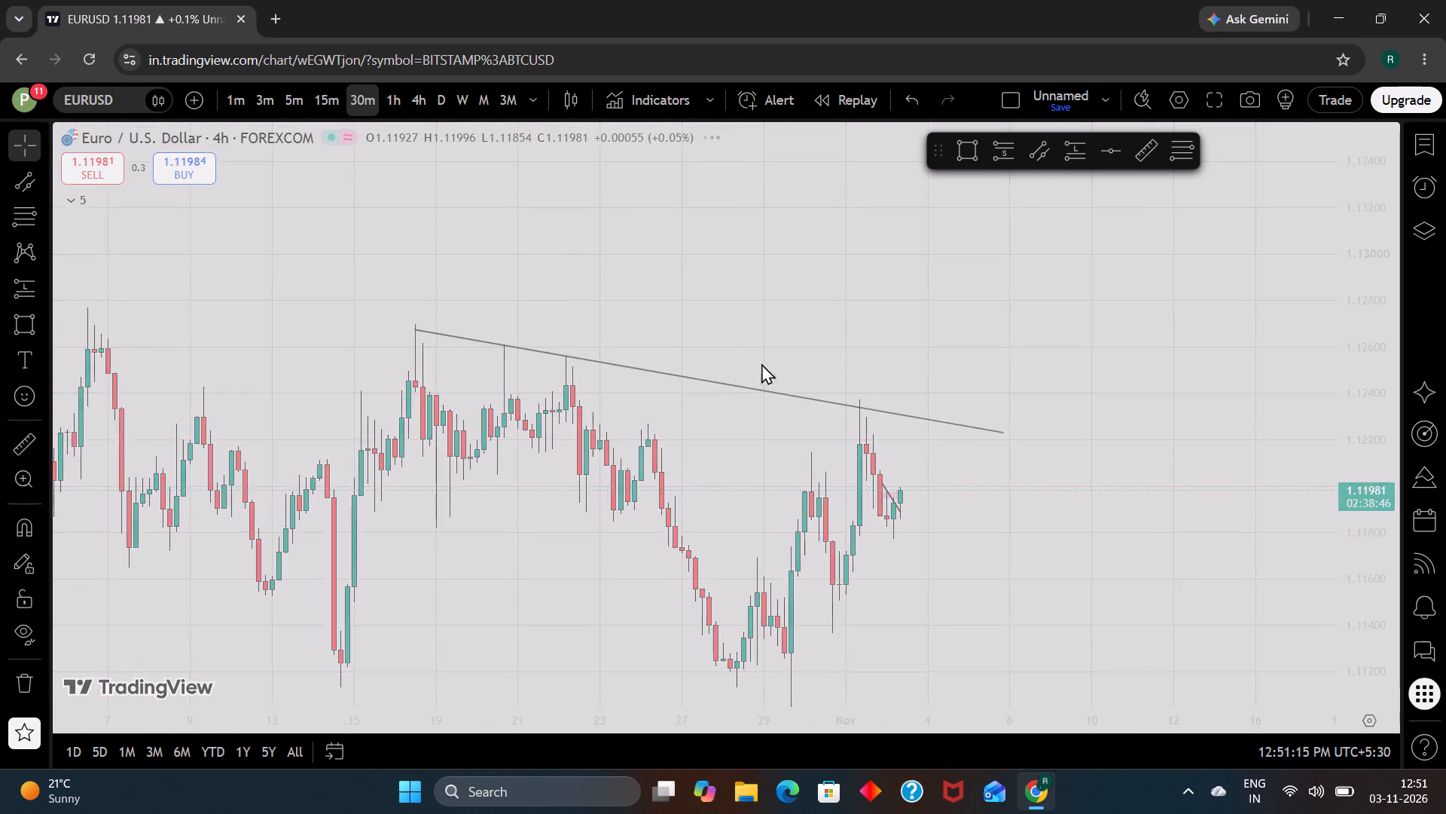
{"action": "left_click_drag", "start_coordinate": [1116, 494], "coordinate": [1200, 380]}
{"action": "scroll", "coordinate": [1362, 460], "scroll_direction": "up", "scroll_amount": 7}
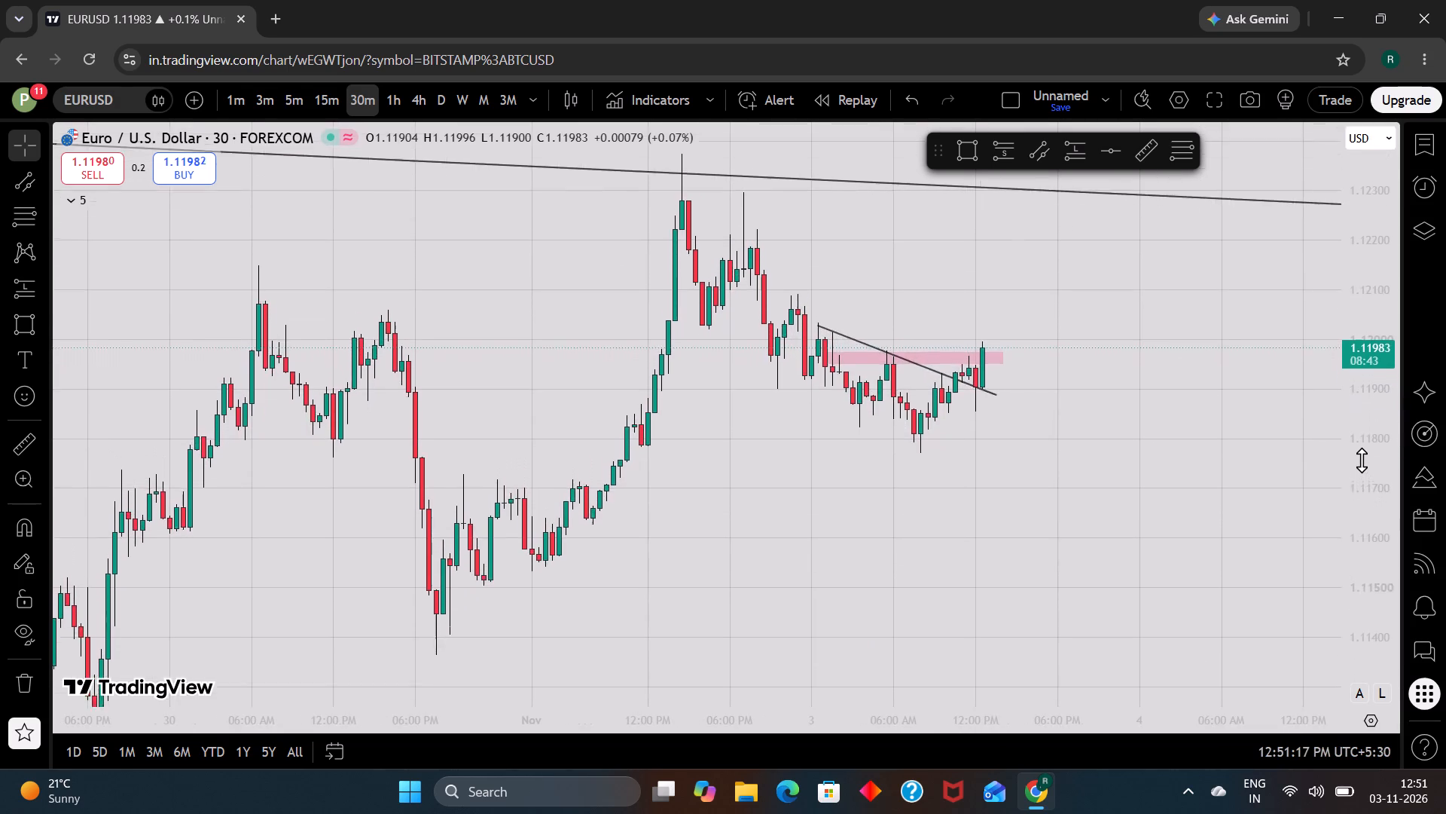
{"action": "scroll", "coordinate": [1362, 460], "scroll_direction": "up", "scroll_amount": 2}
{"action": "left_click_drag", "start_coordinate": [1089, 519], "coordinate": [1011, 583]}
{"action": "scroll", "coordinate": [1094, 486], "scroll_direction": "up", "scroll_amount": 1}
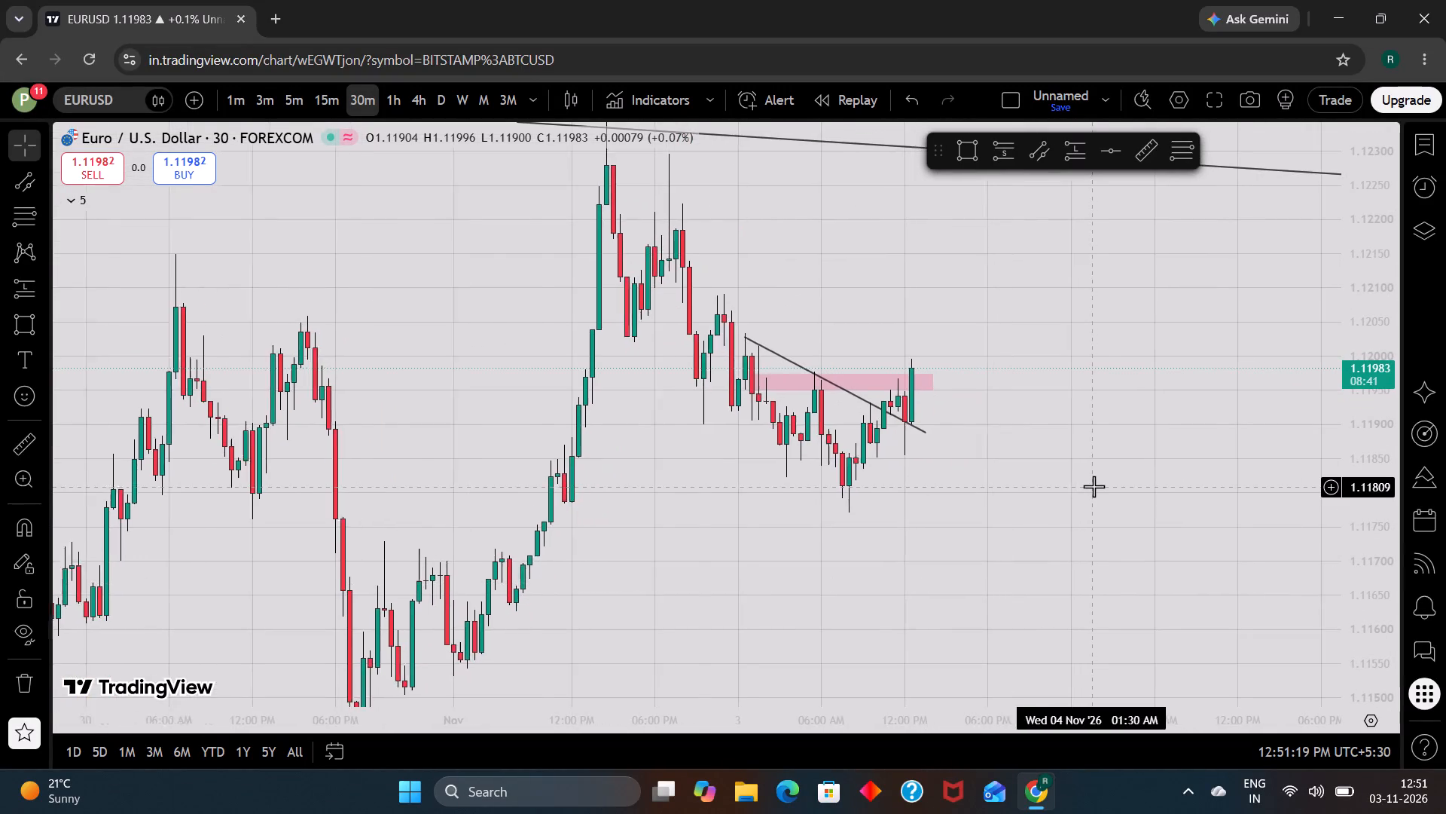
{"action": "scroll", "coordinate": [1094, 486], "scroll_direction": "up", "scroll_amount": 1}
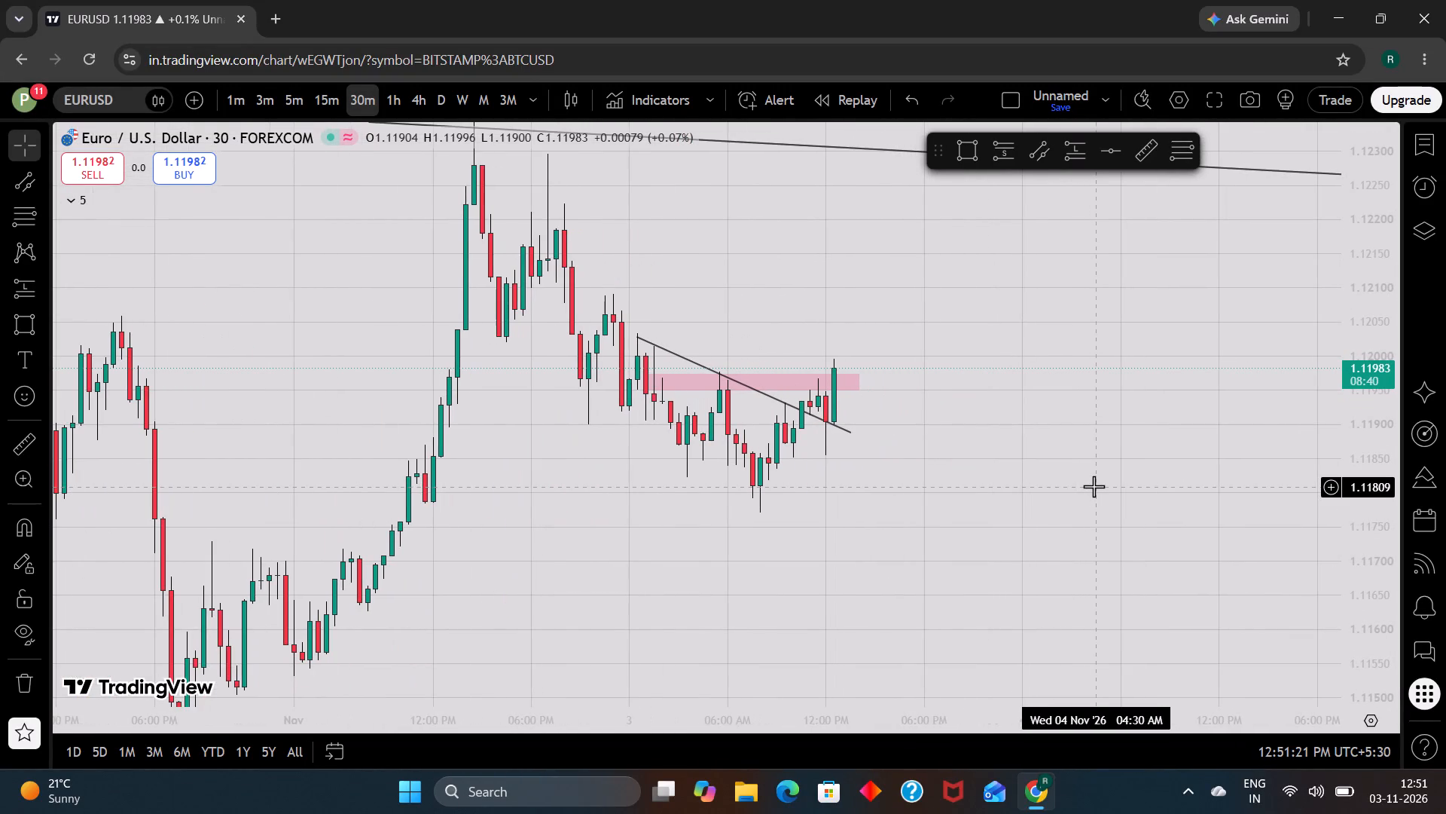
{"action": "scroll", "coordinate": [1094, 486], "scroll_direction": "down", "scroll_amount": 1}
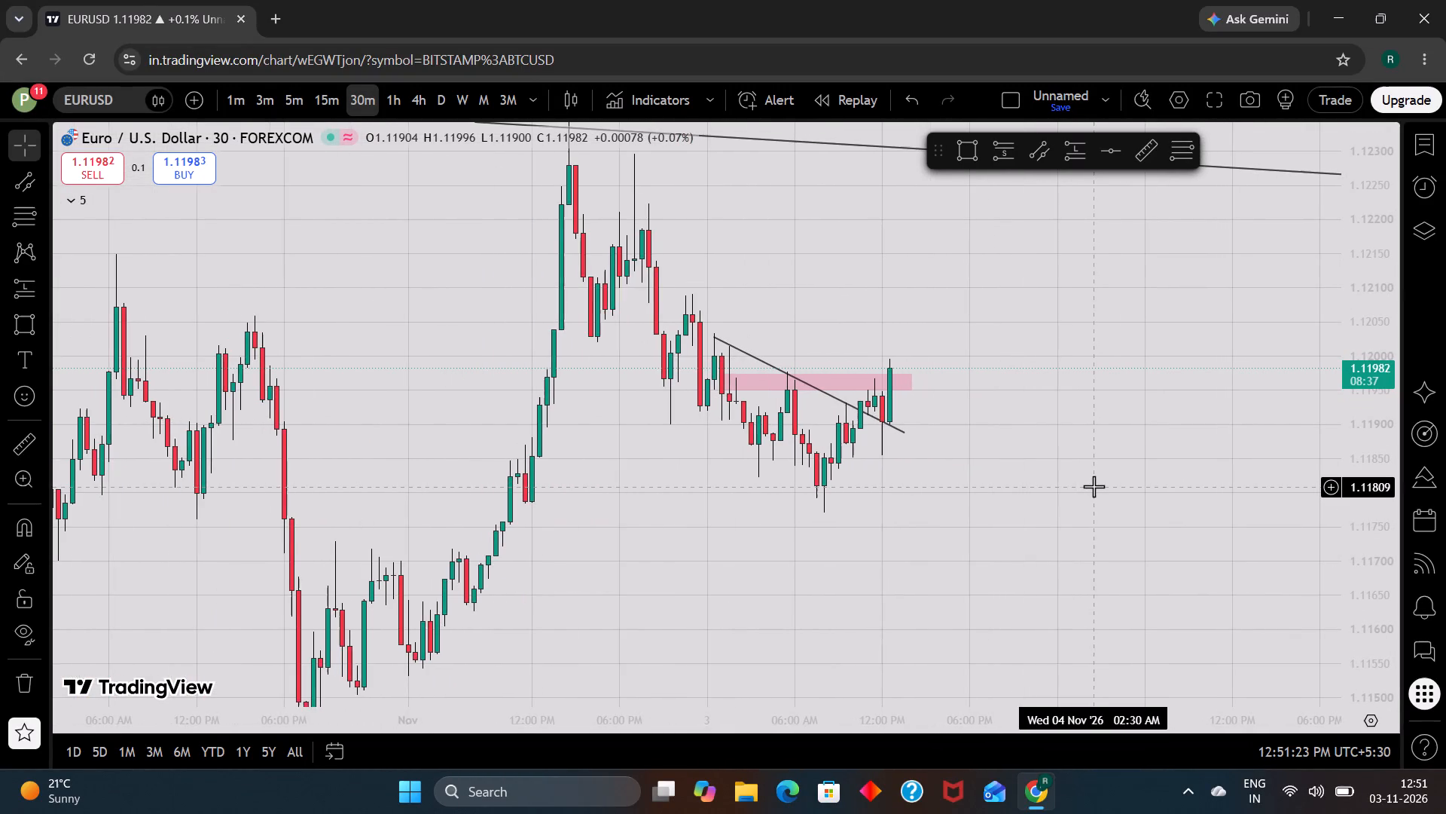
{"action": "scroll", "coordinate": [1094, 486], "scroll_direction": "up", "scroll_amount": 1}
{"action": "left_click_drag", "start_coordinate": [1127, 396], "coordinate": [1100, 445]}
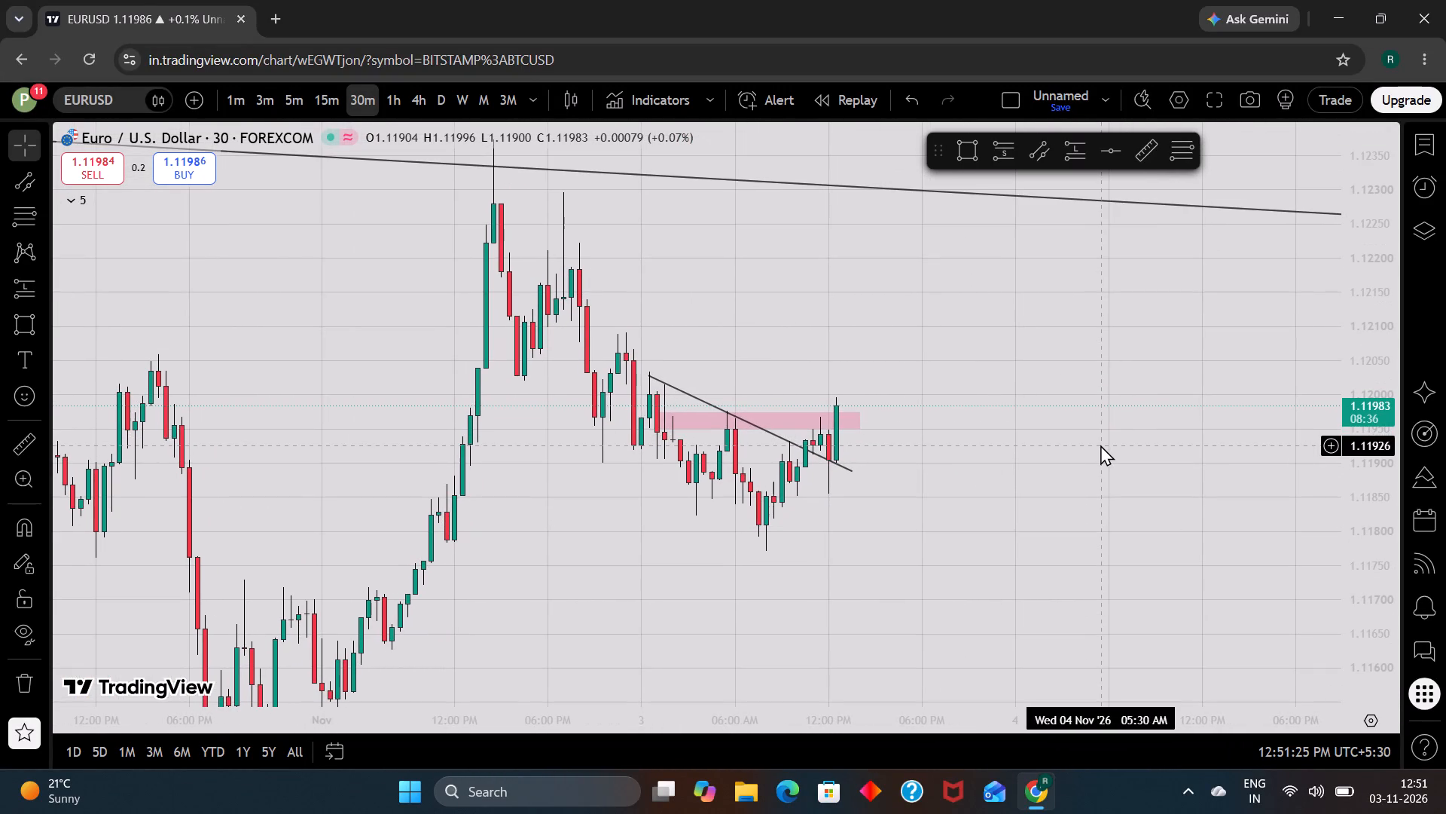
{"action": "scroll", "coordinate": [1100, 445], "scroll_direction": "up", "scroll_amount": 1}
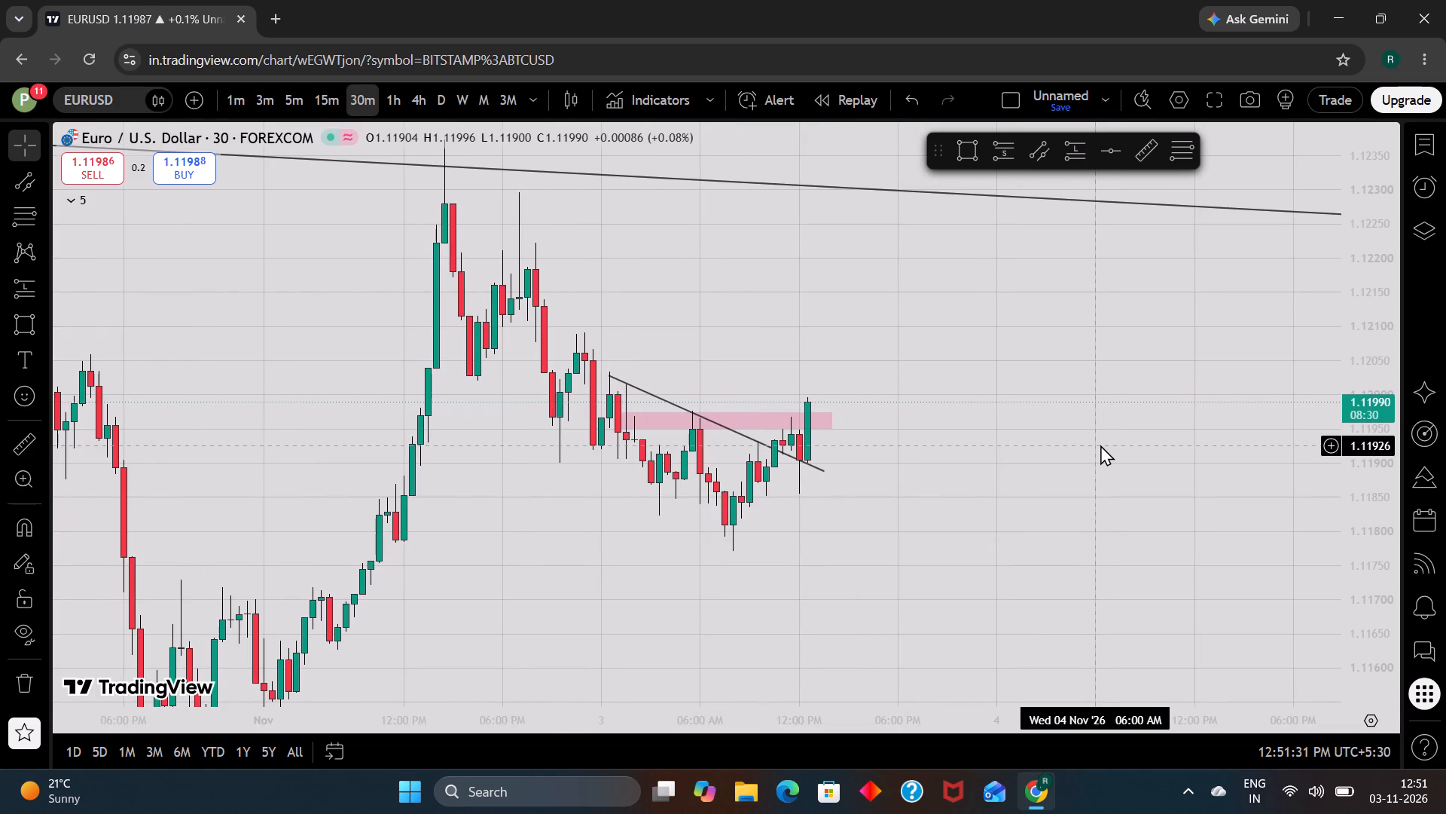
Glance at the BTCUSD 30m chart, then return to EURUSD and examine its price action between the pink zone and long trendline.
{"action": "key", "text": "Down"}
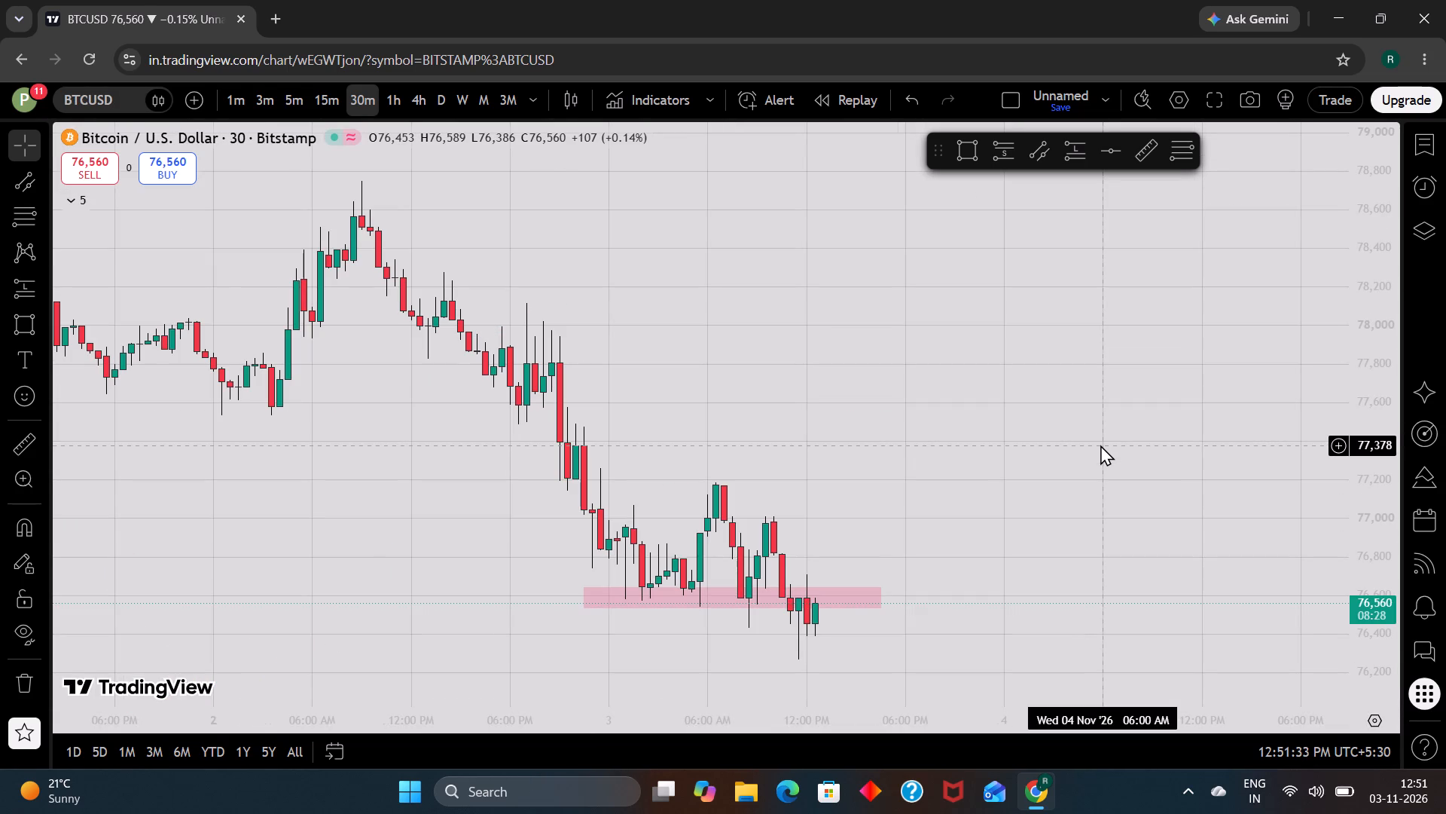
{"action": "key", "text": "Up"}
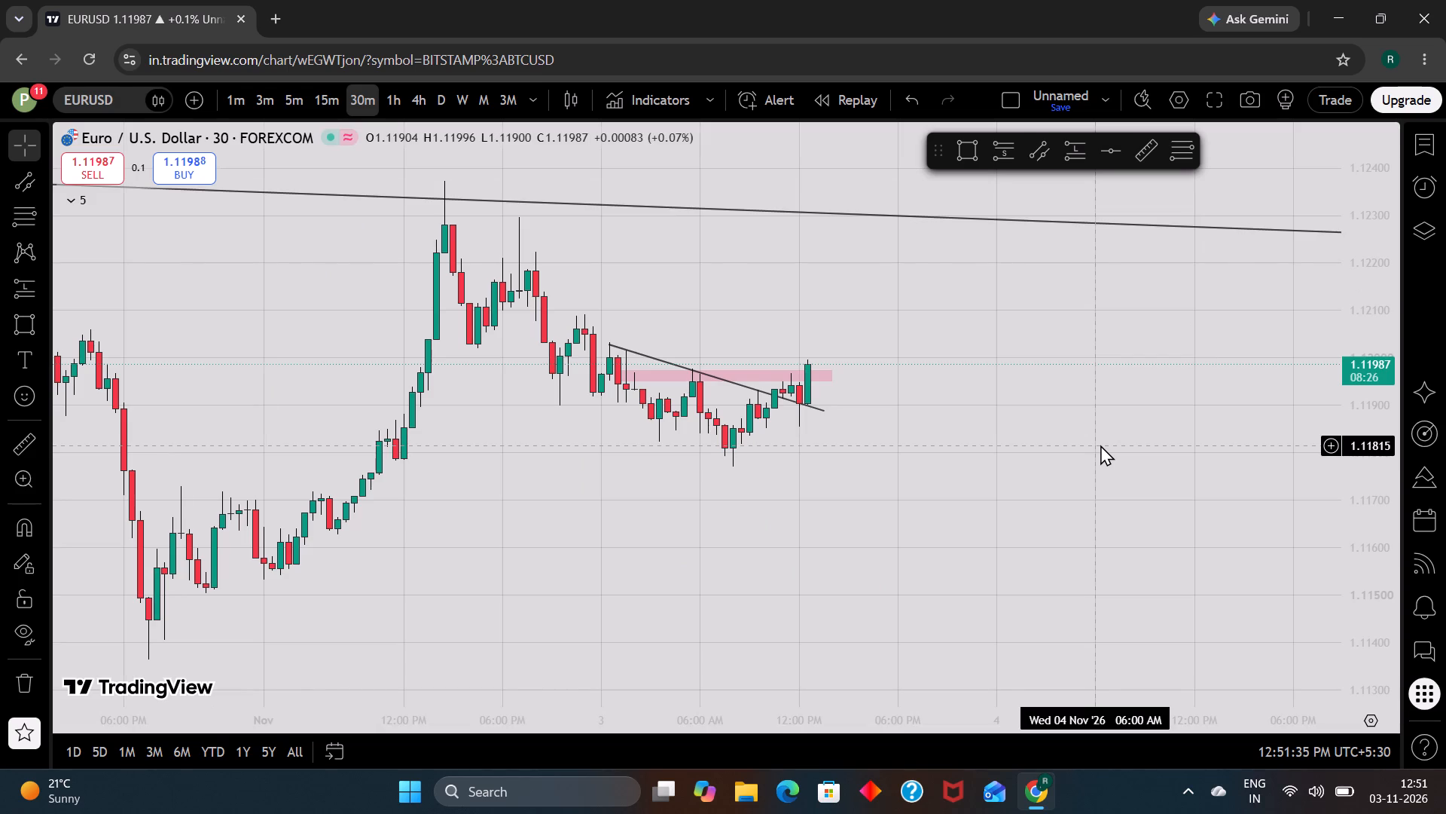
{"action": "scroll", "coordinate": [1100, 445], "scroll_direction": "down", "scroll_amount": 3}
{"action": "scroll", "coordinate": [1060, 504], "scroll_direction": "up", "scroll_amount": 1}
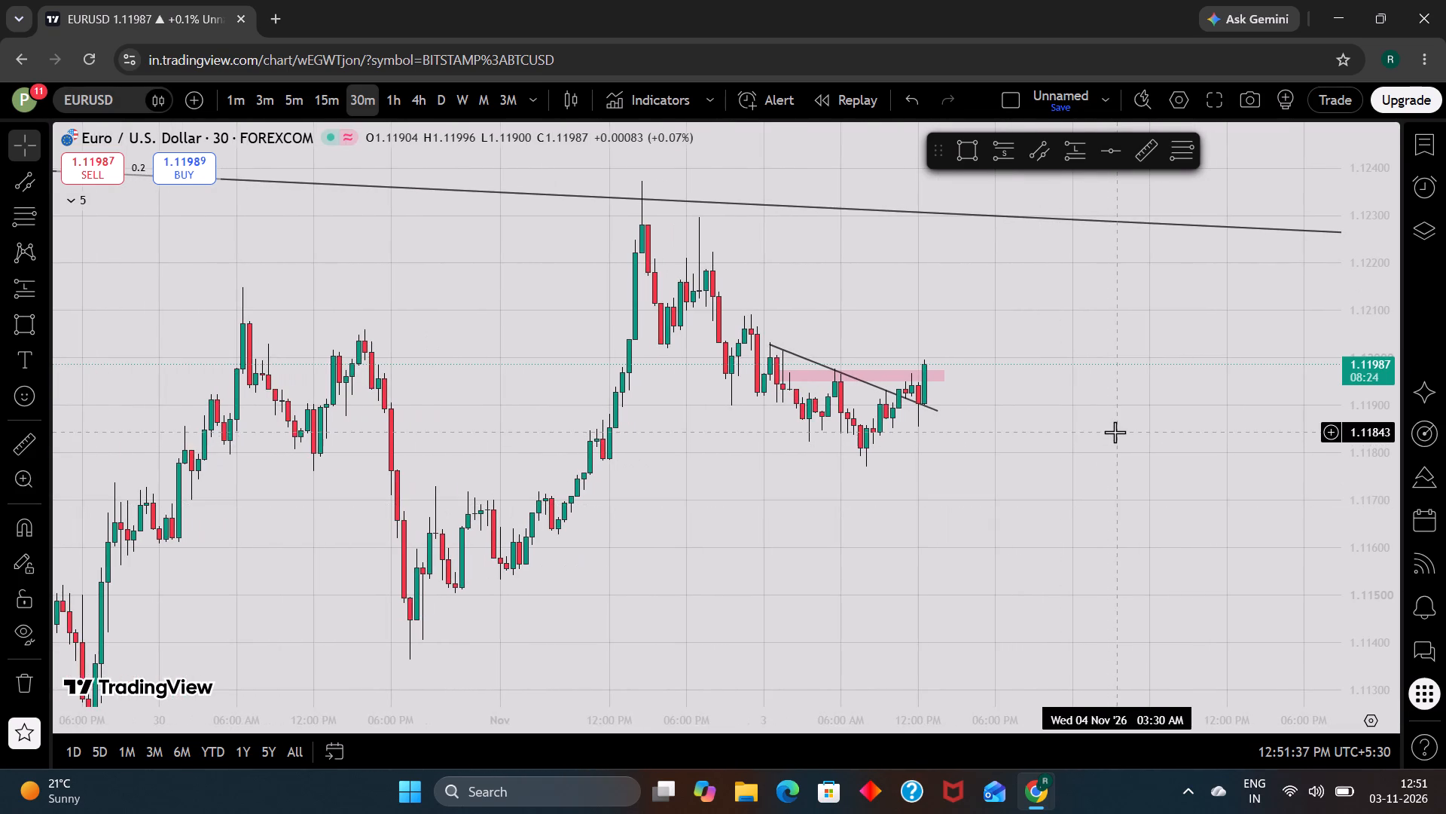
{"action": "left_click_drag", "start_coordinate": [1115, 432], "coordinate": [1060, 476]}
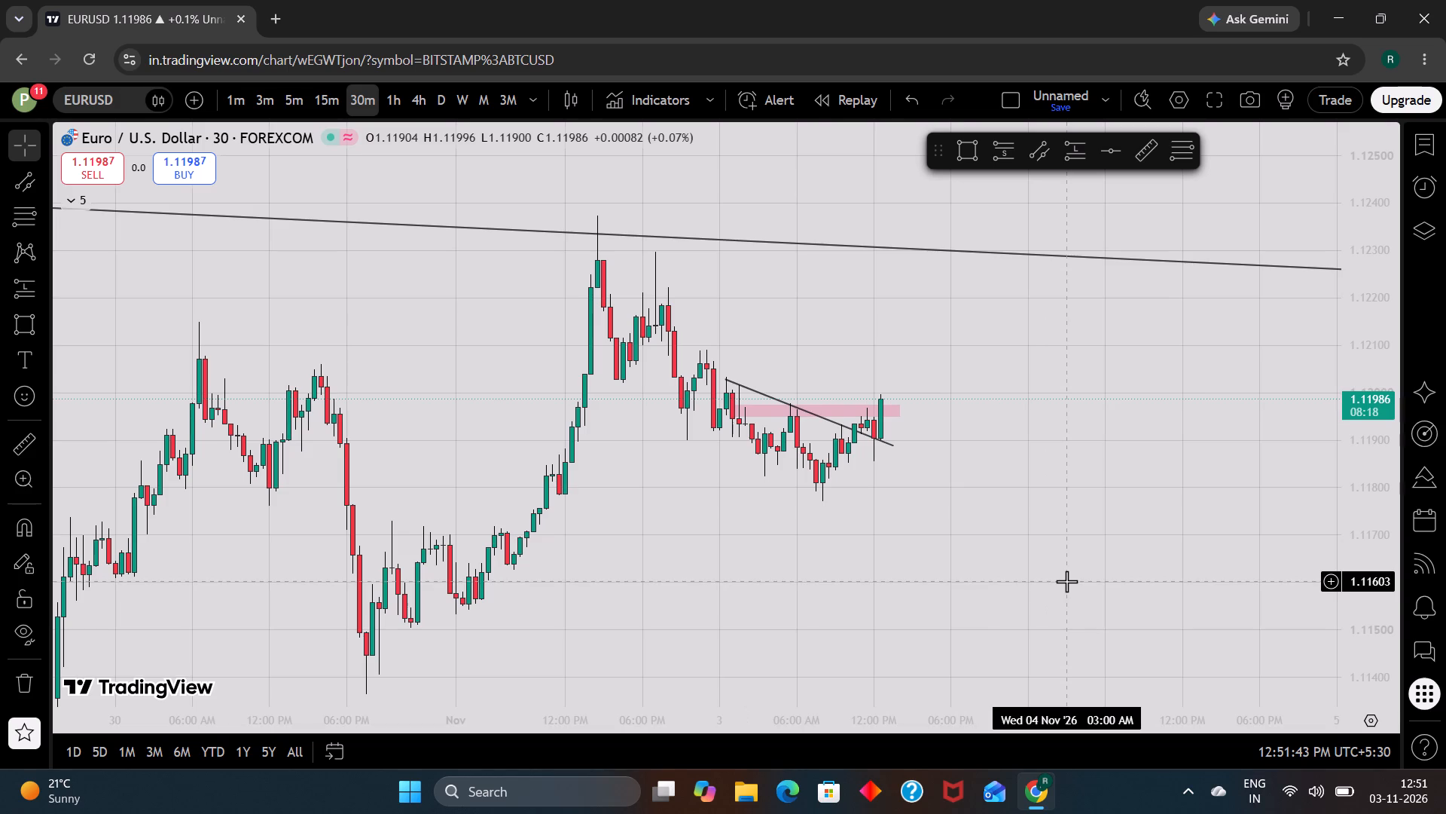
{"action": "scroll", "coordinate": [1066, 581], "scroll_direction": "down", "scroll_amount": 4}
{"action": "scroll", "coordinate": [1066, 581], "scroll_direction": "up", "scroll_amount": 1}
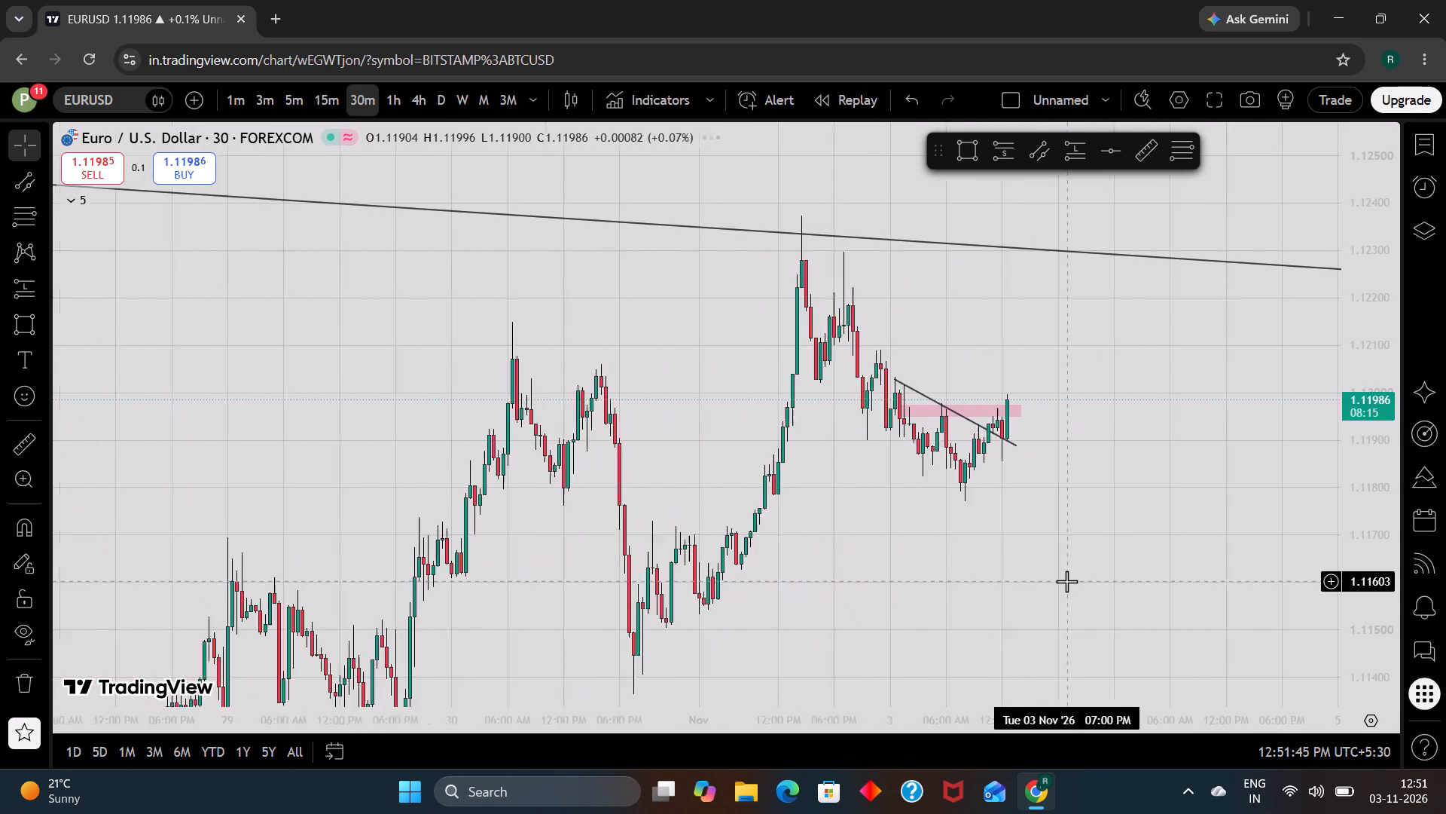
{"action": "scroll", "coordinate": [1066, 581], "scroll_direction": "up", "scroll_amount": 3}
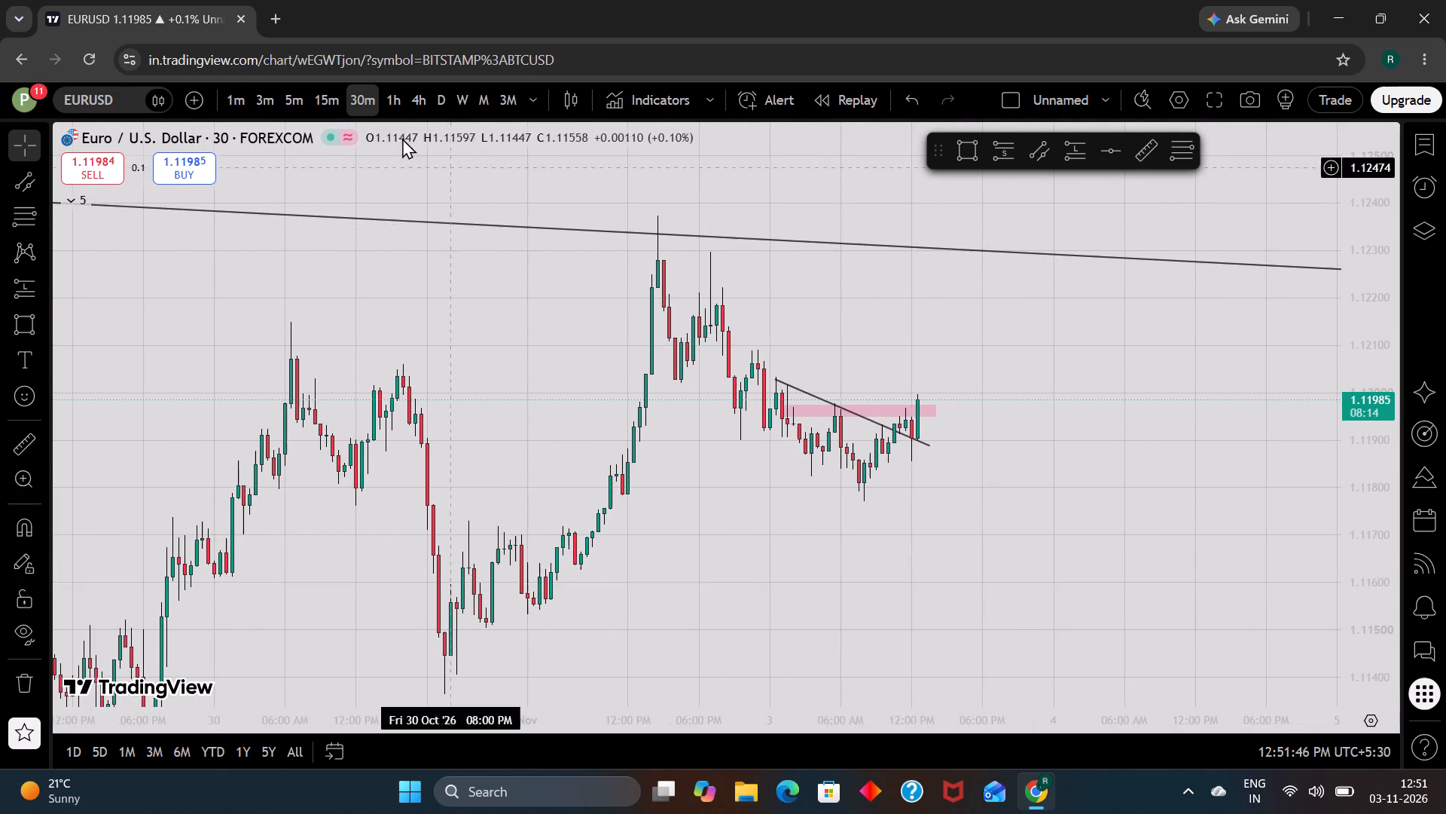
Check the recent EURUSD price action beneath the long trendline on the 4h timeframe.
{"action": "left_click", "coordinate": [426, 108]}
{"action": "scroll", "coordinate": [976, 555], "scroll_direction": "up", "scroll_amount": 1}
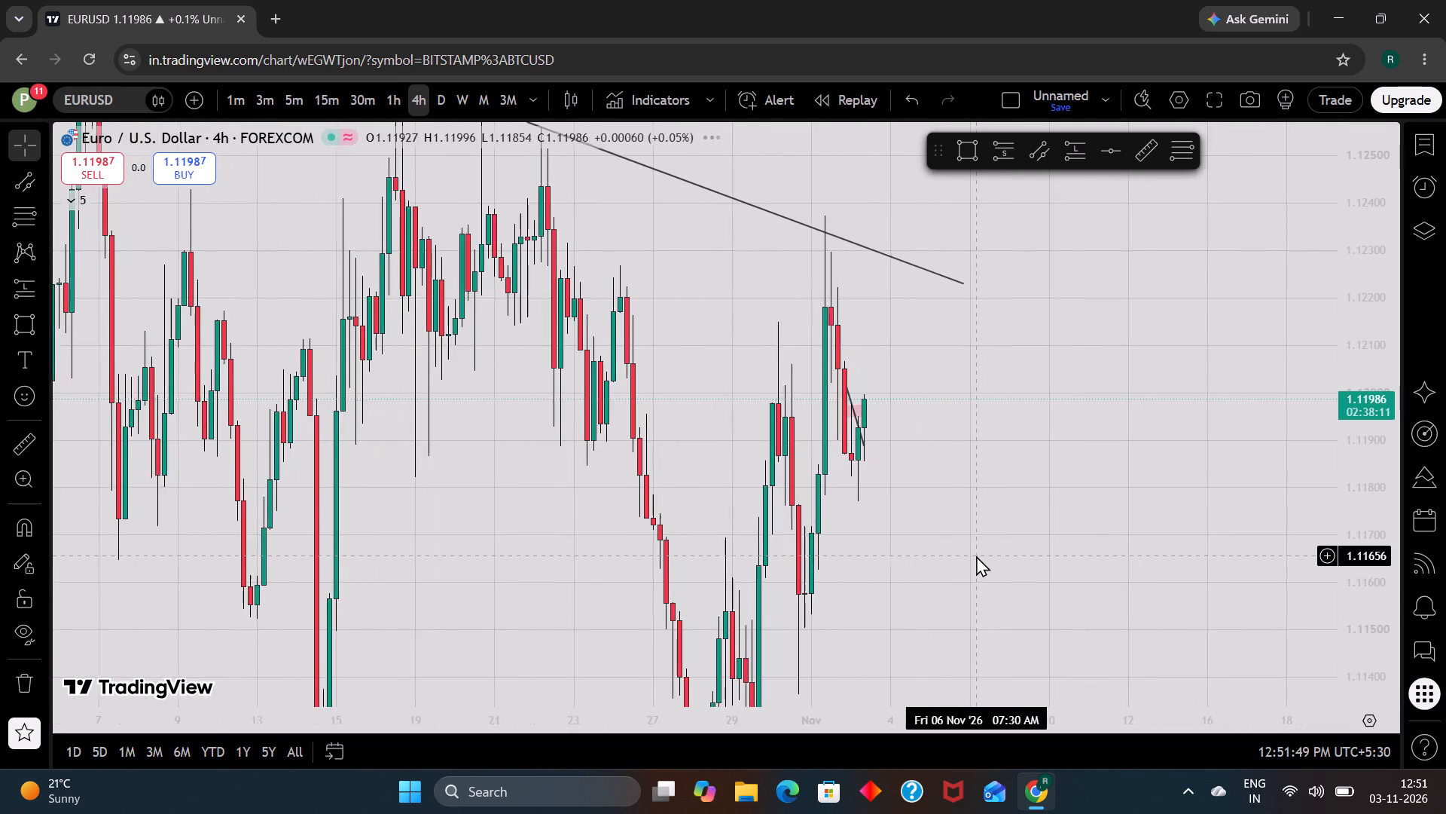
{"action": "scroll", "coordinate": [976, 555], "scroll_direction": "up", "scroll_amount": 1}
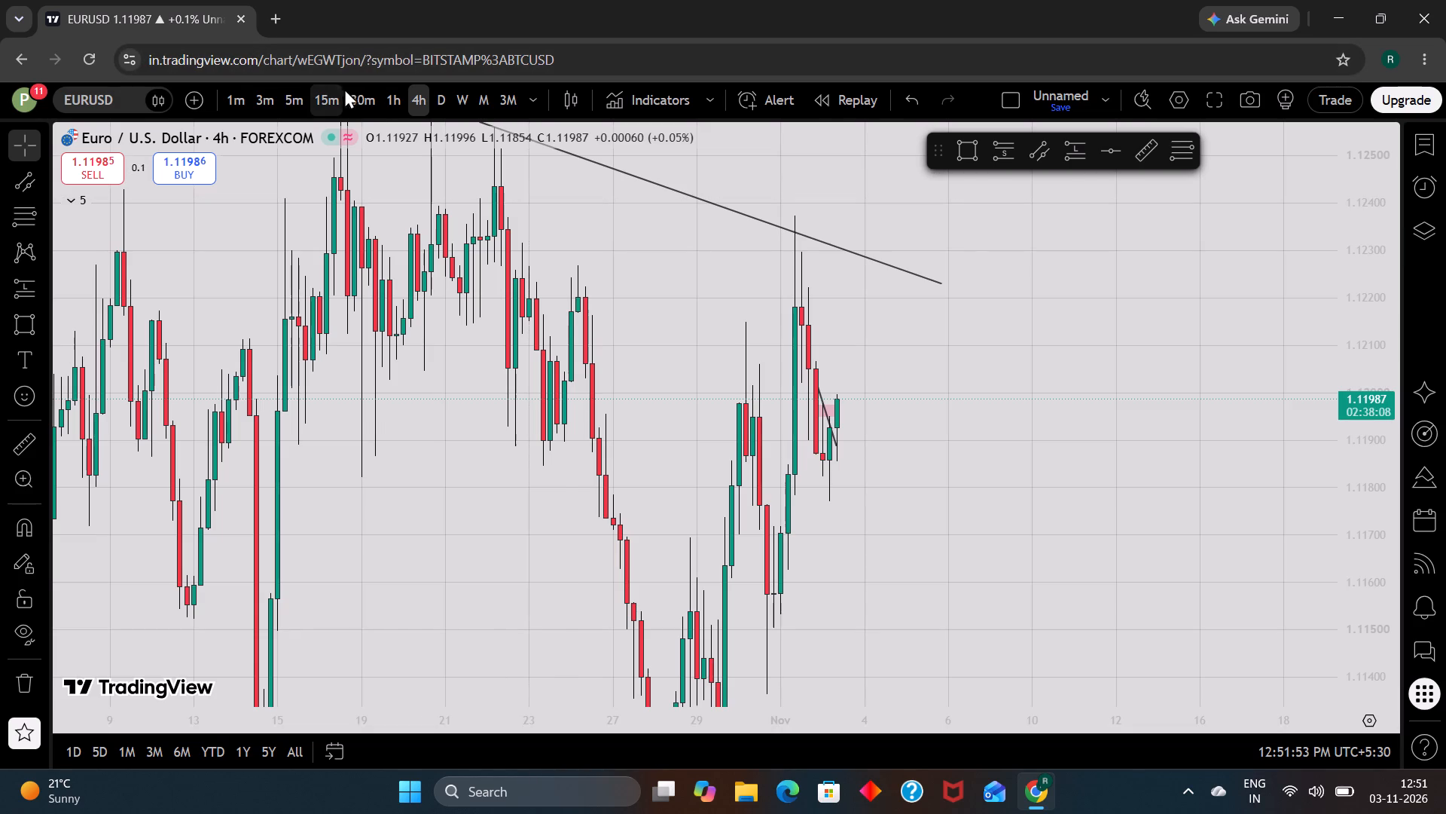
On the EURUSD 1h chart, place a long position beside the latest candle with entry about 1.11960 and stop about 1.11855.
{"action": "left_click", "coordinate": [394, 97]}
{"action": "scroll", "coordinate": [950, 424], "scroll_direction": "up", "scroll_amount": 1}
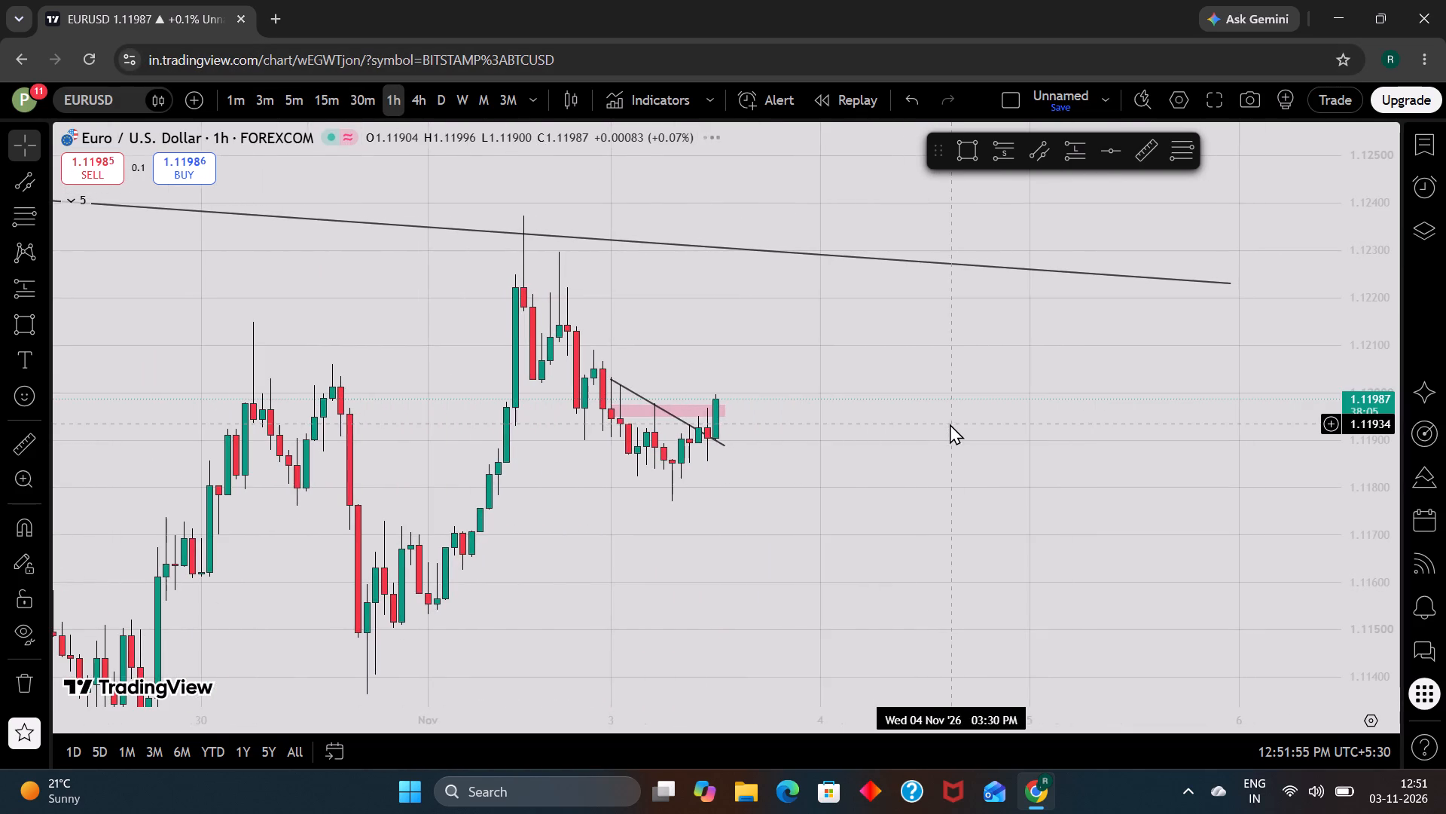
{"action": "left_click_drag", "start_coordinate": [810, 508], "coordinate": [892, 515]}
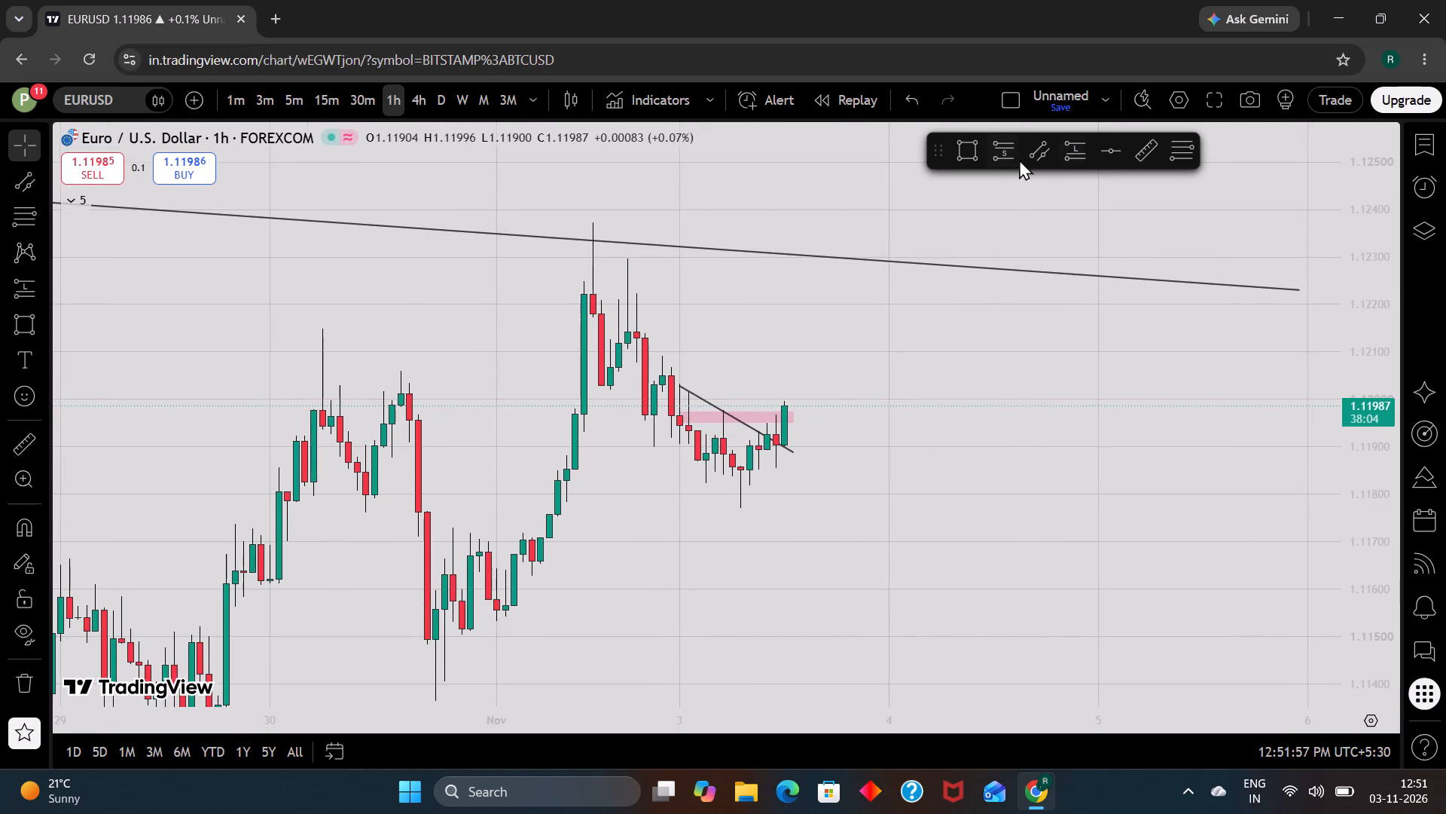
{"action": "left_click", "coordinate": [1082, 153]}
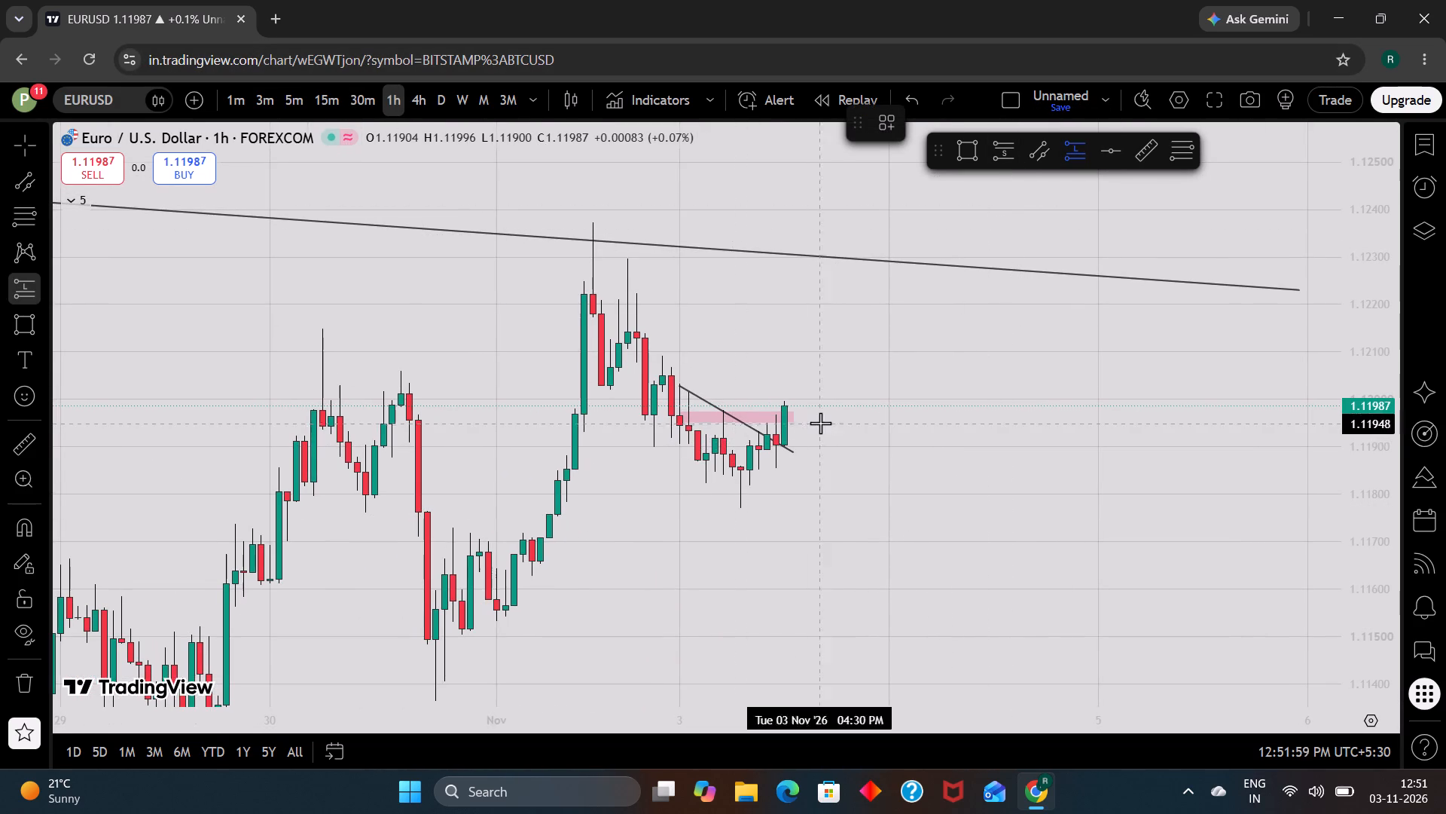
{"action": "left_click", "coordinate": [790, 415]}
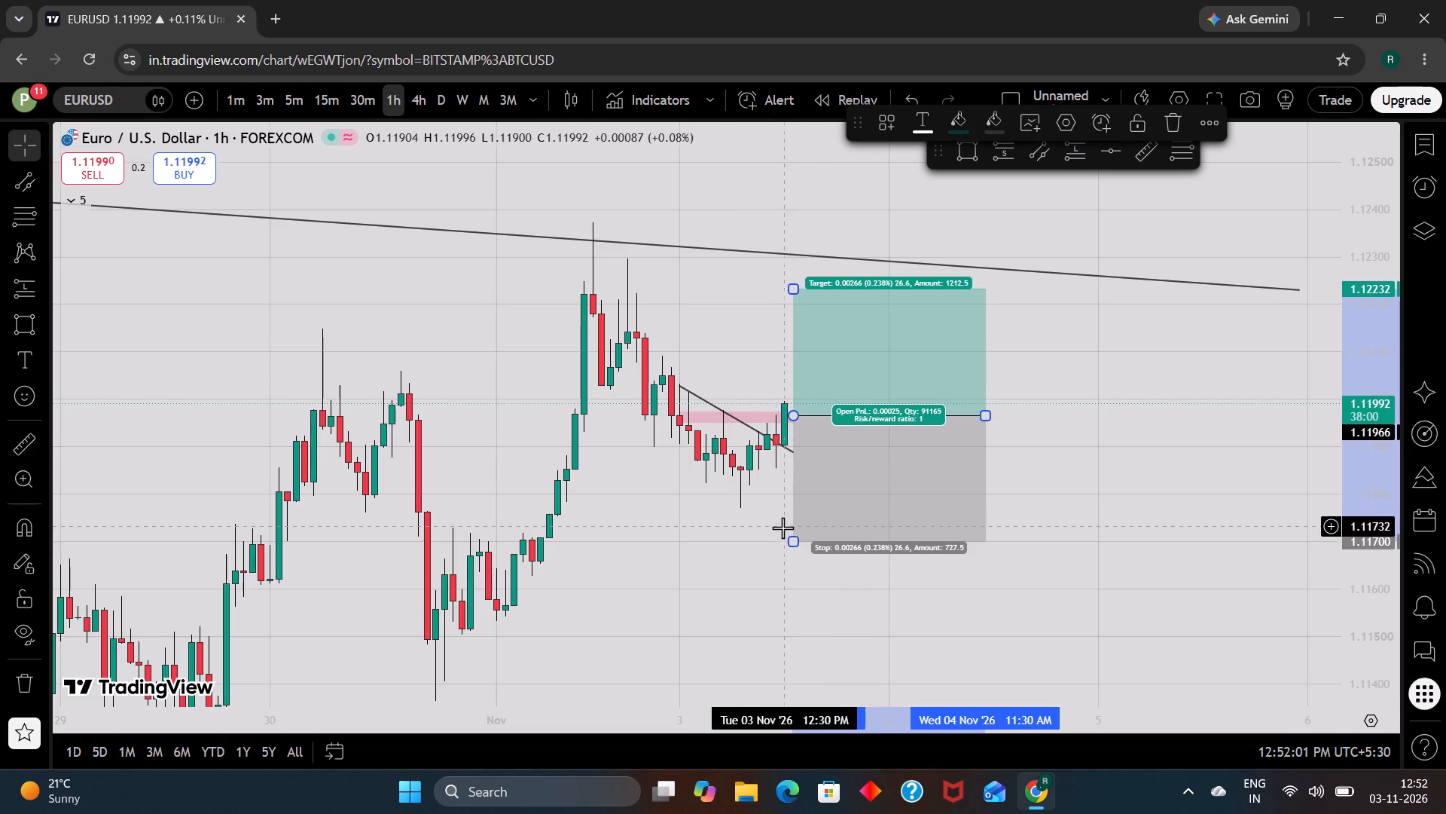
{"action": "left_click", "coordinate": [793, 539]}
{"action": "left_click_drag", "start_coordinate": [793, 539], "coordinate": [737, 467]}
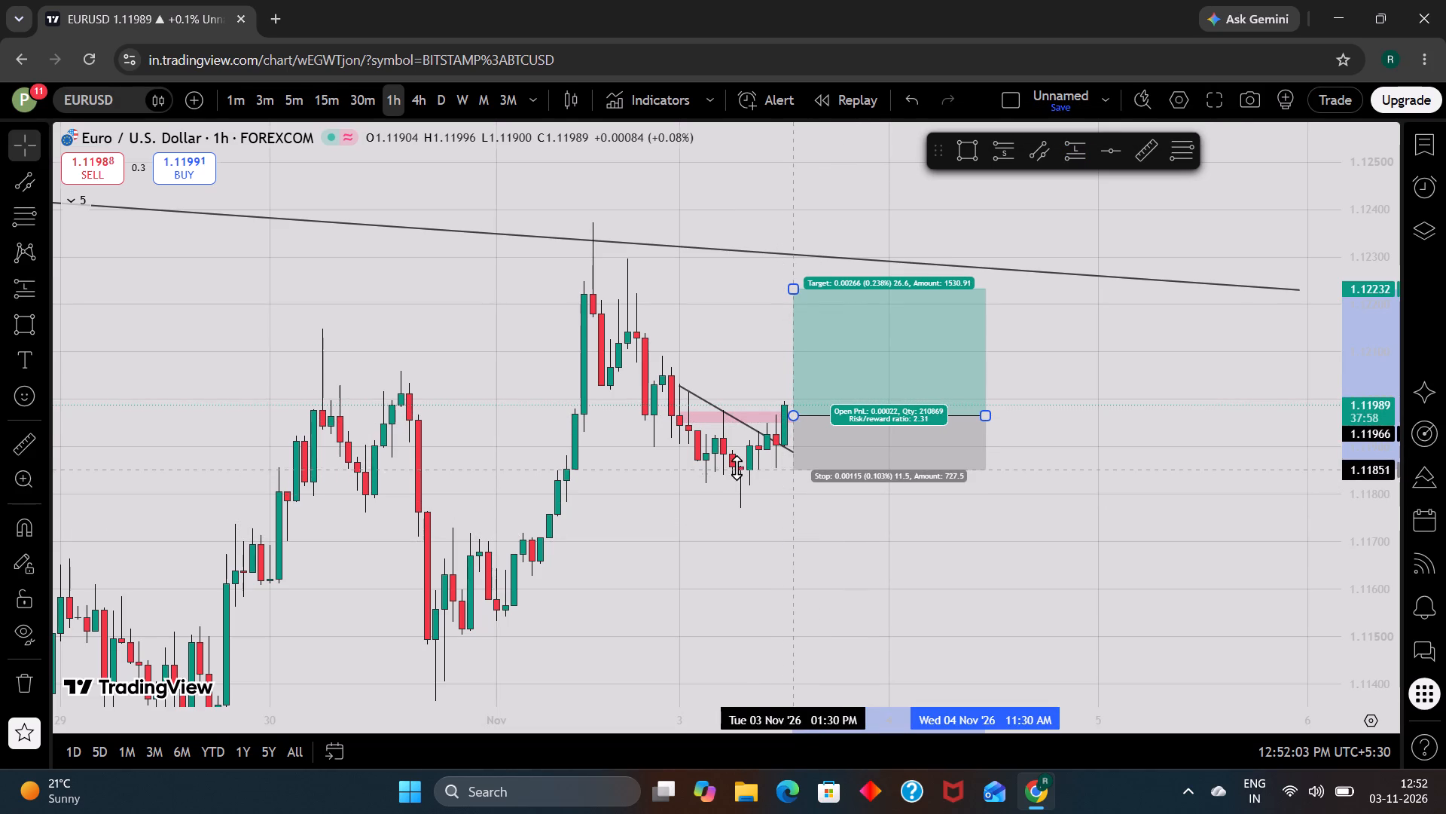
{"action": "left_click_drag", "start_coordinate": [737, 467], "coordinate": [741, 467]}
{"action": "left_click", "coordinate": [795, 417]}
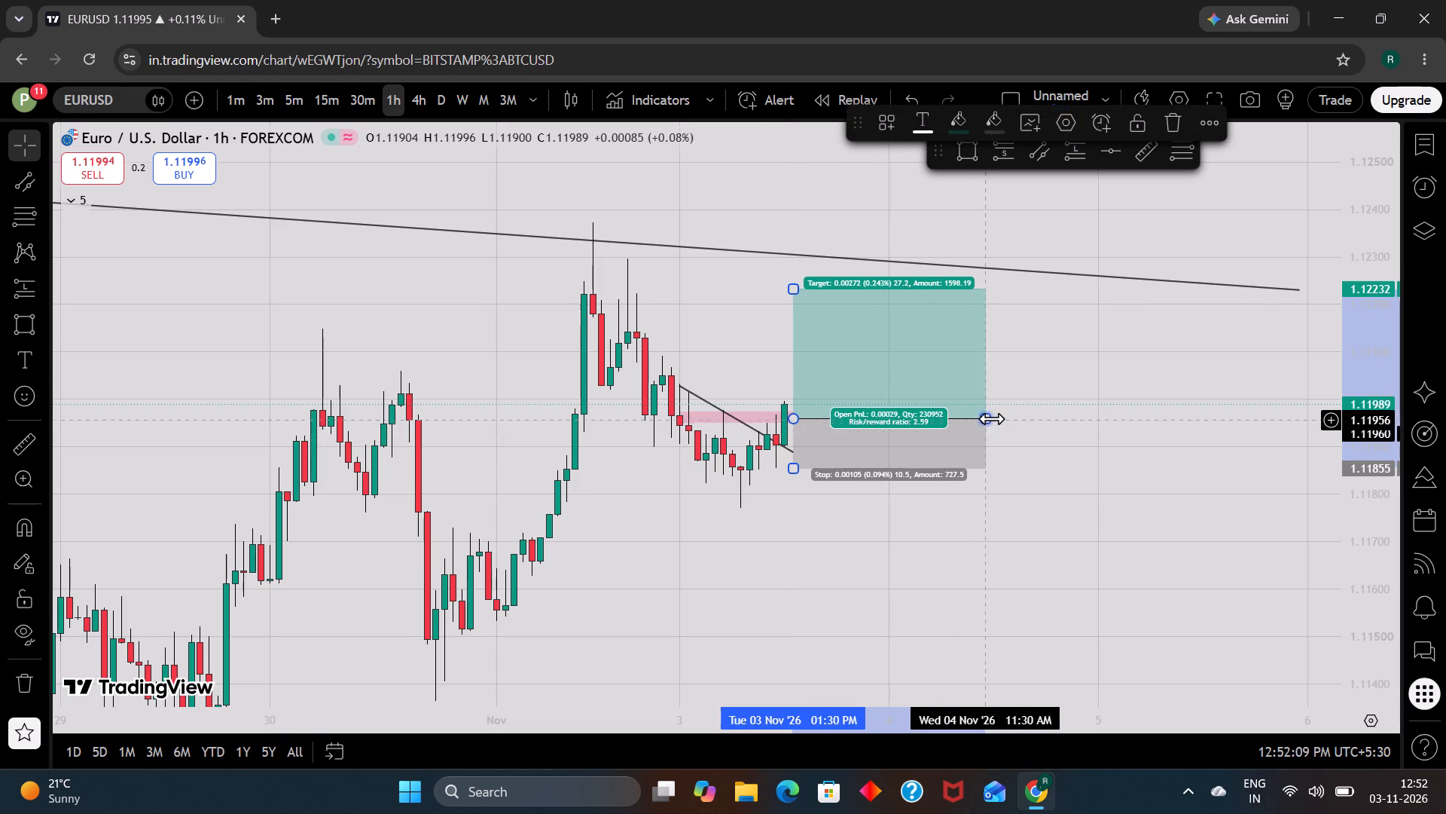
Shorten the EURUSD long position to end at 03 Nov 08:30 PM and lower its target to about 1.12173.
{"action": "left_click_drag", "start_coordinate": [989, 418], "coordinate": [856, 420]}
{"action": "left_click", "coordinate": [1011, 474]}
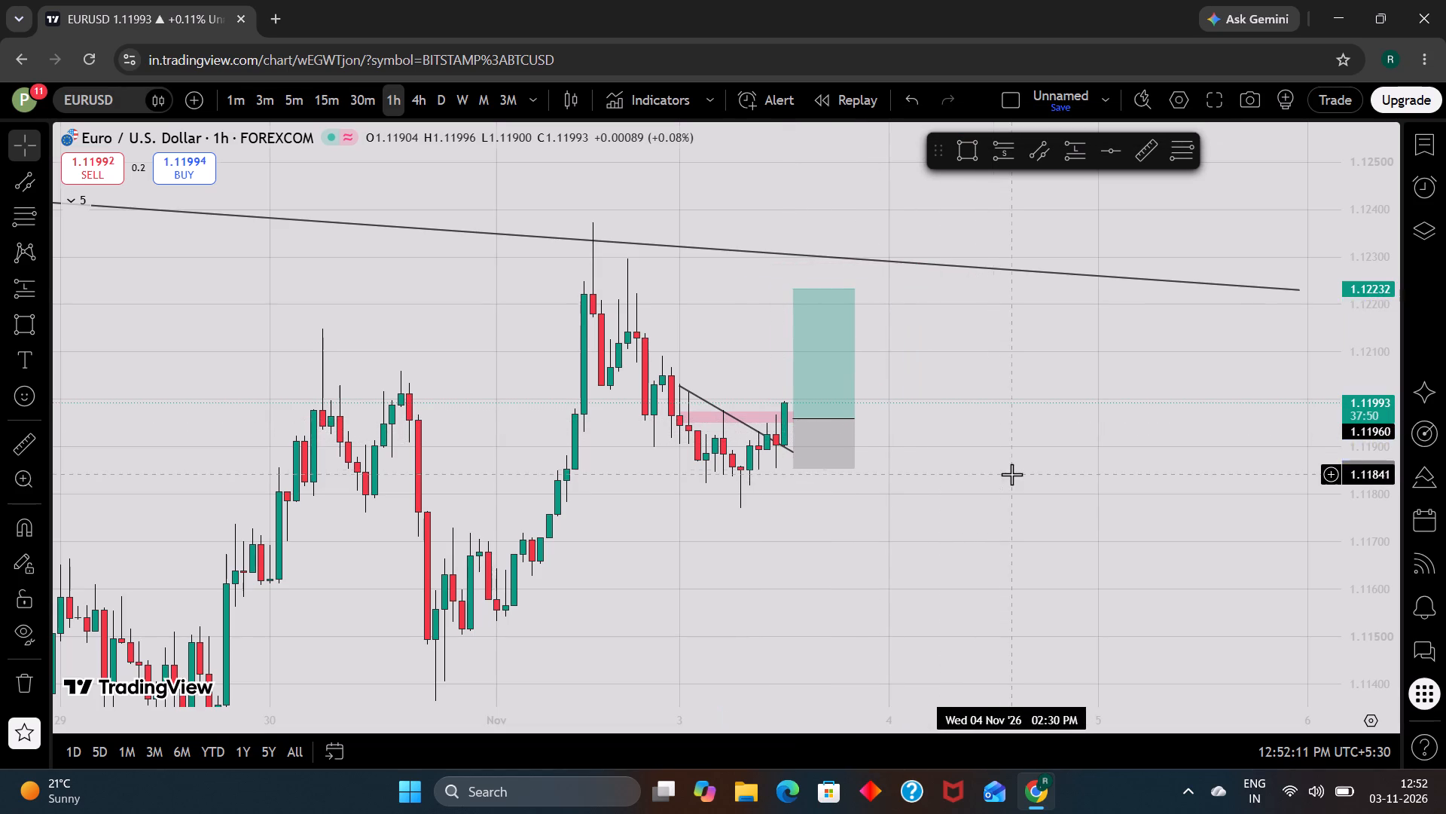
{"action": "left_click_drag", "start_coordinate": [793, 291], "coordinate": [785, 314]}
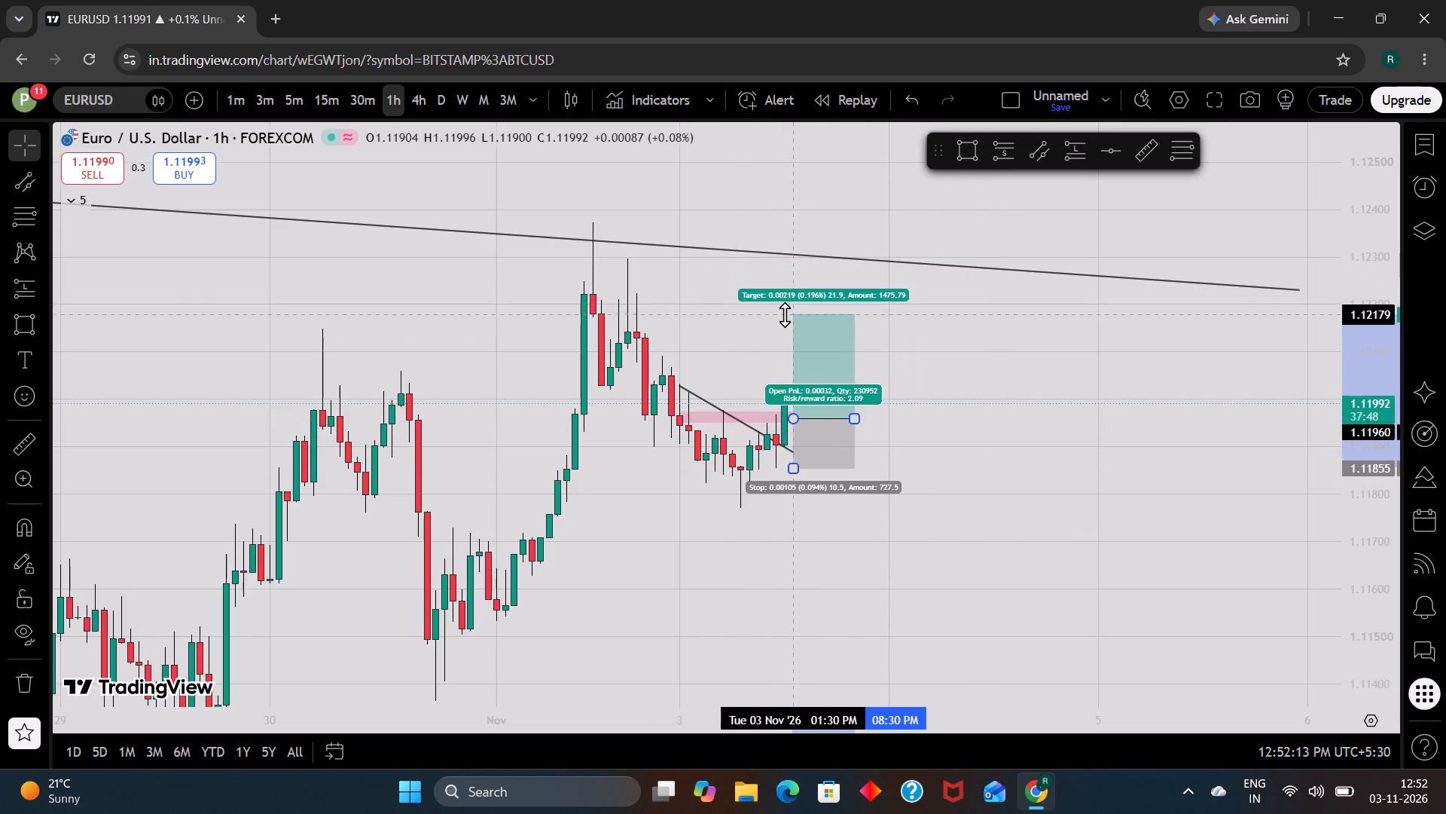
{"action": "left_click_drag", "start_coordinate": [785, 314], "coordinate": [791, 318]}
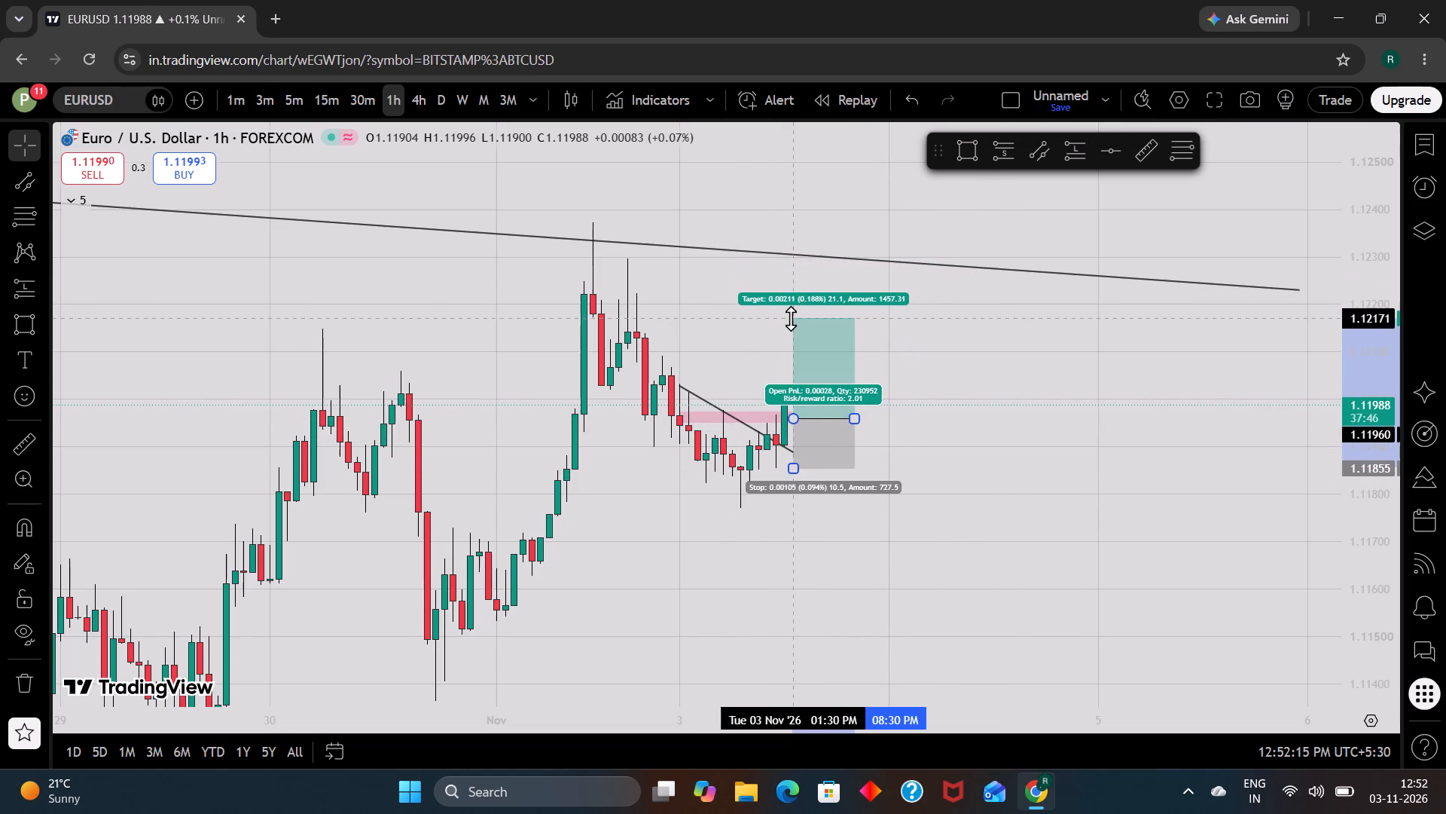
{"action": "left_click_drag", "start_coordinate": [791, 318], "coordinate": [790, 317]}
{"action": "left_click", "coordinate": [963, 437]}
Review the EURUSD 1h setup, then examine BTCUSD price action around its pink zone on the 1h and 30m charts.
{"action": "scroll", "coordinate": [1039, 525], "scroll_direction": "down", "scroll_amount": 2}
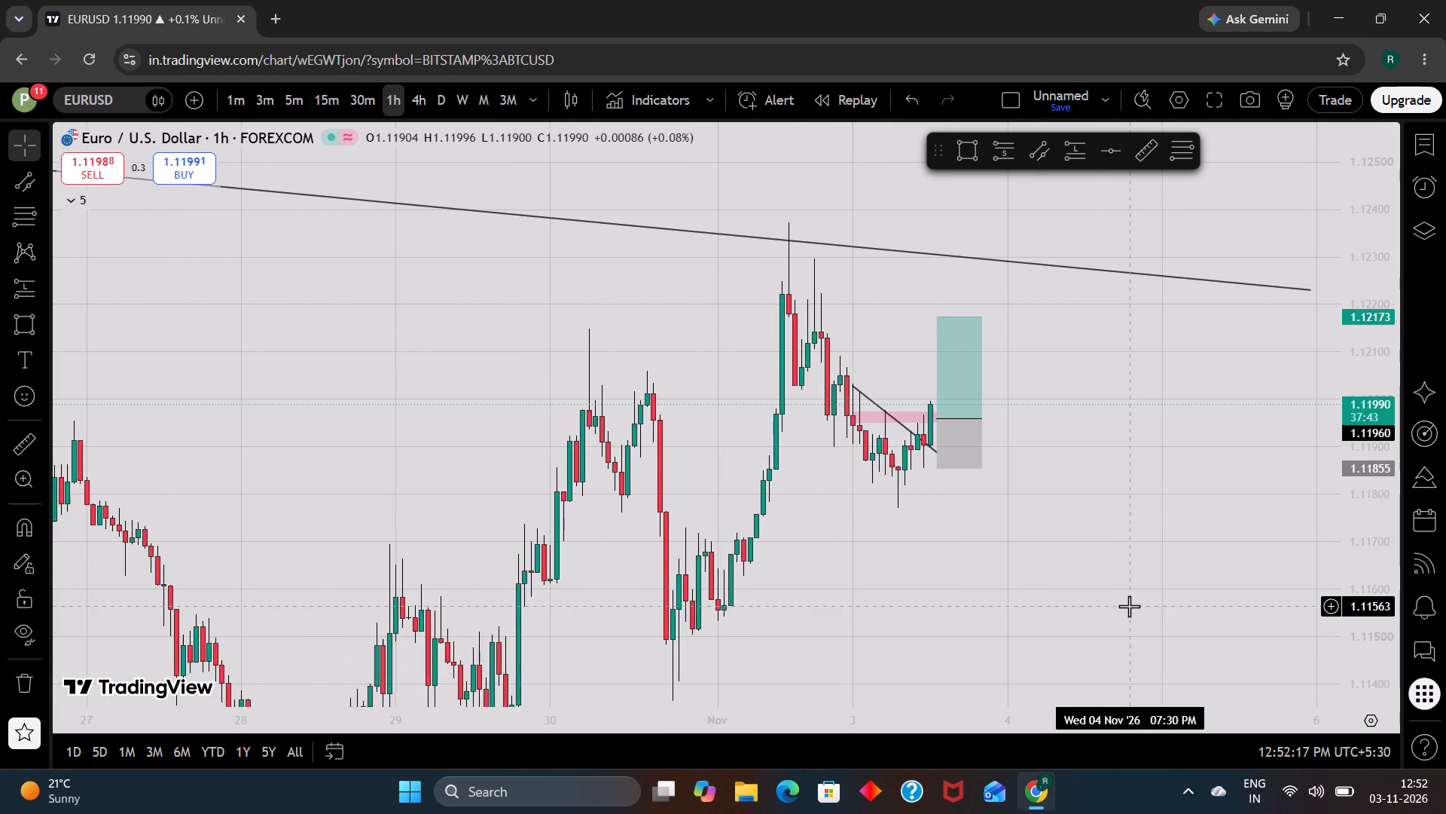
{"action": "scroll", "coordinate": [1129, 606], "scroll_direction": "down", "scroll_amount": 2}
{"action": "scroll", "coordinate": [1187, 612], "scroll_direction": "up", "scroll_amount": 1}
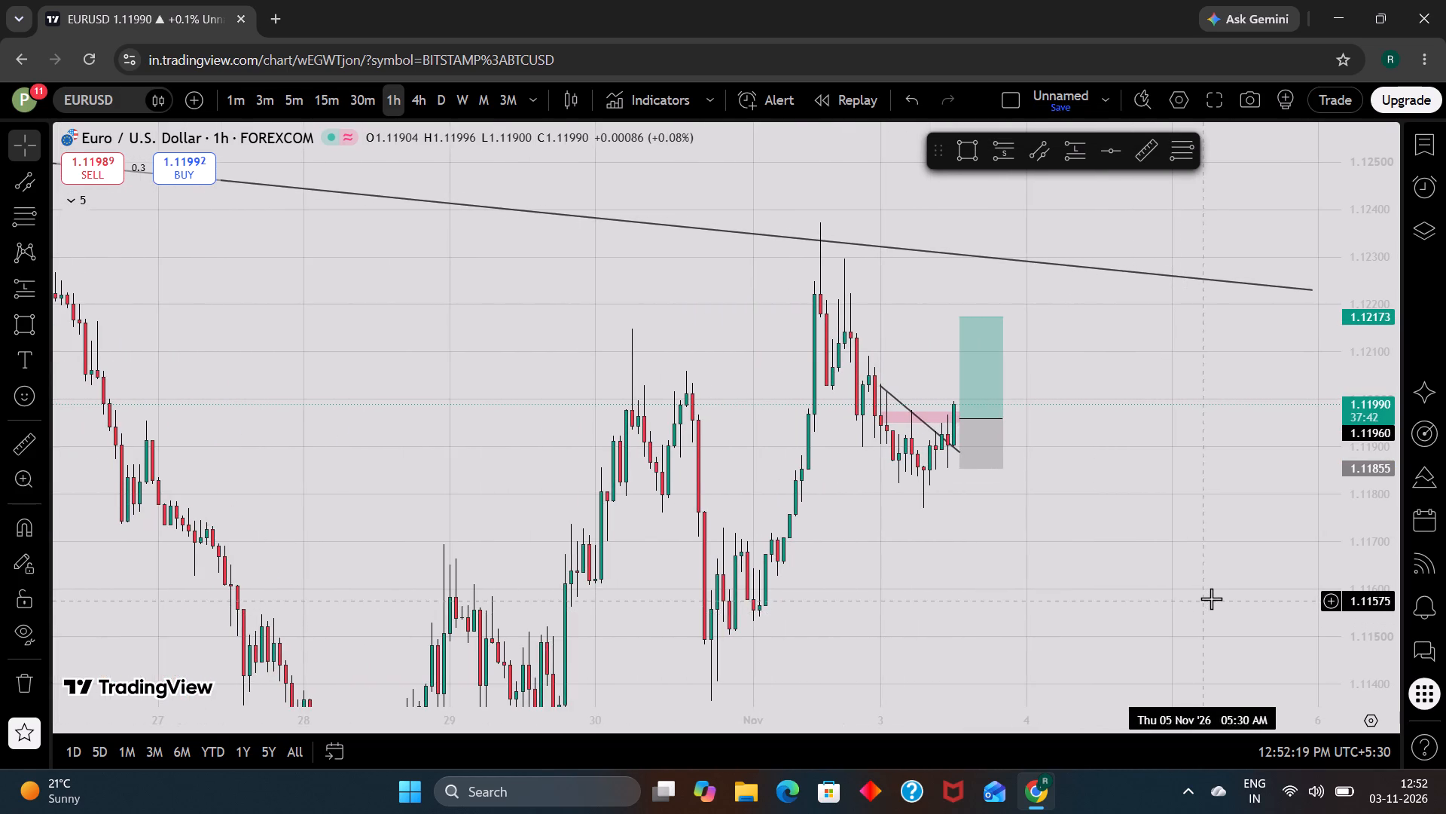
{"action": "scroll", "coordinate": [1216, 596], "scroll_direction": "up", "scroll_amount": 1}
{"action": "key", "text": "Down"}
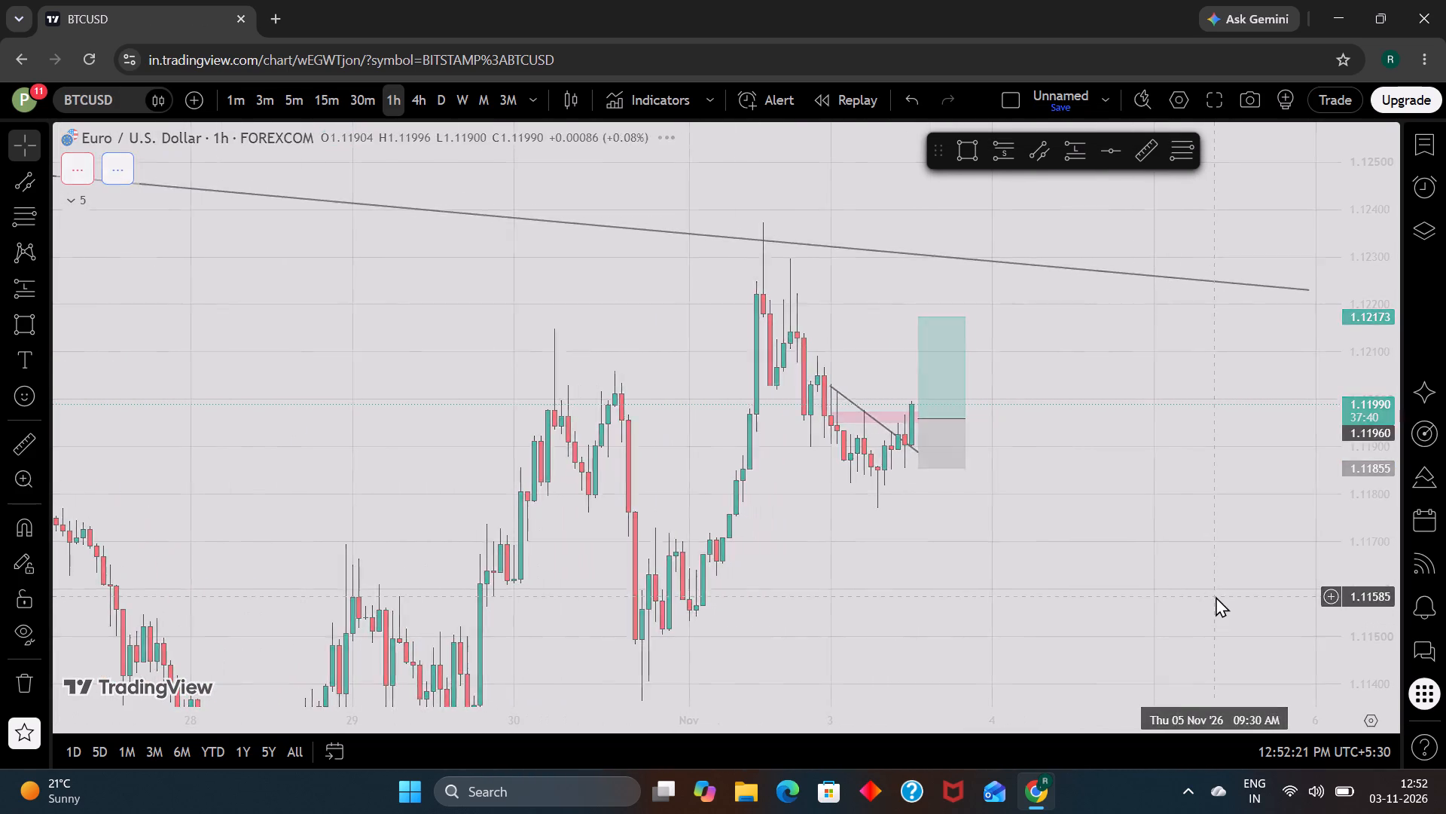
{"action": "left_click_drag", "start_coordinate": [1135, 599], "coordinate": [1195, 390]}
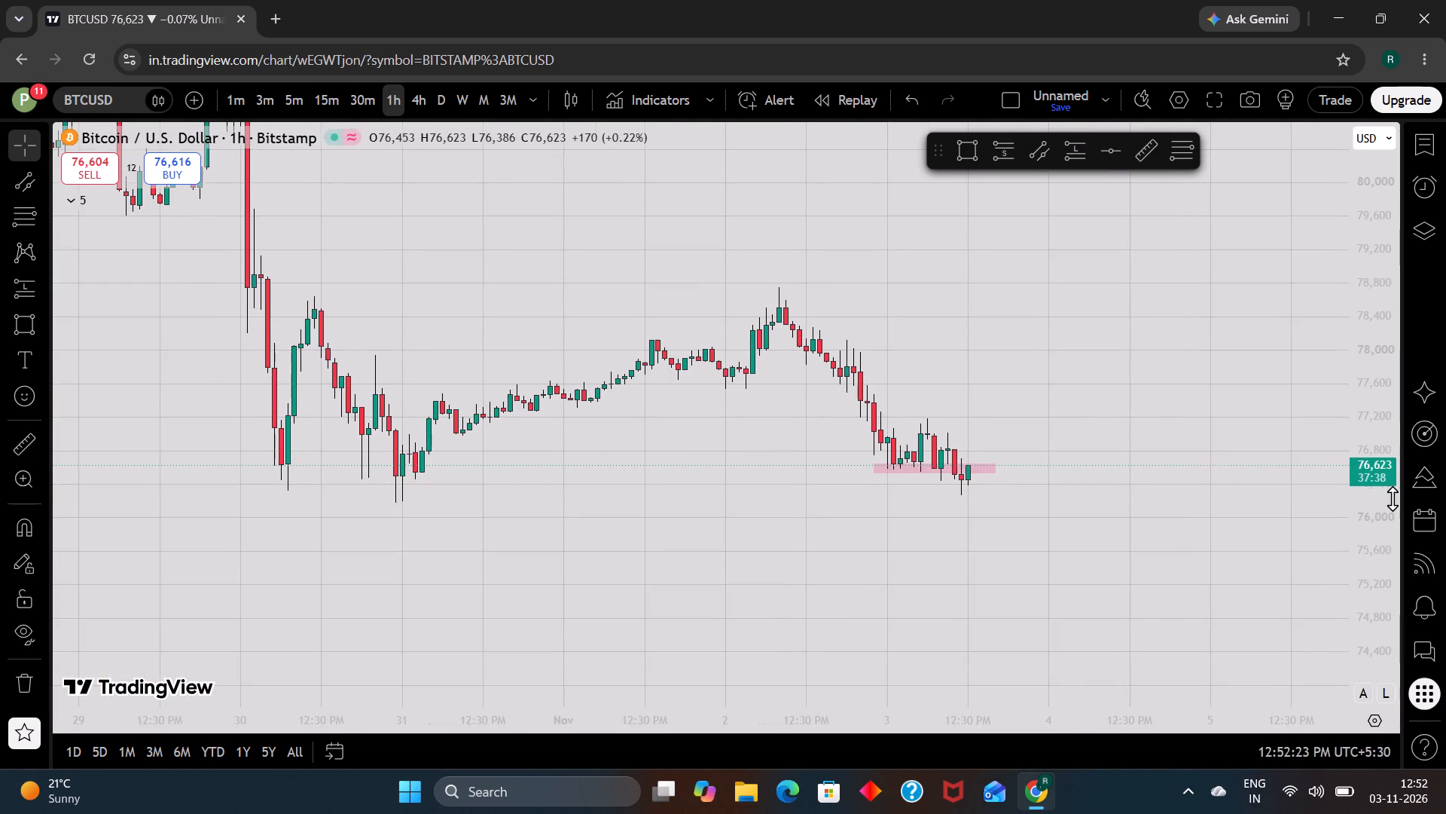
{"action": "scroll", "coordinate": [1395, 496], "scroll_direction": "up", "scroll_amount": 7}
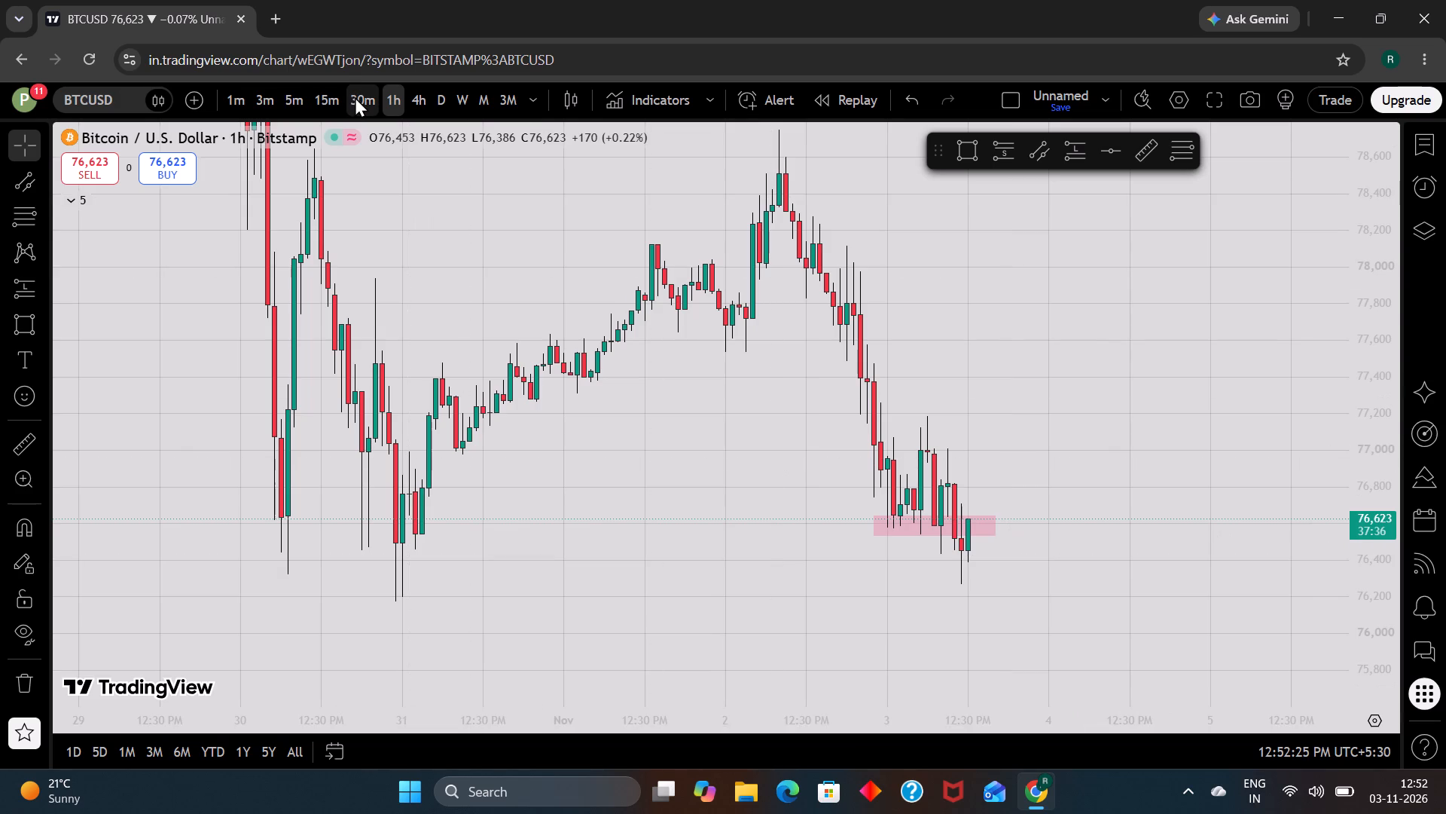
{"action": "left_click", "coordinate": [355, 96]}
{"action": "left_click_drag", "start_coordinate": [1157, 626], "coordinate": [1151, 467]}
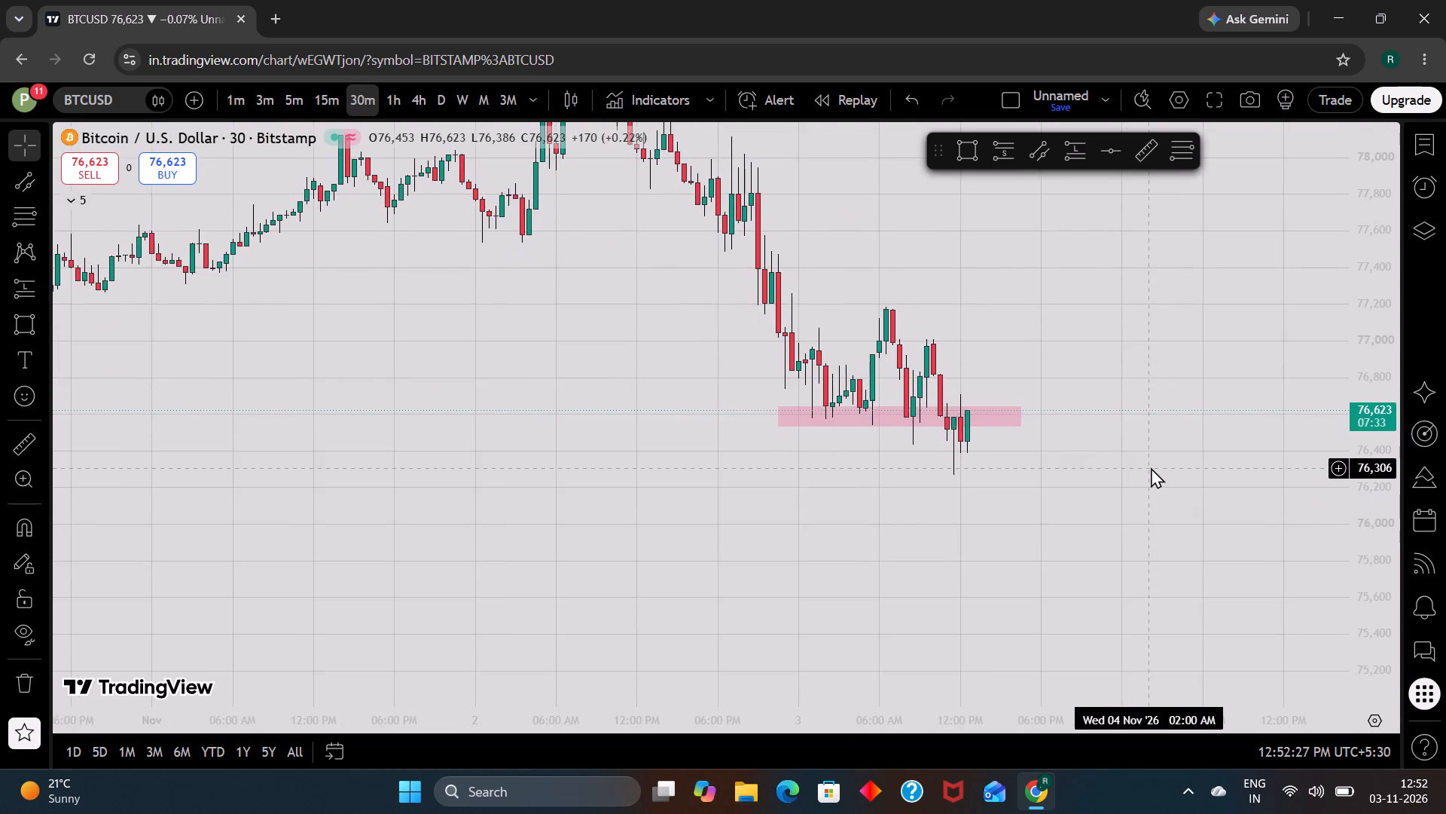
{"action": "scroll", "coordinate": [1151, 467], "scroll_direction": "up", "scroll_amount": 1}
{"action": "scroll", "coordinate": [1379, 448], "scroll_direction": "up", "scroll_amount": 3}
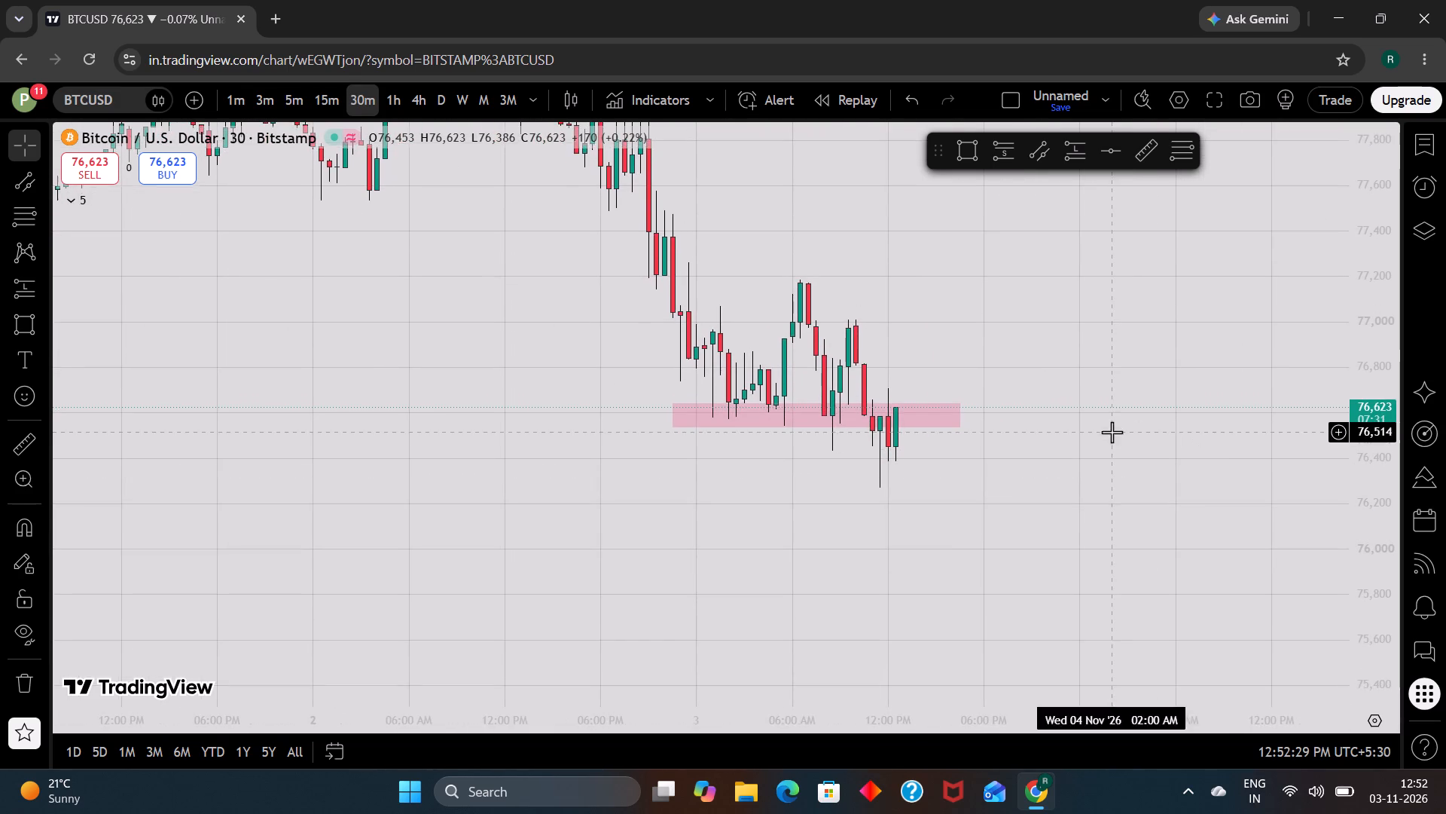
Return to EURUSD on the 30m timeframe and delete the long position beside the latest candle.
{"action": "key", "text": "Up"}
{"action": "left_click", "coordinate": [916, 314]}
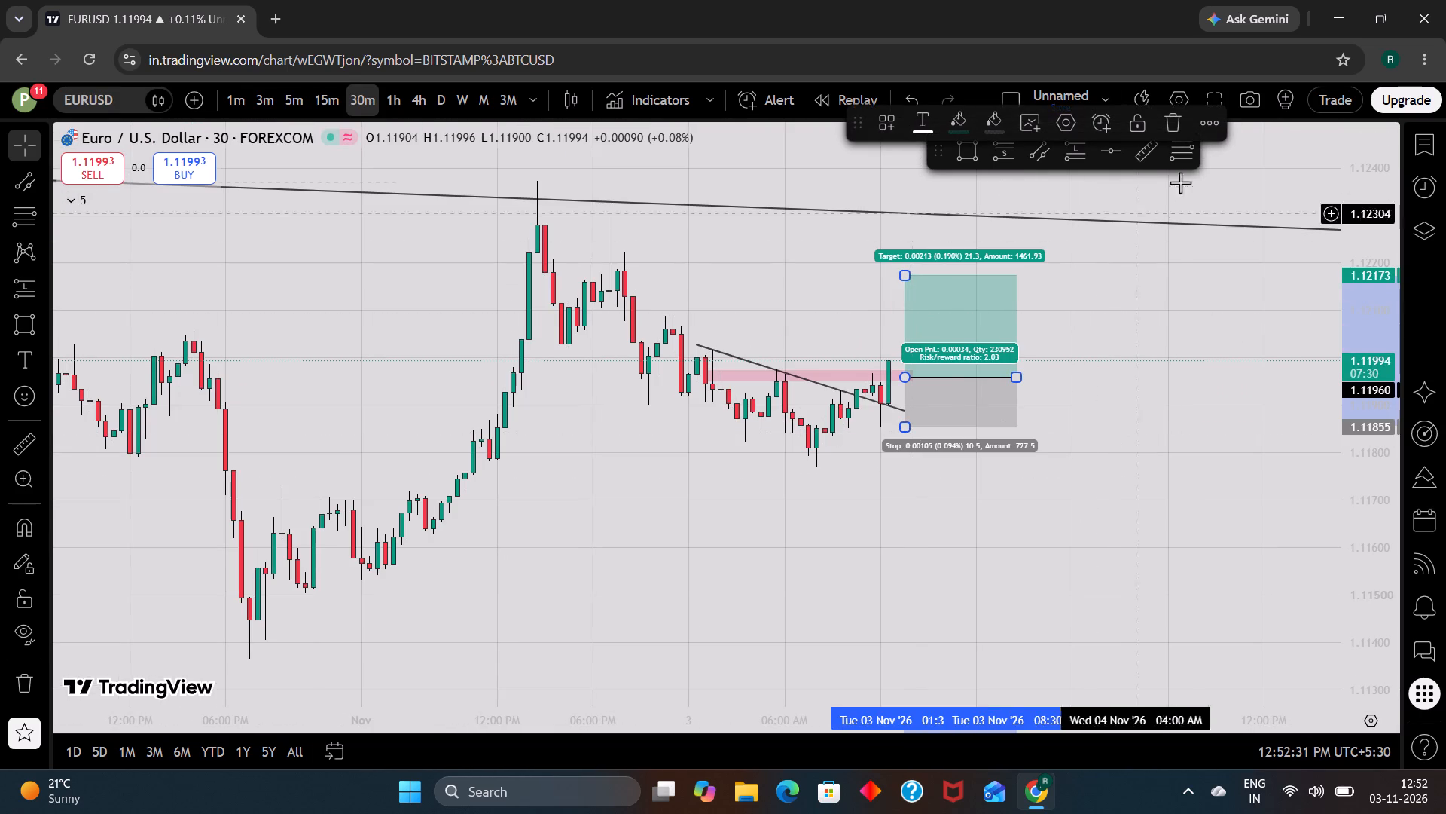
{"action": "left_click", "coordinate": [1174, 123]}
Look over the EURUSD, AUDUSD and XAUUSD 30m charts, then examine BTCUSD price action around its pink zone.
{"action": "scroll", "coordinate": [1134, 343], "scroll_direction": "up", "scroll_amount": 1}
{"action": "scroll", "coordinate": [1111, 488], "scroll_direction": "down", "scroll_amount": 5}
{"action": "scroll", "coordinate": [1094, 565], "scroll_direction": "up", "scroll_amount": 2}
{"action": "key", "text": "Up"}
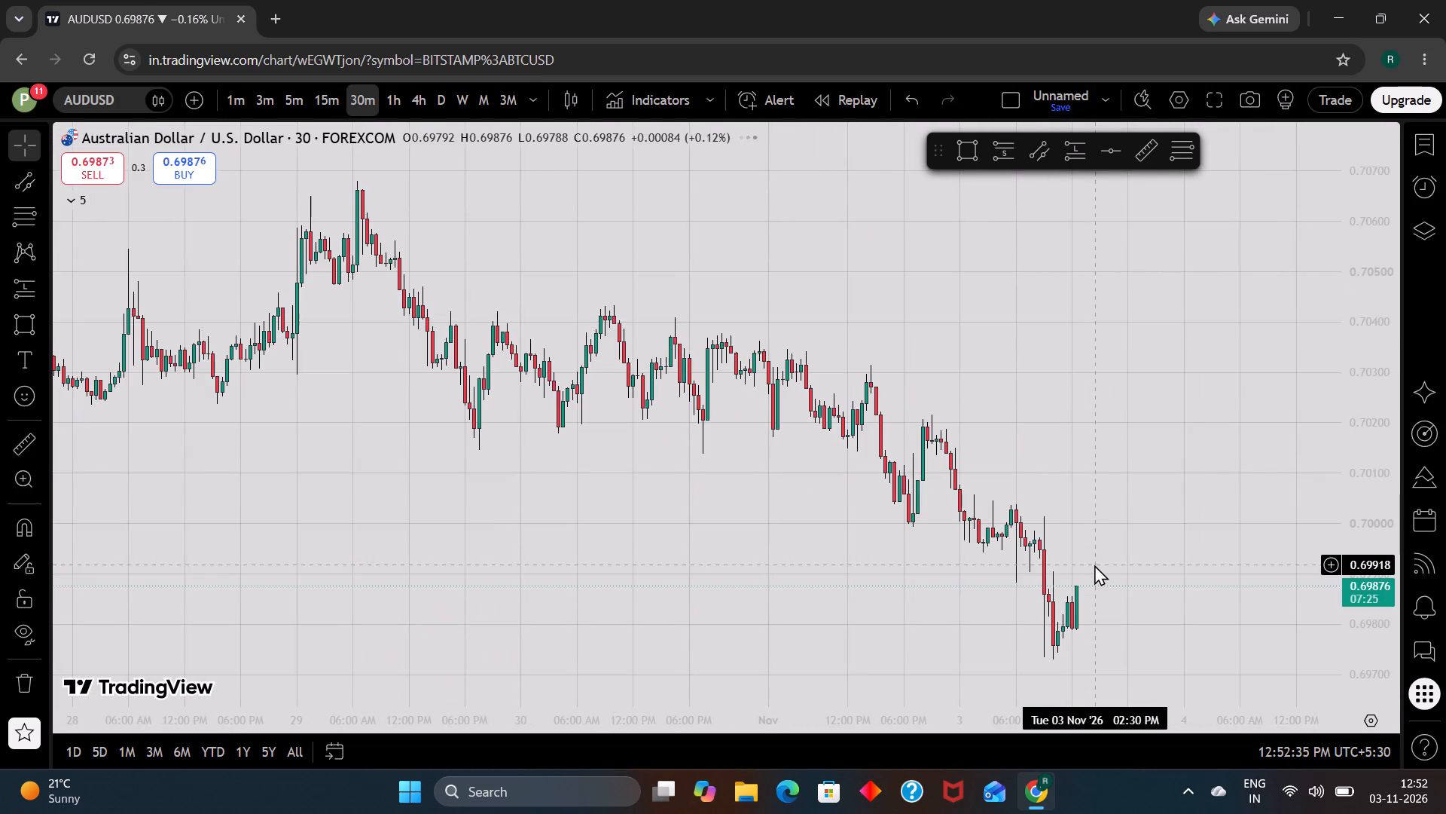
{"action": "scroll", "coordinate": [1154, 562], "scroll_direction": "up", "scroll_amount": 1}
{"action": "key", "text": "Up"}
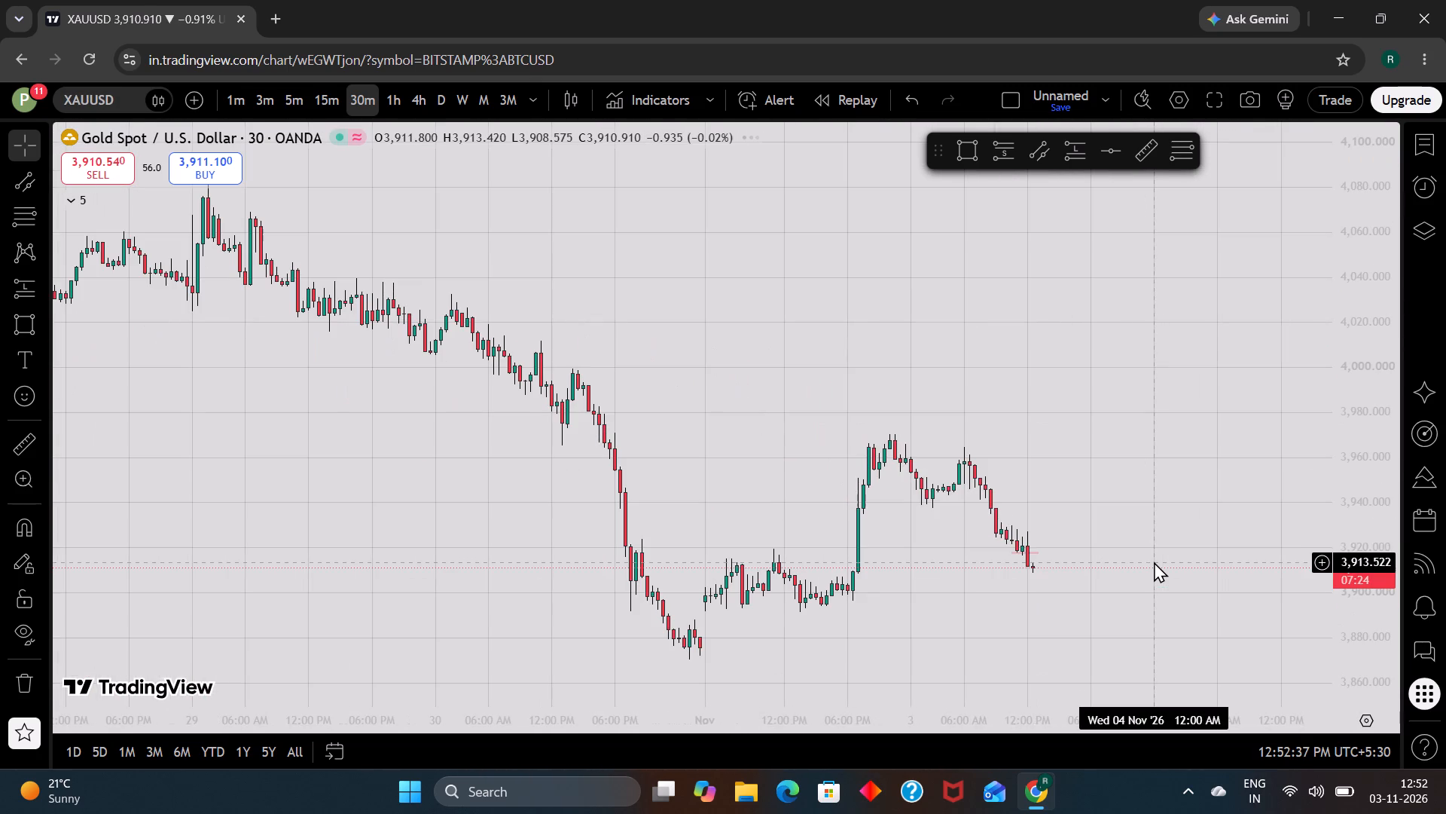
{"action": "key", "text": "Up"}
{"action": "scroll", "coordinate": [1154, 562], "scroll_direction": "up", "scroll_amount": 1}
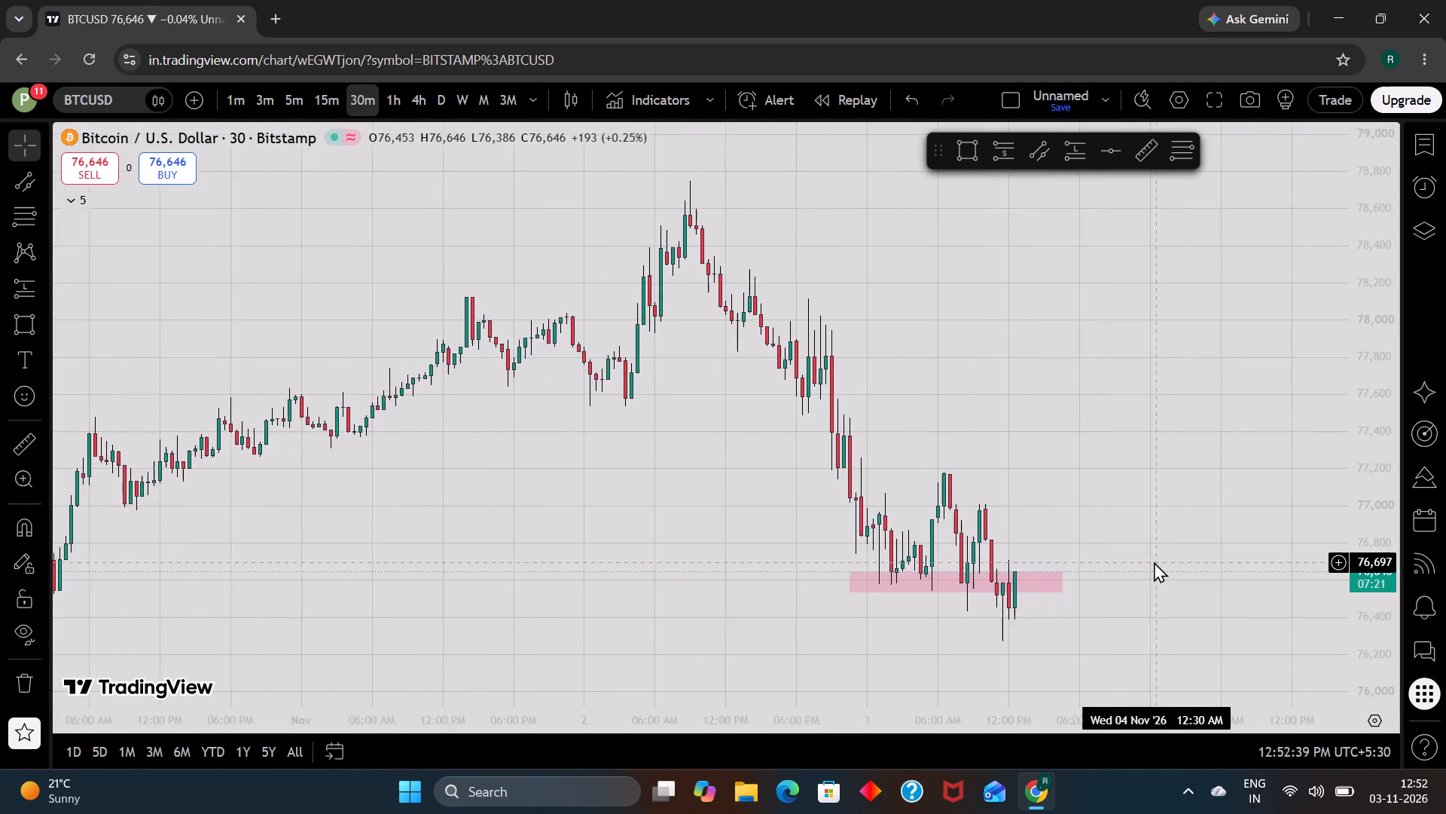
{"action": "scroll", "coordinate": [1154, 562], "scroll_direction": "up", "scroll_amount": 1}
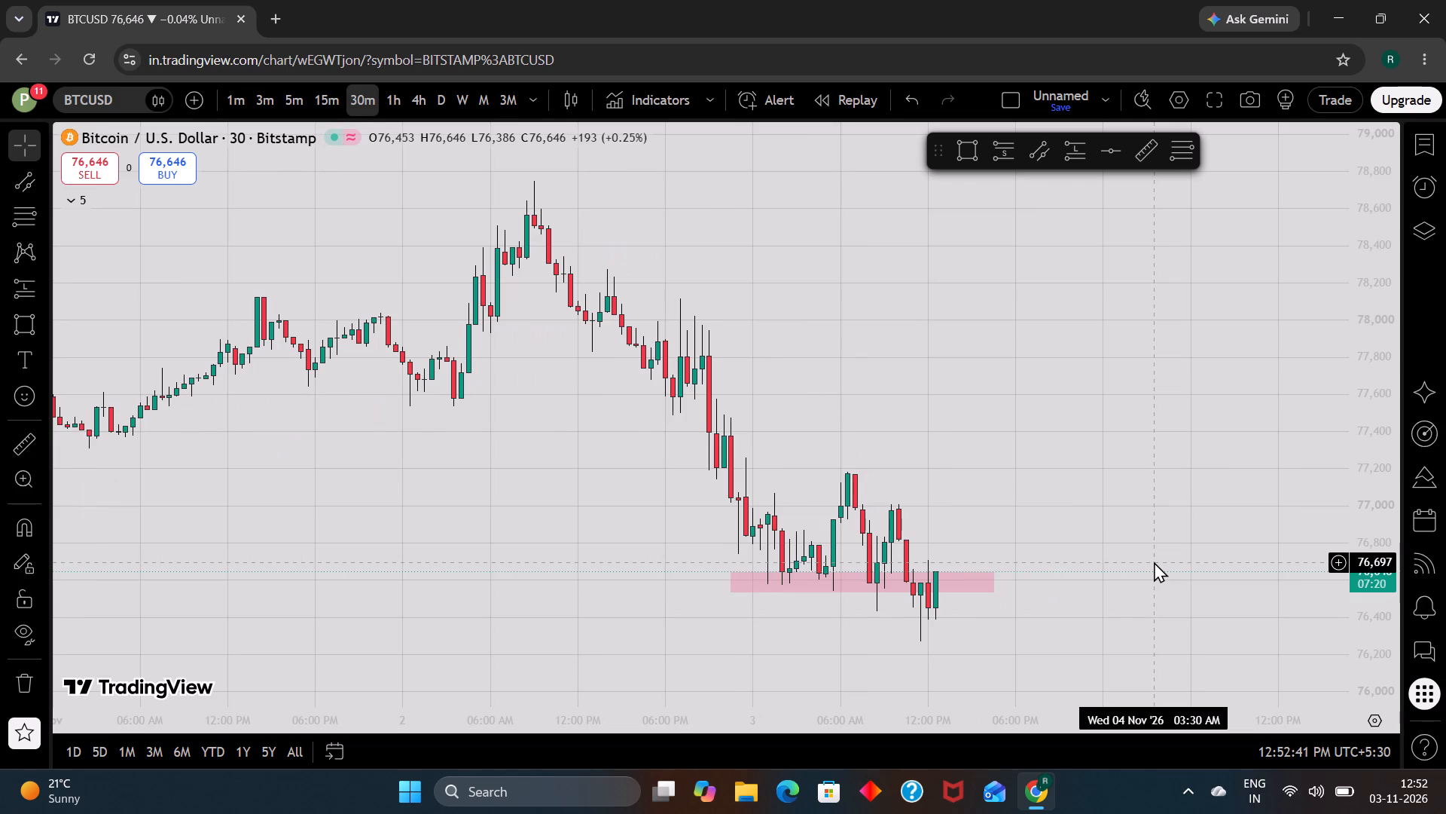
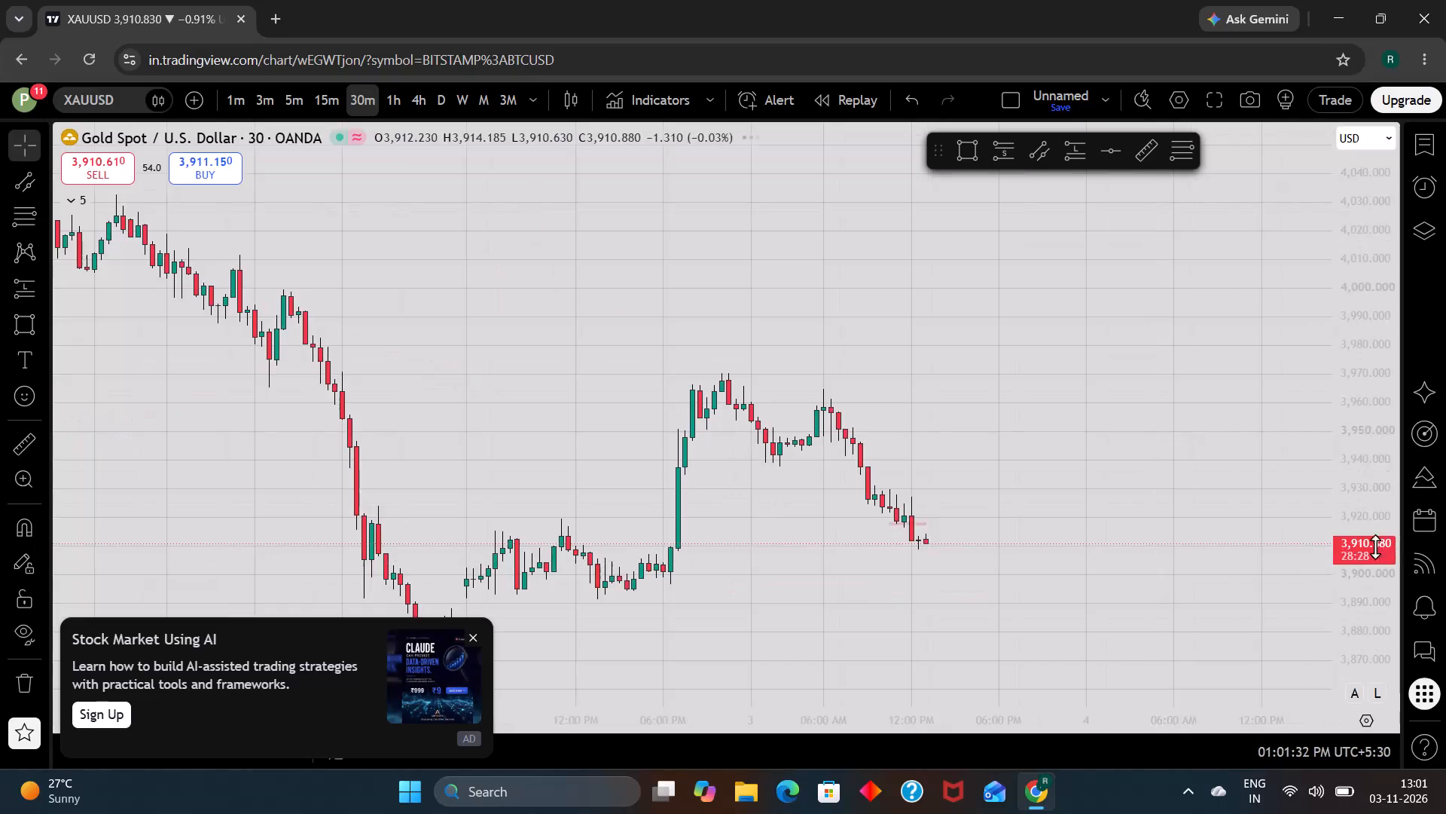
Look over the AUDUSD and EURUSD 30m charts, then examine BTCUSD price action around its pink zone.
{"action": "key", "text": "Down"}
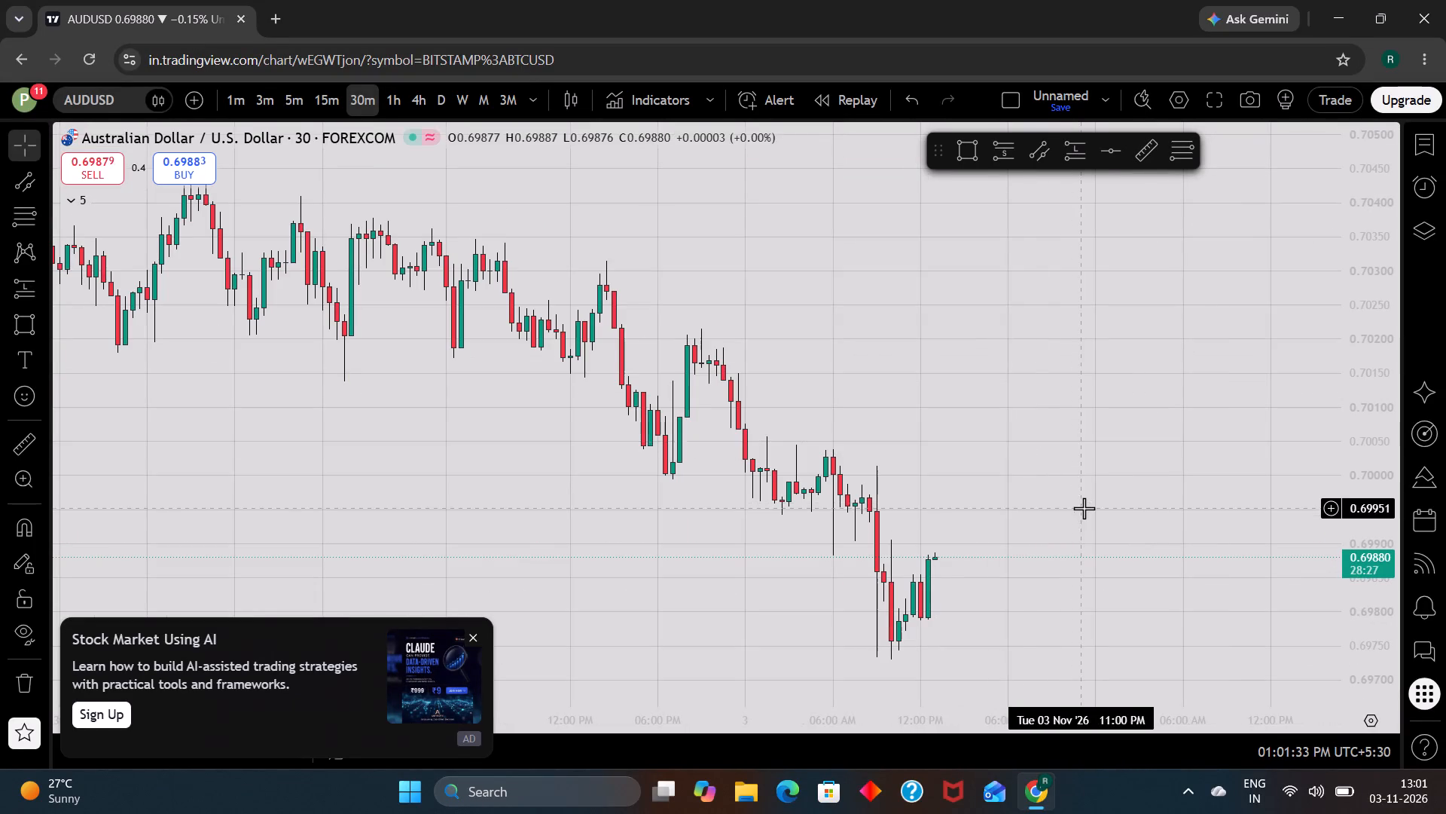
{"action": "left_click", "coordinate": [1084, 508]}
{"action": "key", "text": "Down"}
{"action": "left_click_drag", "start_coordinate": [1052, 525], "coordinate": [1005, 595]}
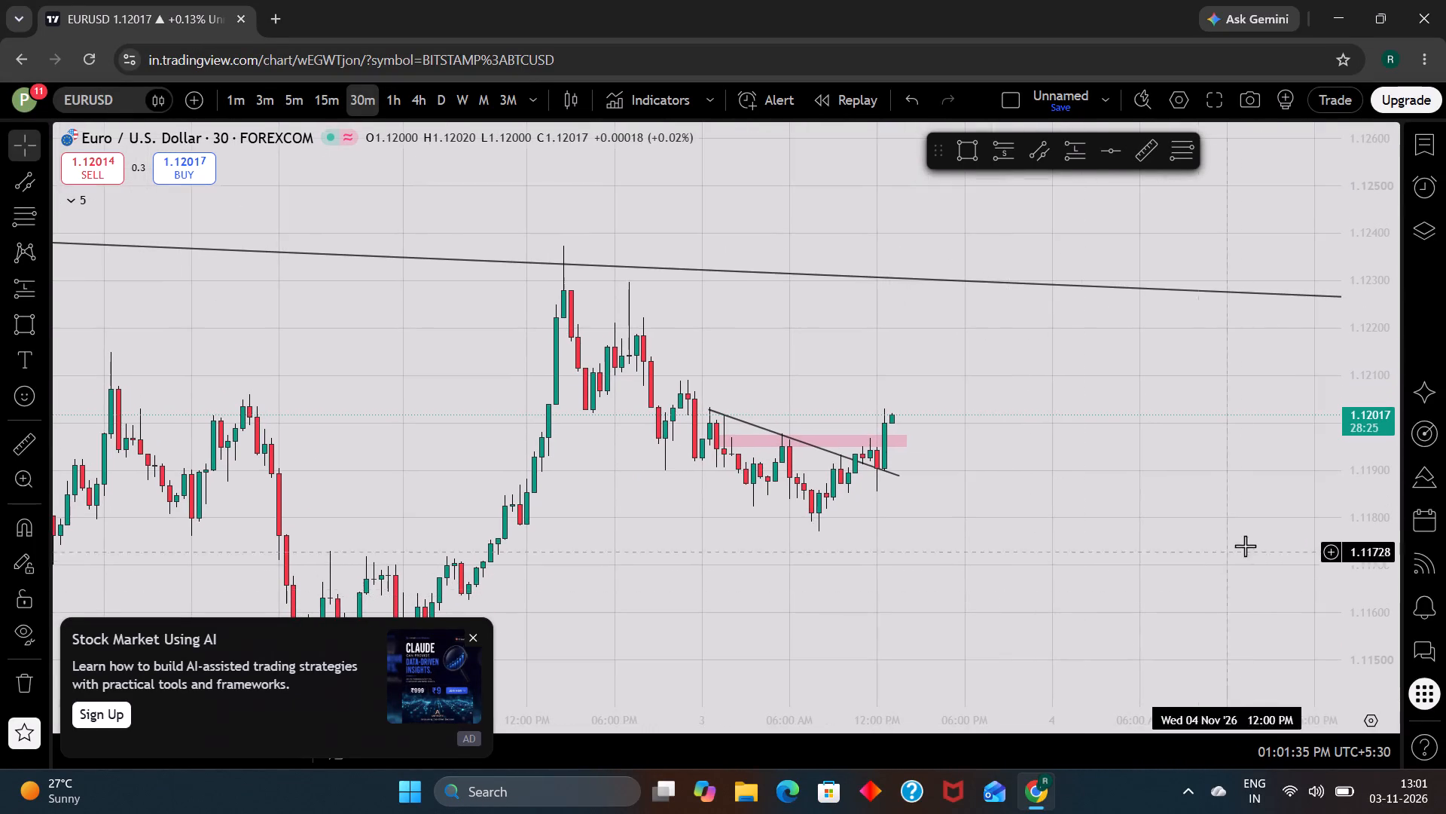
{"action": "scroll", "coordinate": [1359, 518], "scroll_direction": "up", "scroll_amount": 3}
{"action": "scroll", "coordinate": [1146, 536], "scroll_direction": "up", "scroll_amount": 1}
{"action": "left_click_drag", "start_coordinate": [1146, 536], "coordinate": [1087, 563]}
{"action": "scroll", "coordinate": [1087, 563], "scroll_direction": "down", "scroll_amount": 4}
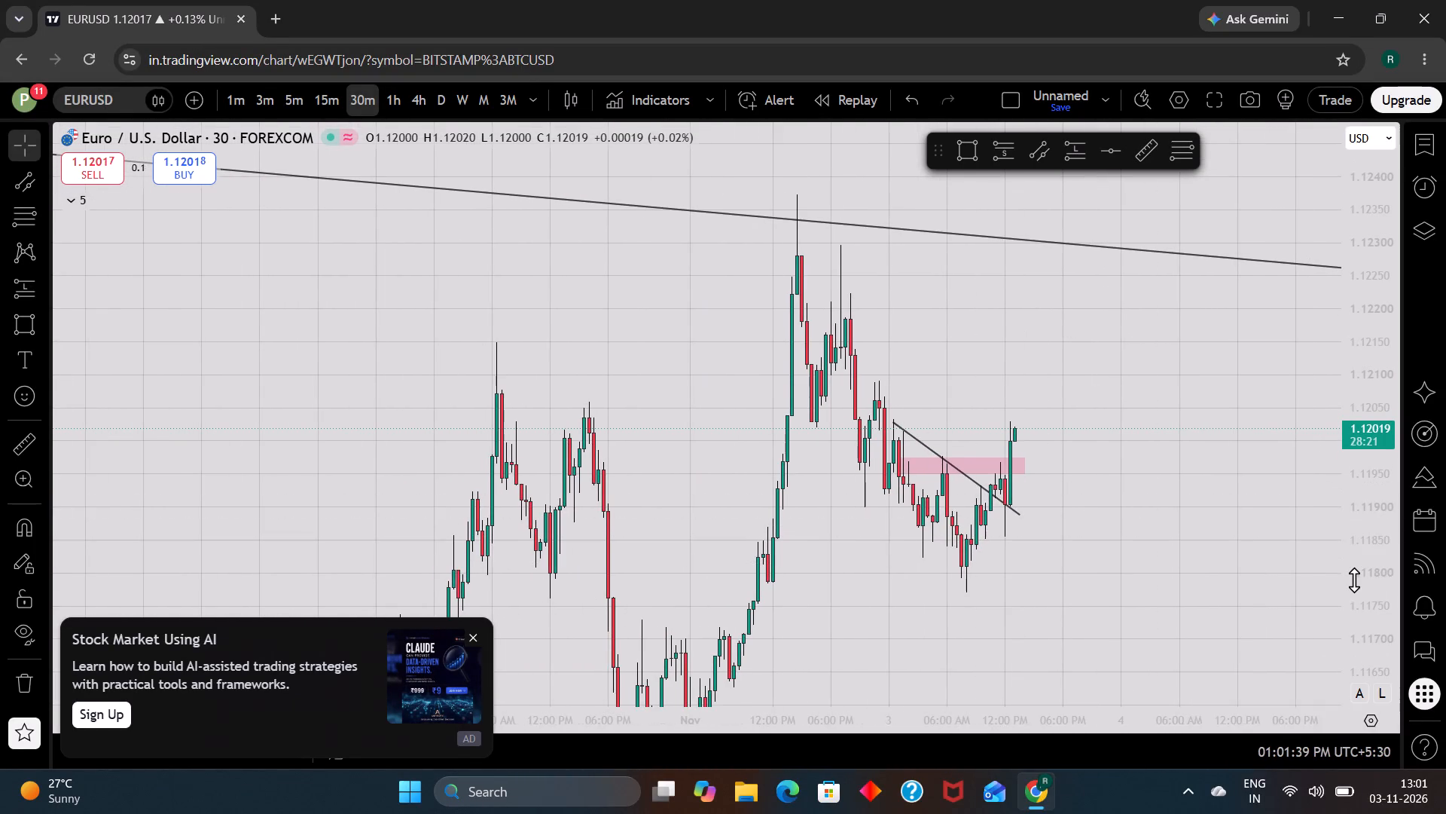
{"action": "scroll", "coordinate": [1354, 580], "scroll_direction": "up", "scroll_amount": 1}
{"action": "scroll", "coordinate": [1195, 557], "scroll_direction": "up", "scroll_amount": 1}
{"action": "scroll", "coordinate": [1378, 572], "scroll_direction": "down", "scroll_amount": 4}
{"action": "scroll", "coordinate": [1142, 572], "scroll_direction": "up", "scroll_amount": 2}
{"action": "key", "text": "Down"}
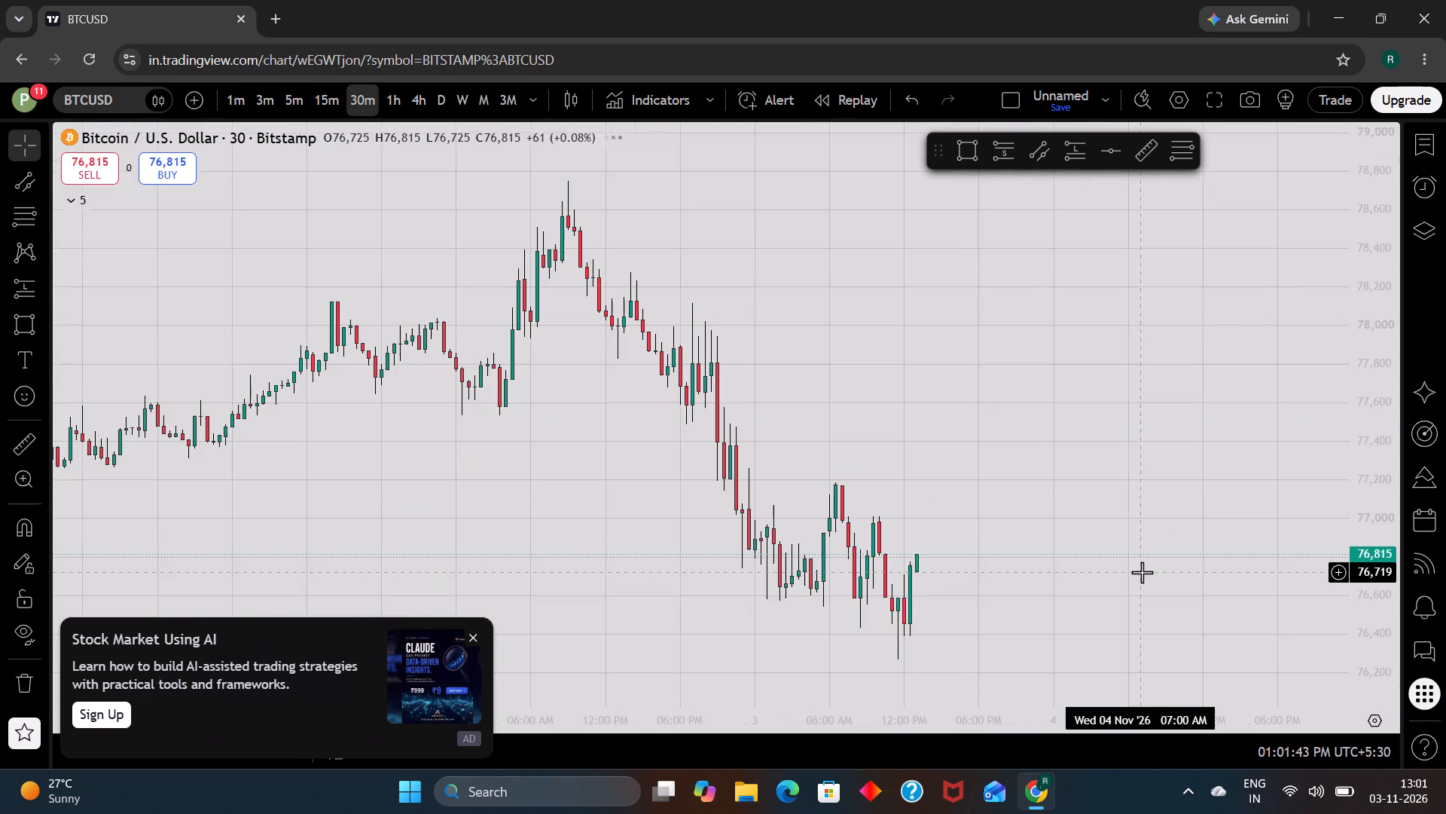
{"action": "scroll", "coordinate": [1142, 572], "scroll_direction": "up", "scroll_amount": 1}
{"action": "left_click_drag", "start_coordinate": [1136, 628], "coordinate": [1100, 568]}
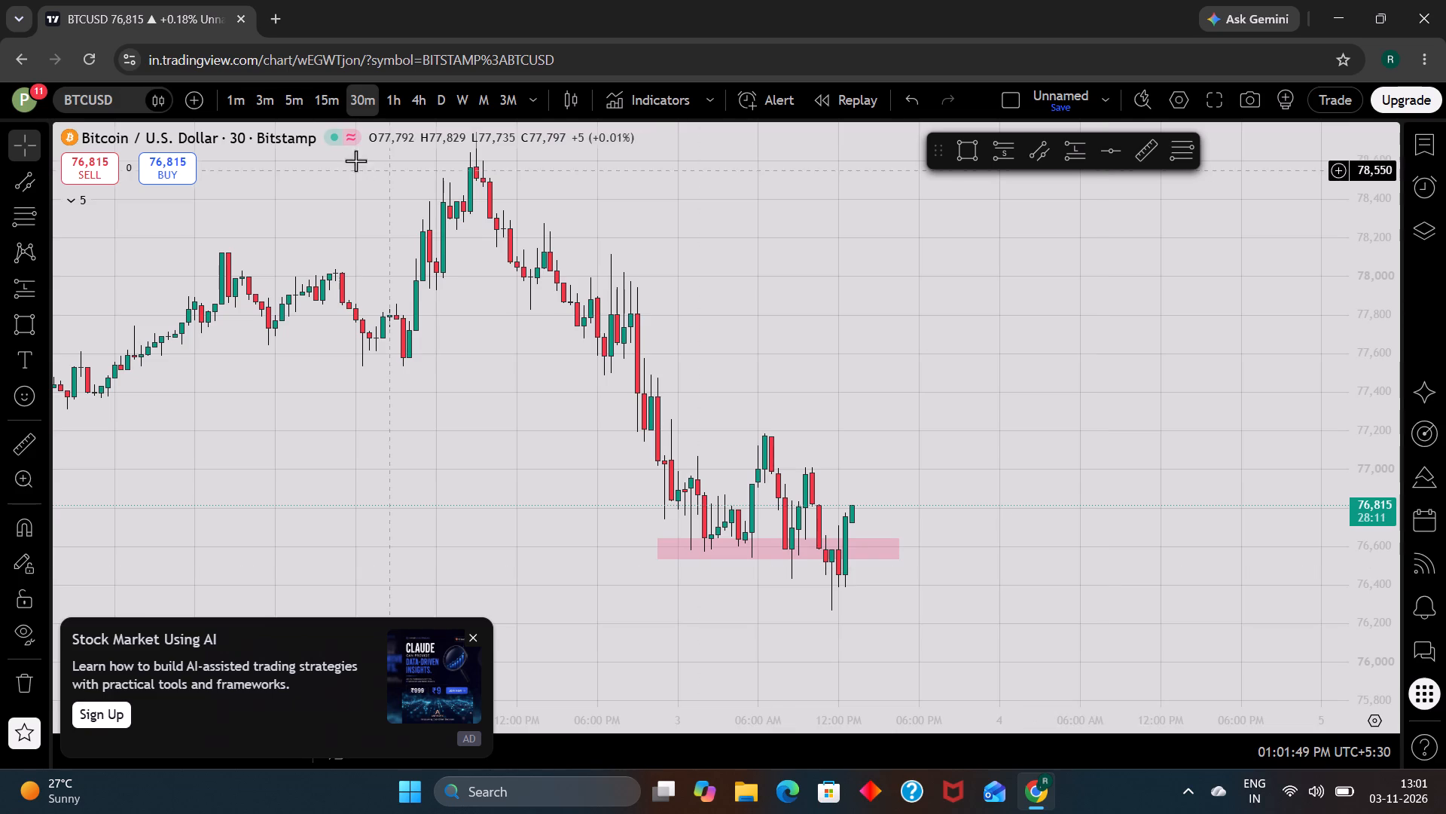
On BTCUSD's 15m chart, draw a descending parallel channel from about 77,178 at 06:45 AM to 76,807 at 01:45 PM, lower line starting near 76,533.
{"action": "left_click", "coordinate": [323, 93]}
{"action": "scroll", "coordinate": [959, 473], "scroll_direction": "down", "scroll_amount": 1}
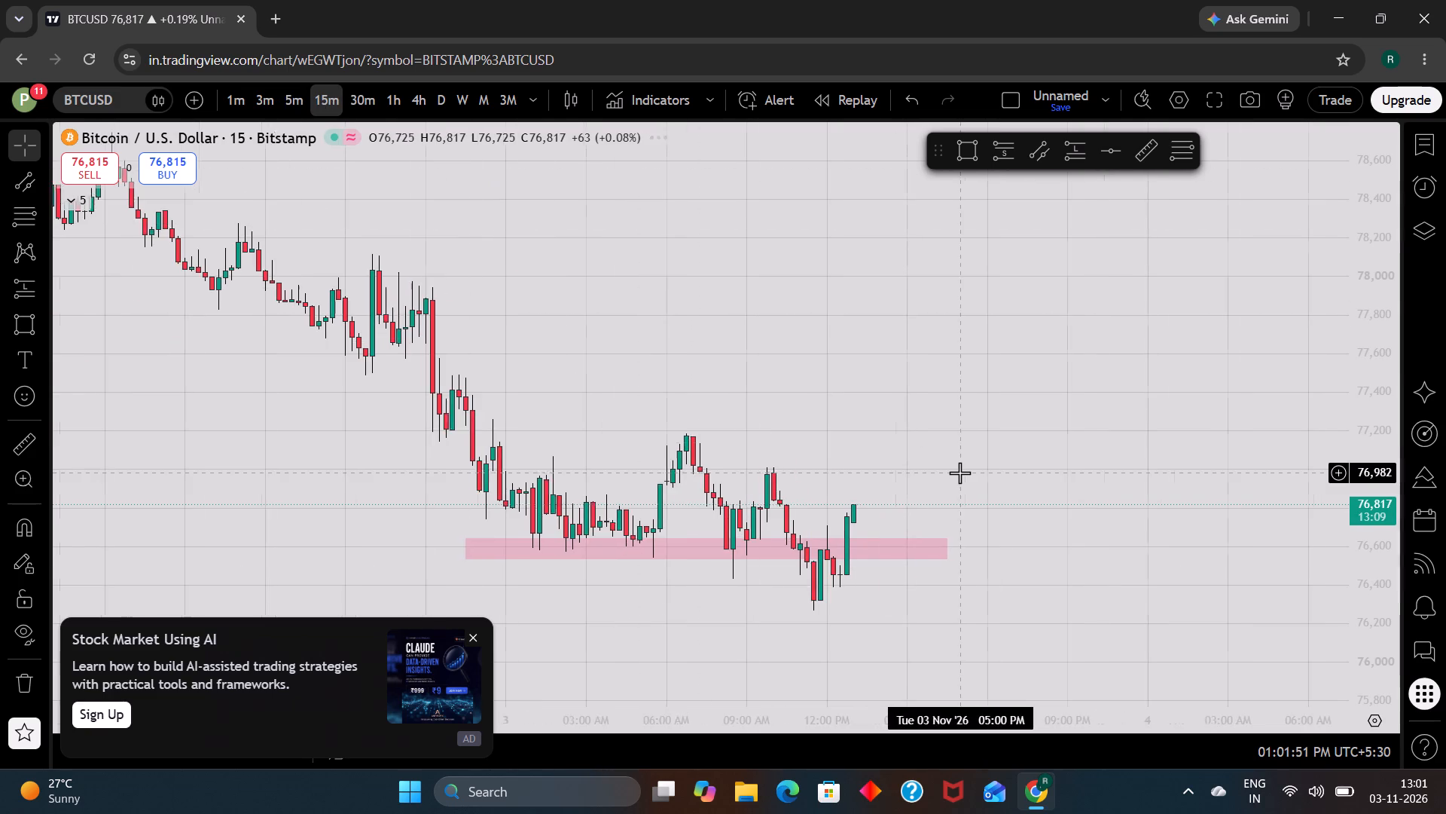
{"action": "scroll", "coordinate": [959, 473], "scroll_direction": "down", "scroll_amount": 1}
{"action": "scroll", "coordinate": [959, 473], "scroll_direction": "up", "scroll_amount": 2}
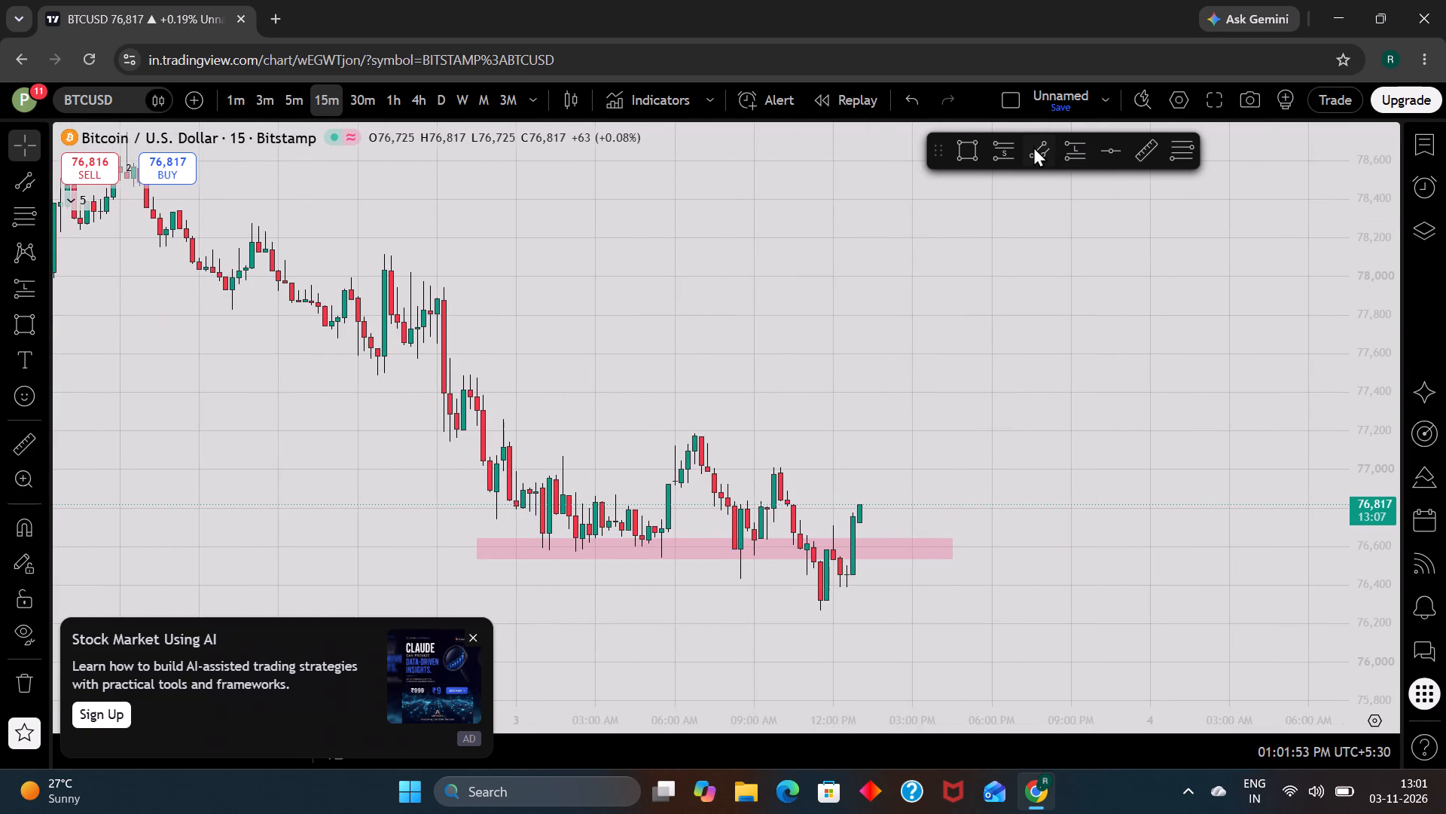
{"action": "left_click", "coordinate": [1033, 146]}
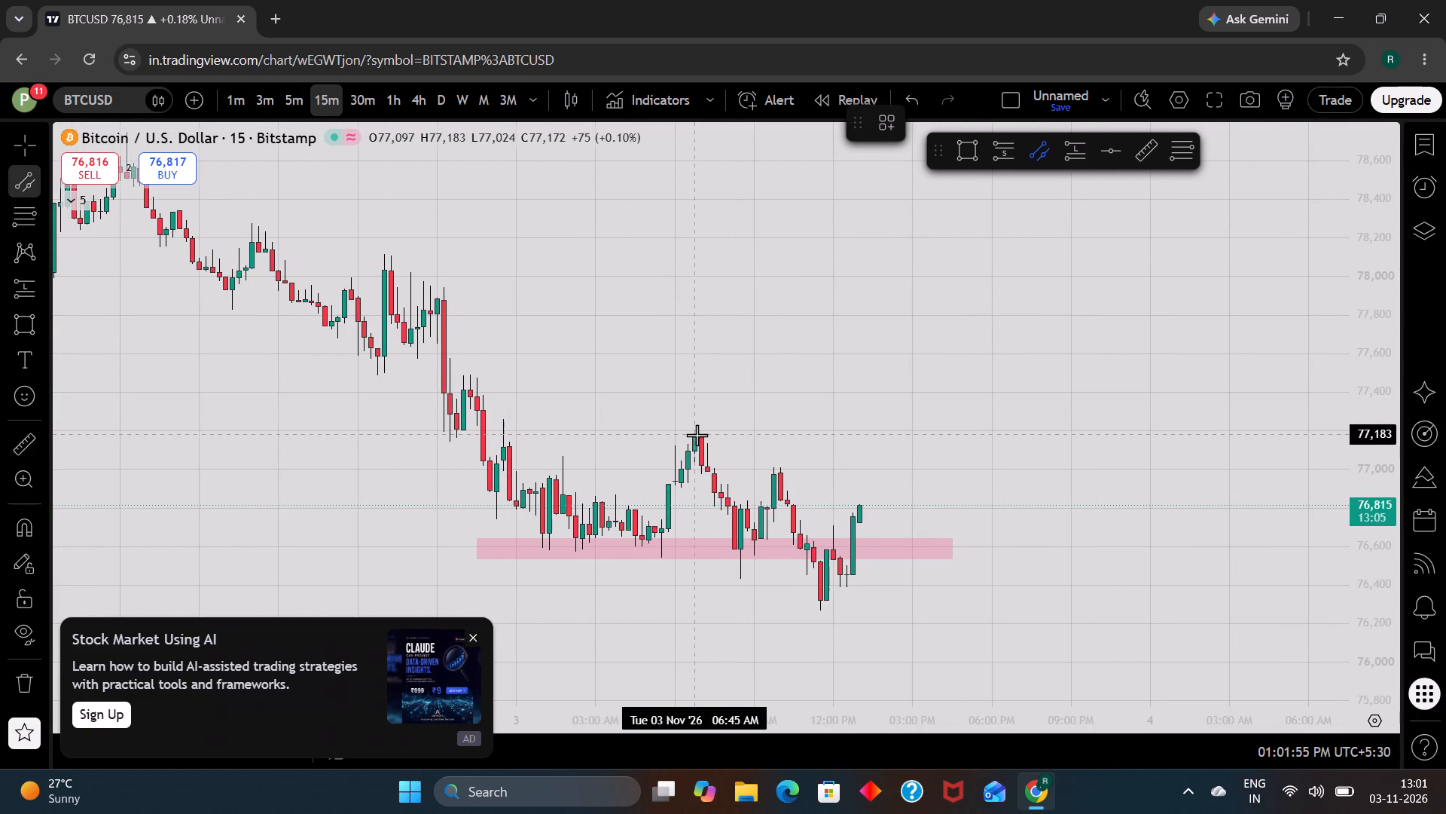
{"action": "left_click_drag", "start_coordinate": [697, 435], "coordinate": [881, 506]}
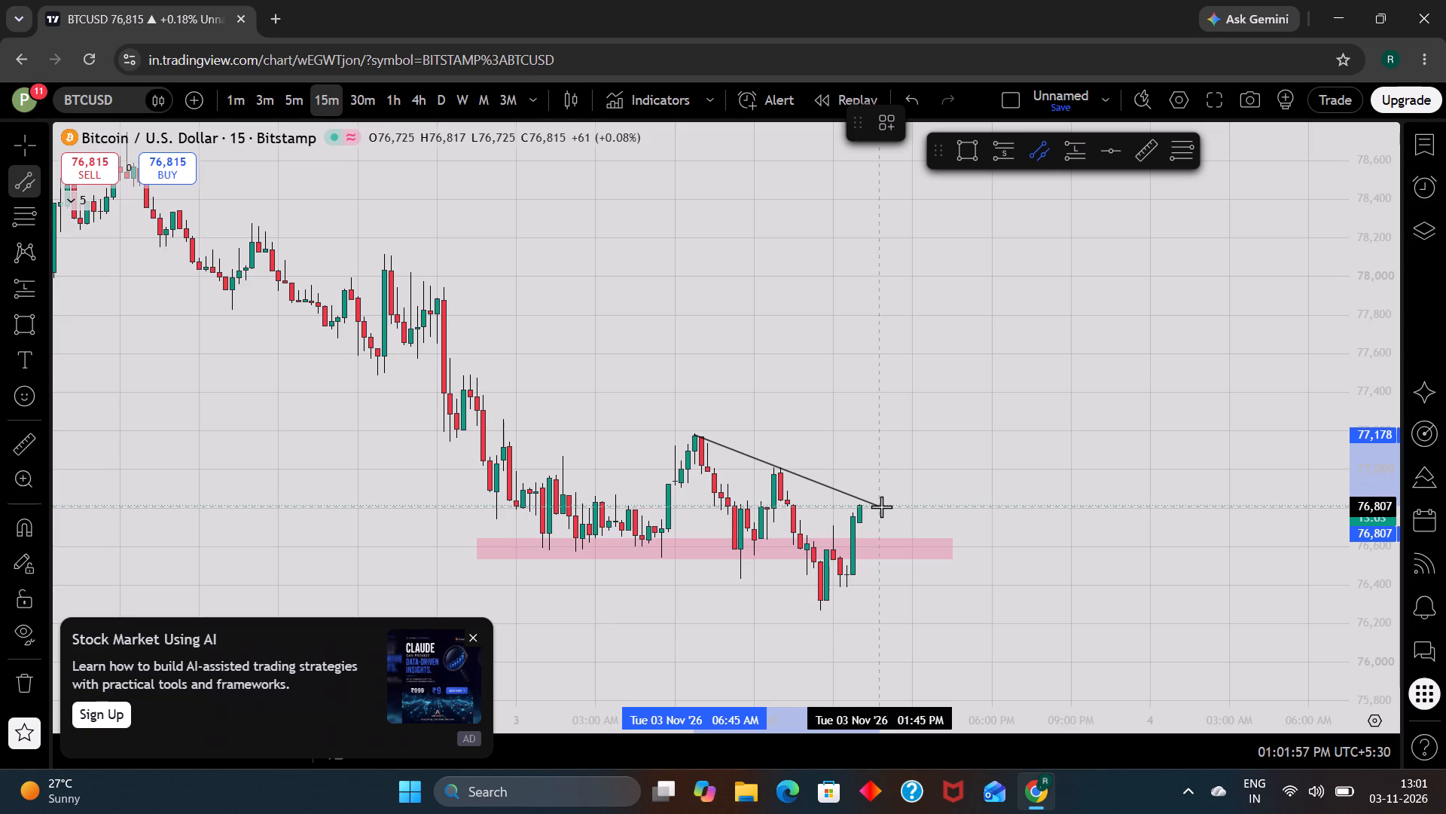
{"action": "left_click_drag", "start_coordinate": [881, 506], "coordinate": [859, 623]}
{"action": "left_click", "coordinate": [859, 623]}
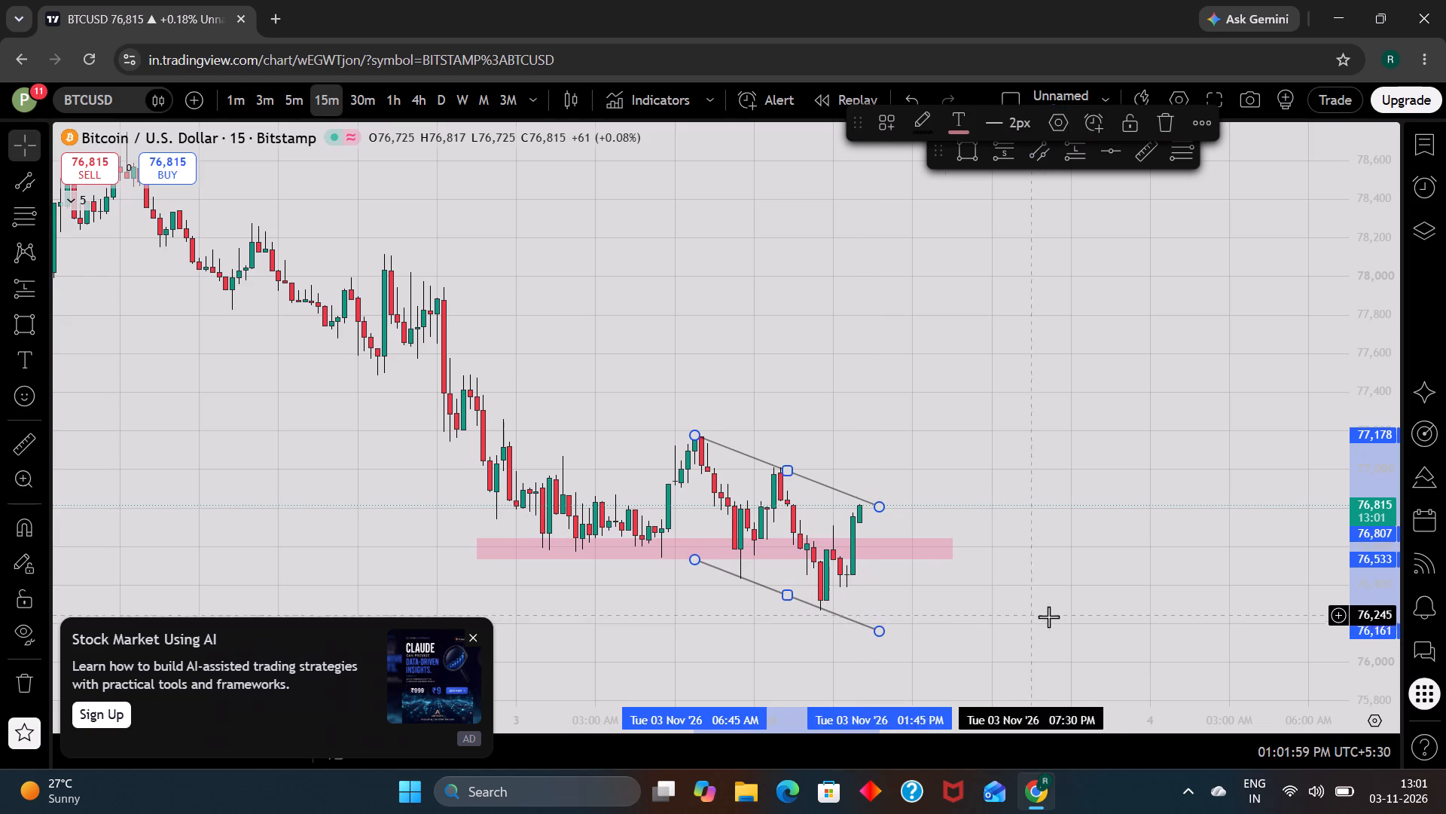
{"action": "left_click", "coordinate": [1049, 617]}
Examine BTCUSD 15m price action within the descending channel and around the pink zone.
{"action": "scroll", "coordinate": [1049, 617], "scroll_direction": "down", "scroll_amount": 1}
{"action": "scroll", "coordinate": [1049, 617], "scroll_direction": "up", "scroll_amount": 1}
{"action": "left_click_drag", "start_coordinate": [1049, 617], "coordinate": [1020, 600]}
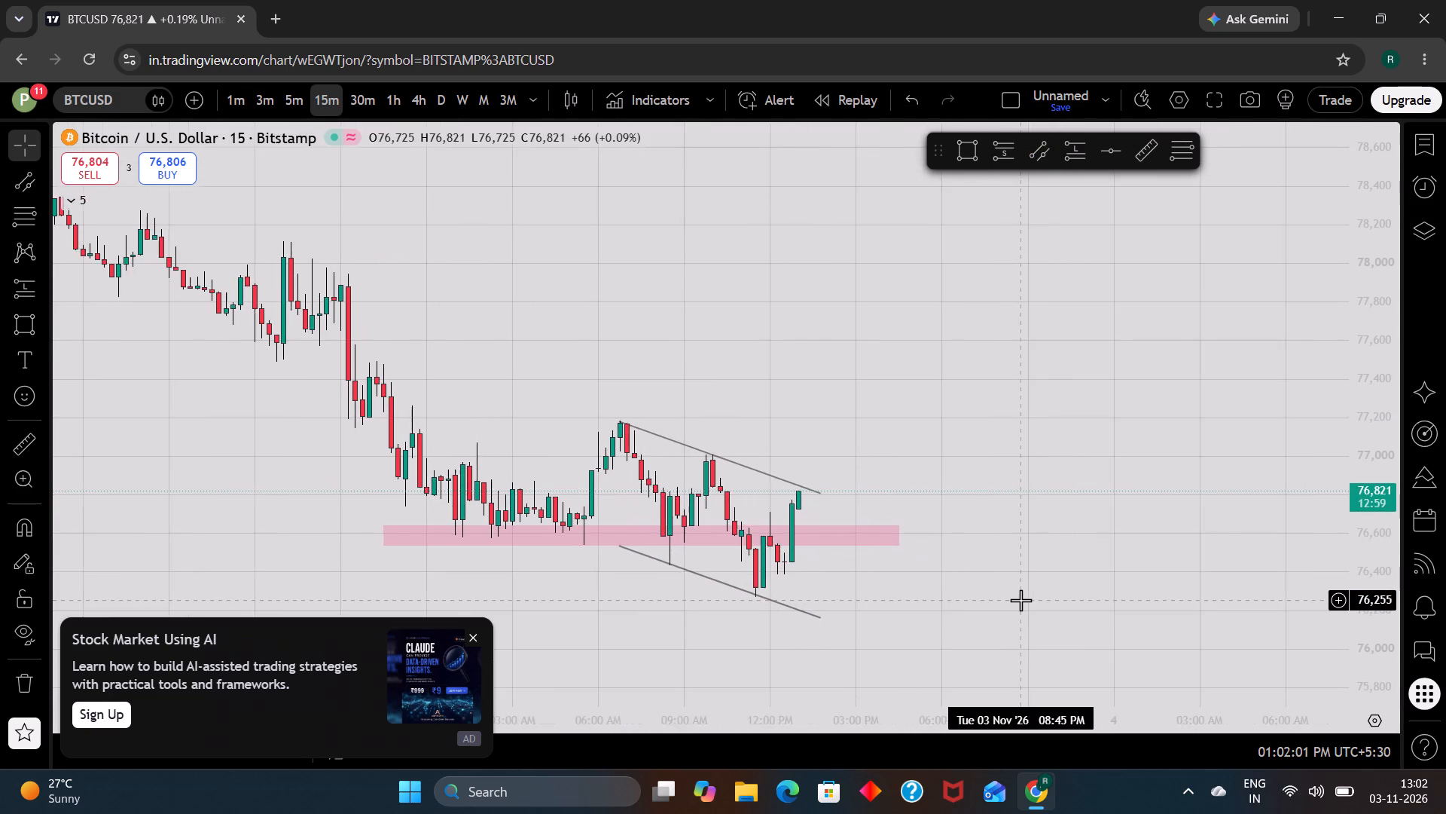
{"action": "scroll", "coordinate": [1020, 600], "scroll_direction": "down", "scroll_amount": 4}
{"action": "scroll", "coordinate": [1162, 589], "scroll_direction": "up", "scroll_amount": 2}
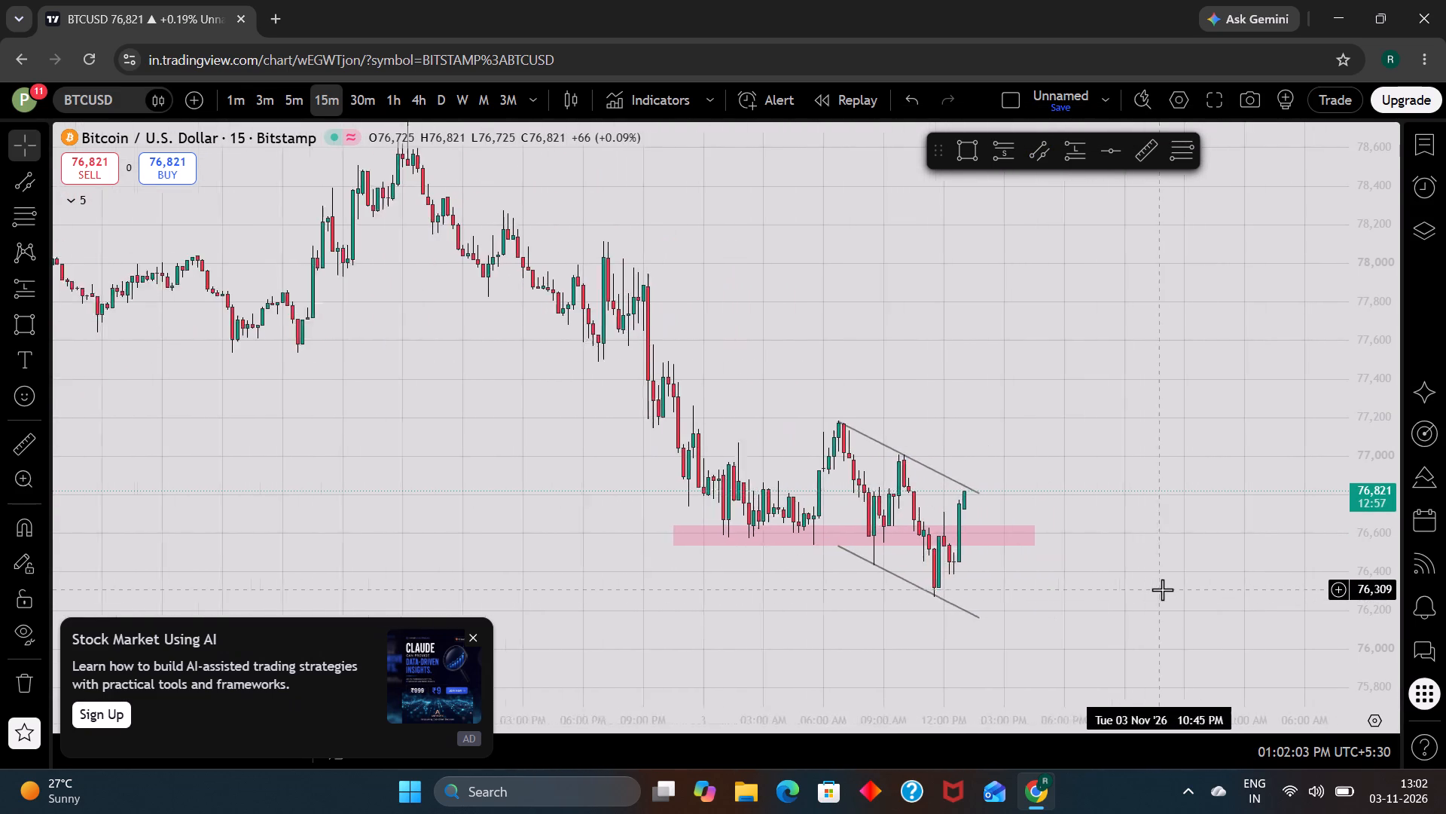
{"action": "scroll", "coordinate": [1162, 589], "scroll_direction": "up", "scroll_amount": 4}
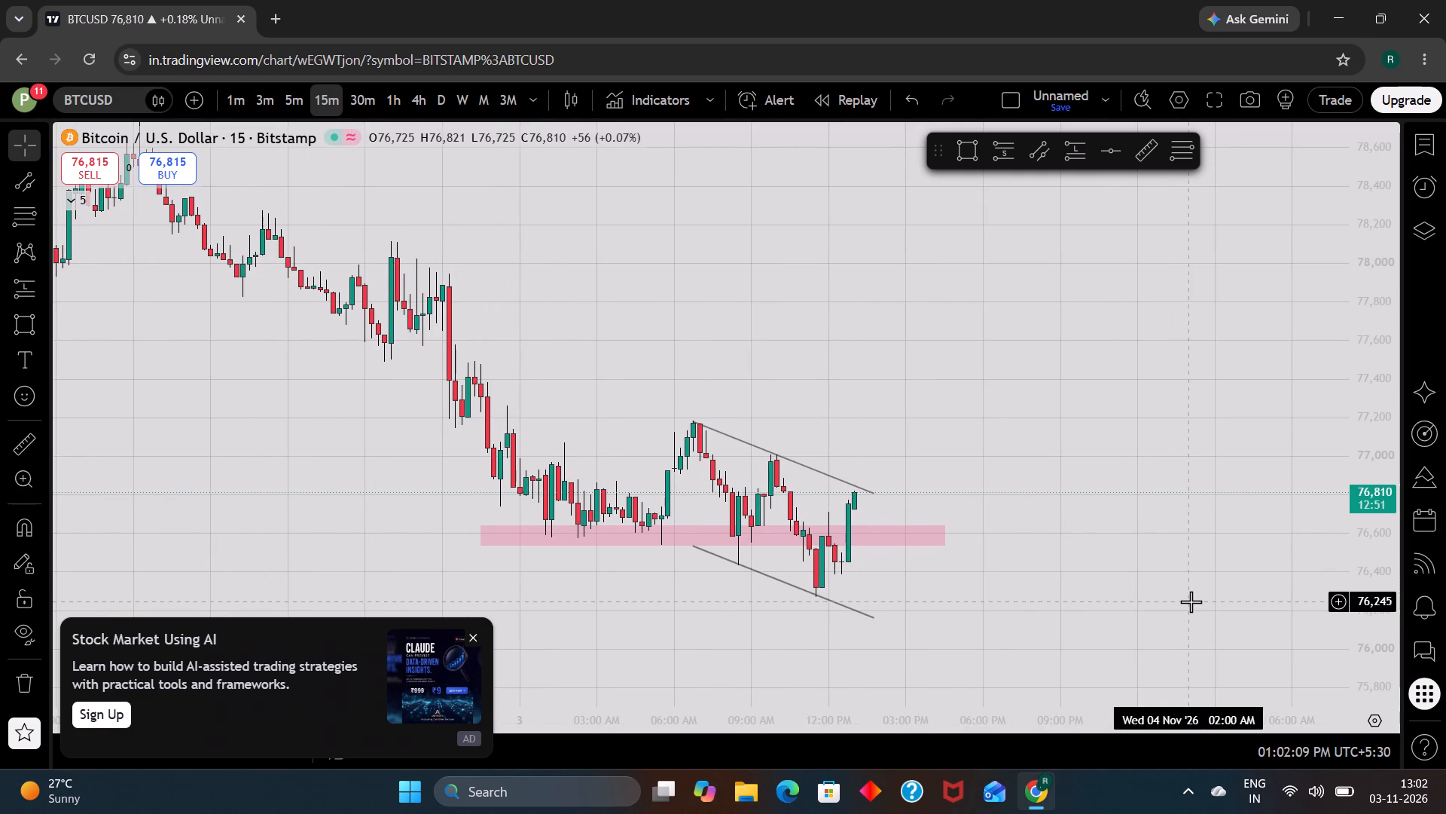
{"action": "scroll", "coordinate": [1191, 601], "scroll_direction": "up", "scroll_amount": 1}
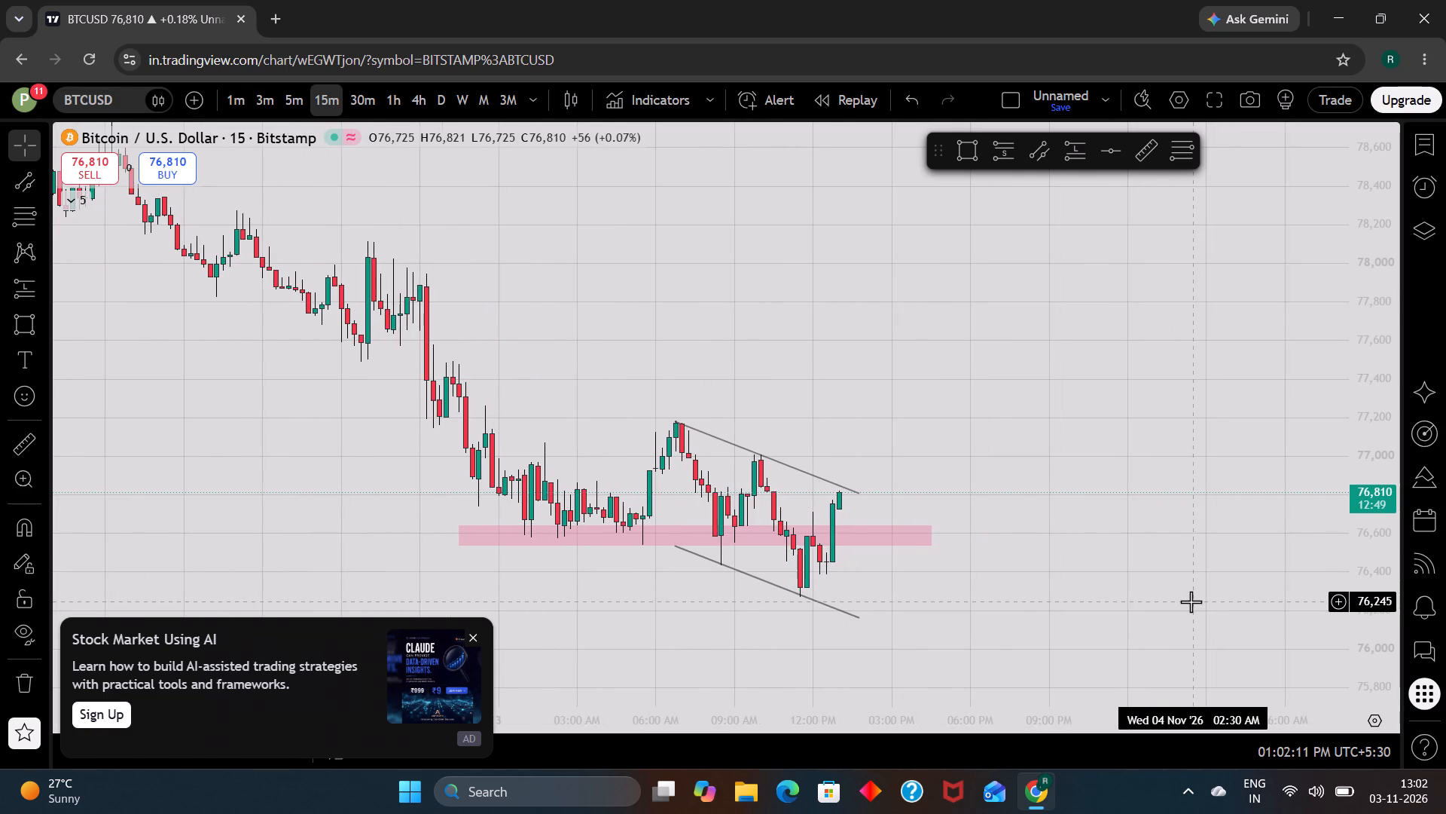
Look over the EURUSD, AUDUSD and XAUUSD 15m charts, then recheck the BTCUSD channel and pink zone.
{"action": "key", "text": "Up"}
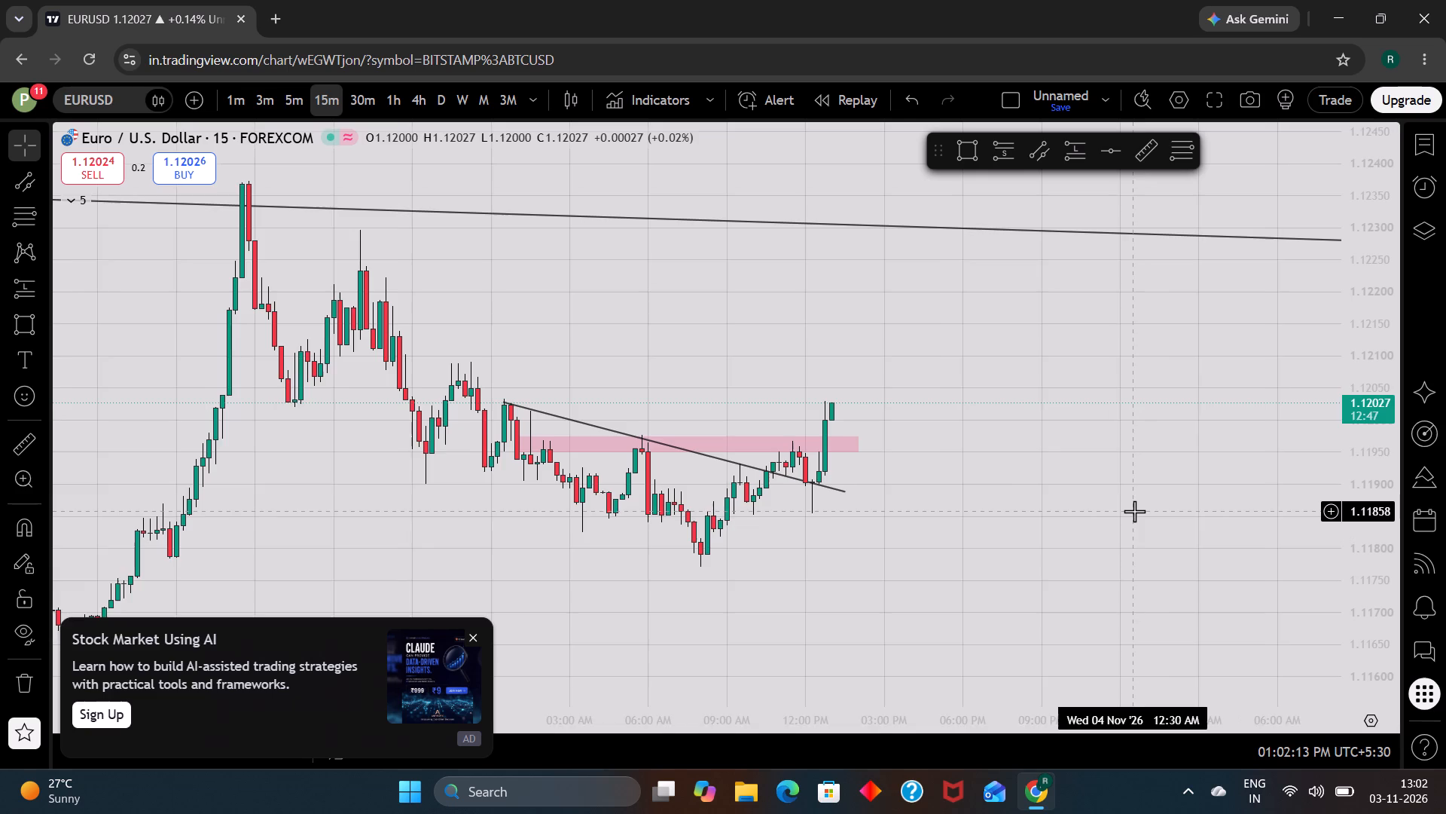
{"action": "scroll", "coordinate": [1134, 511], "scroll_direction": "up", "scroll_amount": 1}
{"action": "key", "text": "Up"}
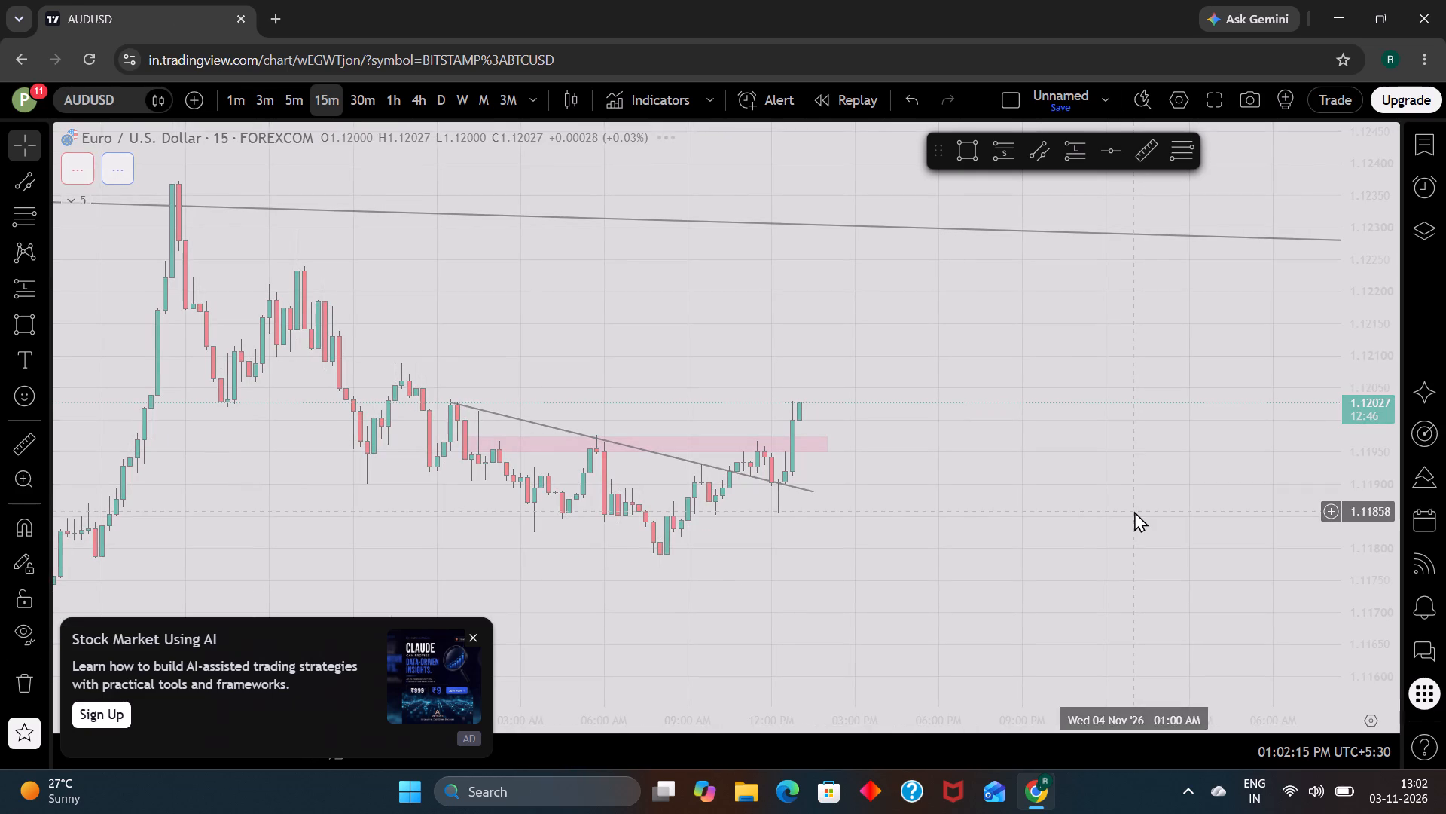
{"action": "key", "text": "Up"}
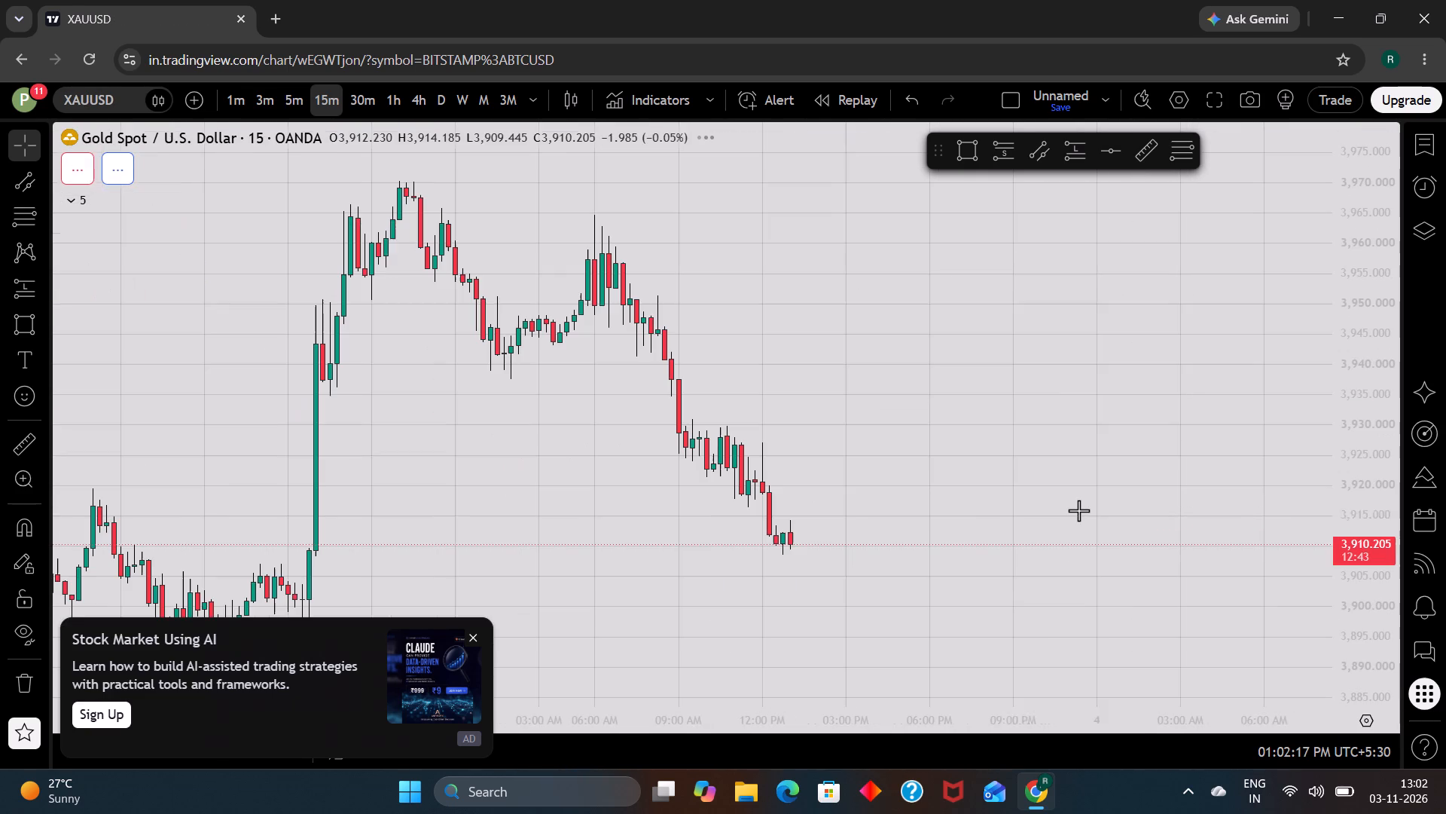
{"action": "key", "text": "Up"}
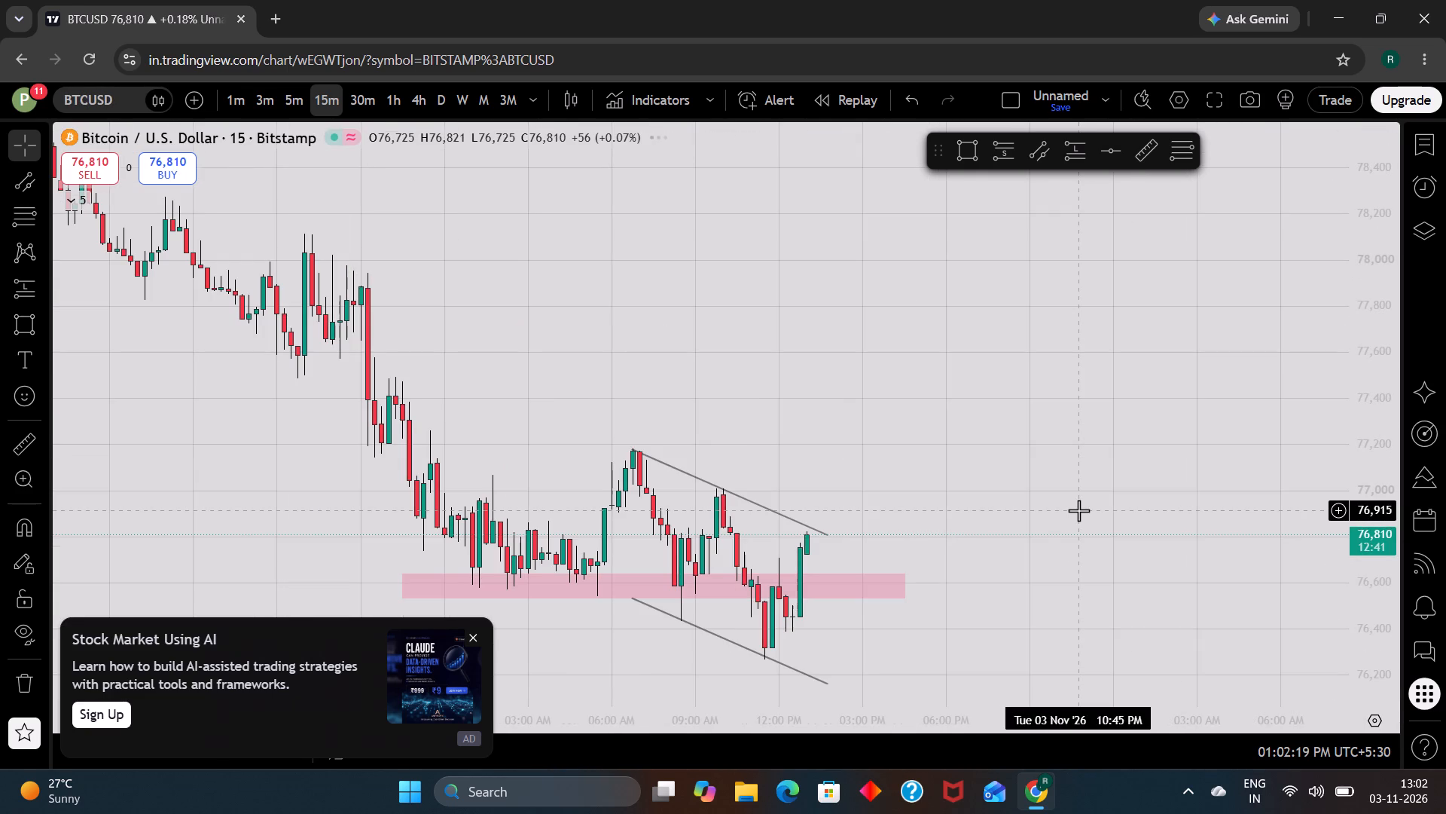
{"action": "left_click_drag", "start_coordinate": [1078, 510], "coordinate": [1070, 478]}
{"action": "scroll", "coordinate": [1070, 478], "scroll_direction": "up", "scroll_amount": 1}
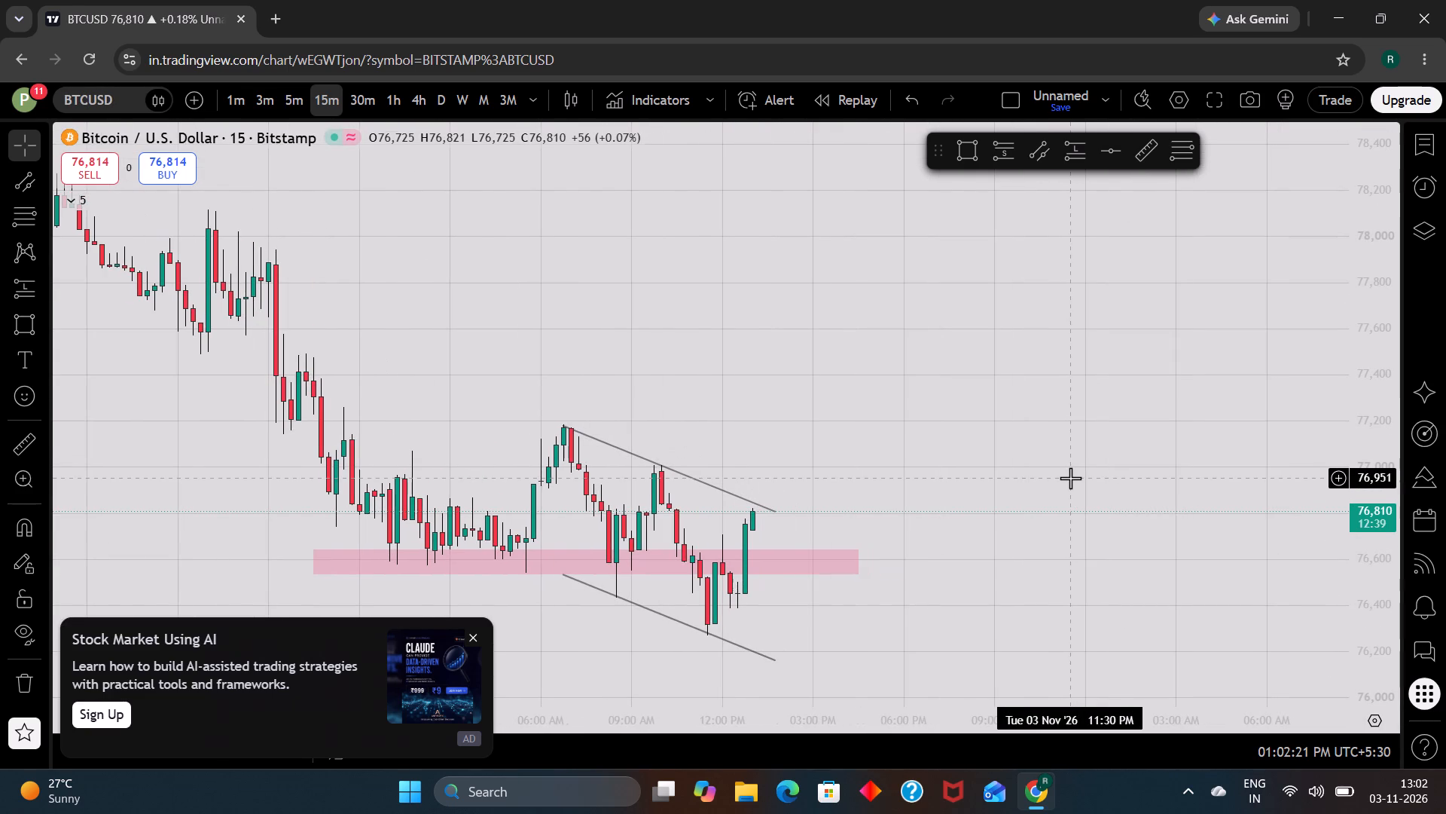
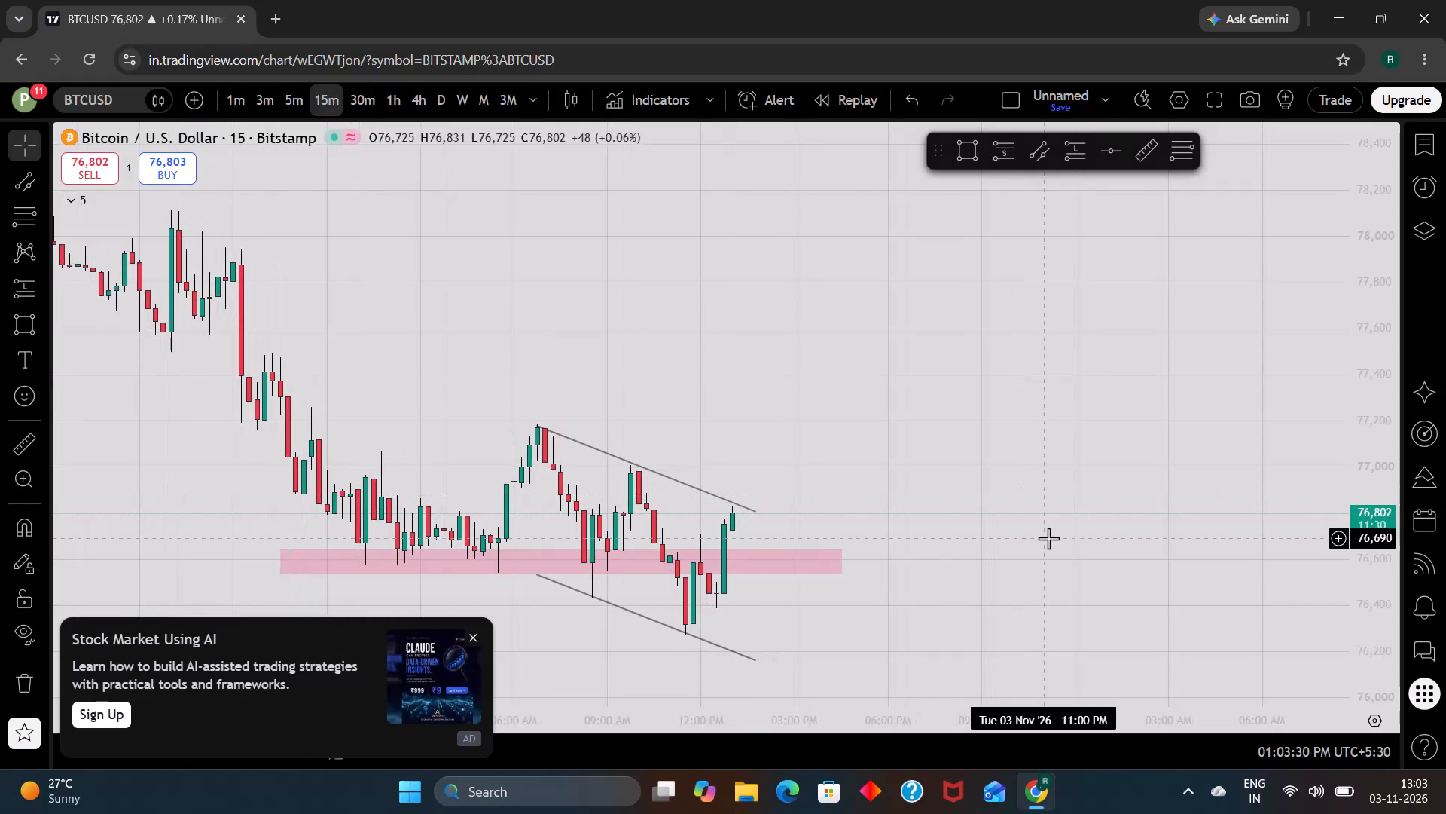
Look over the XAUUSD, AUDUSD and EURUSD 15m charts for current price action.
{"action": "scroll", "coordinate": [1048, 538], "scroll_direction": "up", "scroll_amount": 1}
{"action": "key", "text": "Down"}
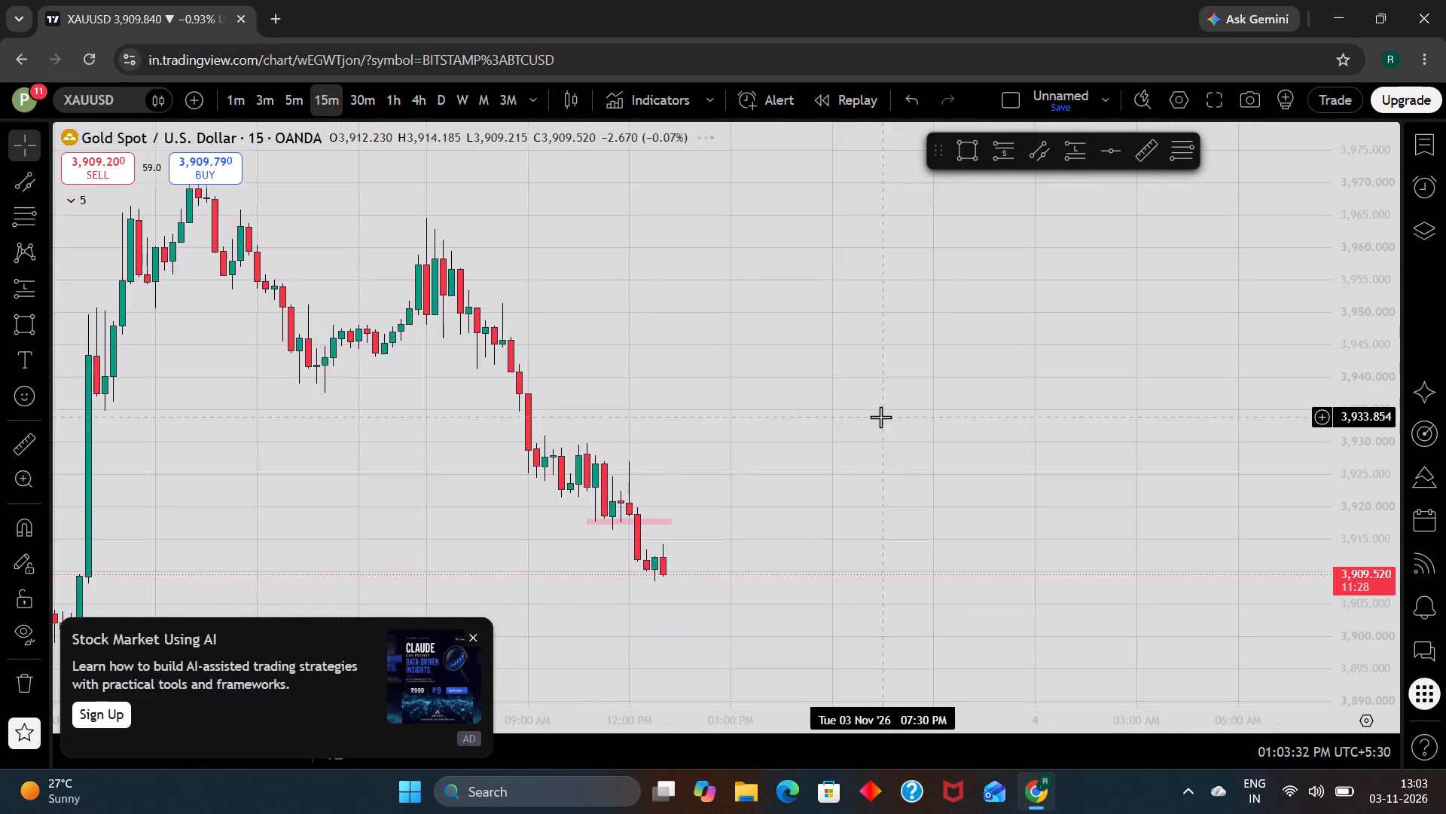
{"action": "key", "text": "Down"}
{"action": "key", "text": "Down"}
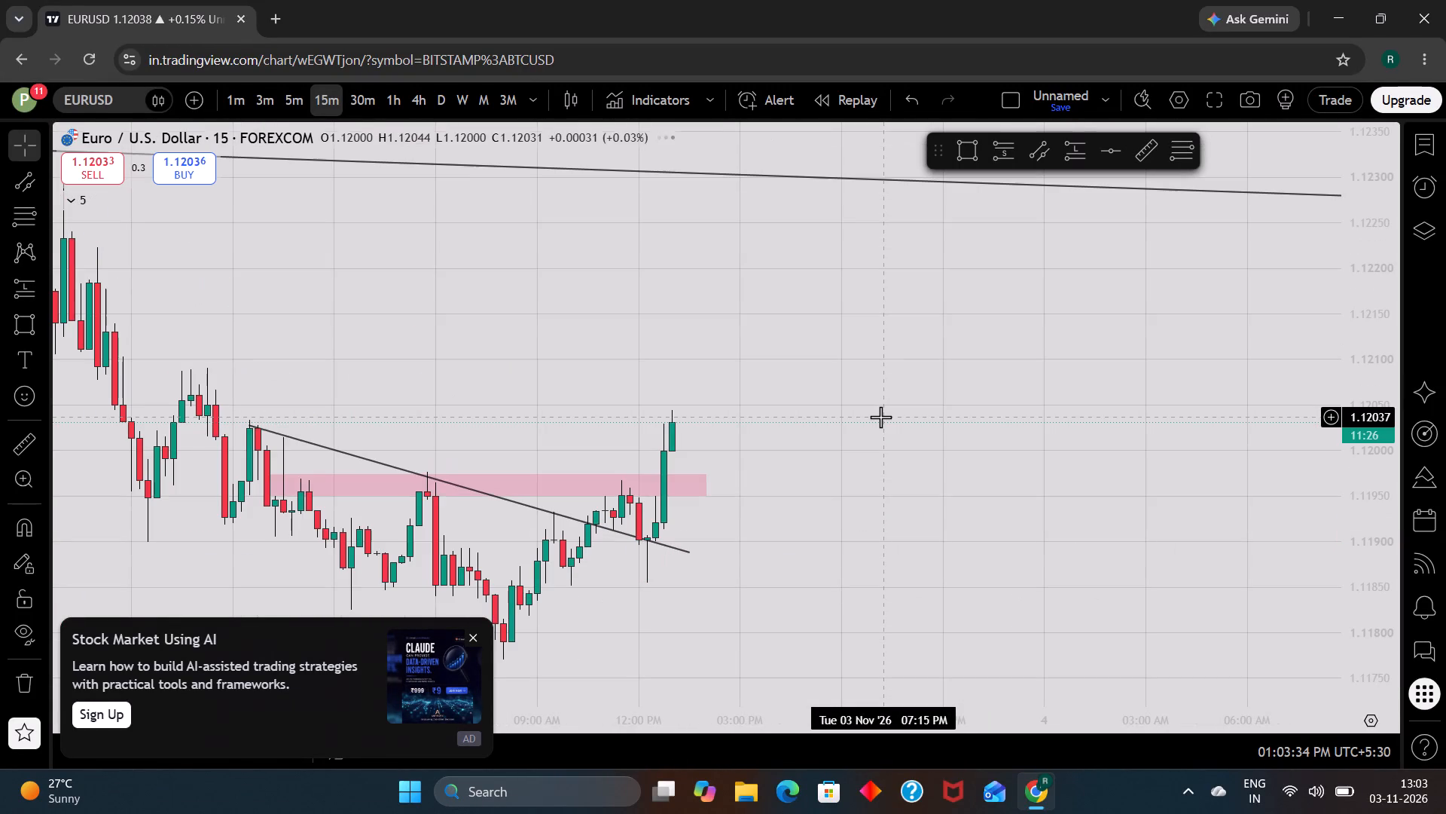
{"action": "key", "text": "Up"}
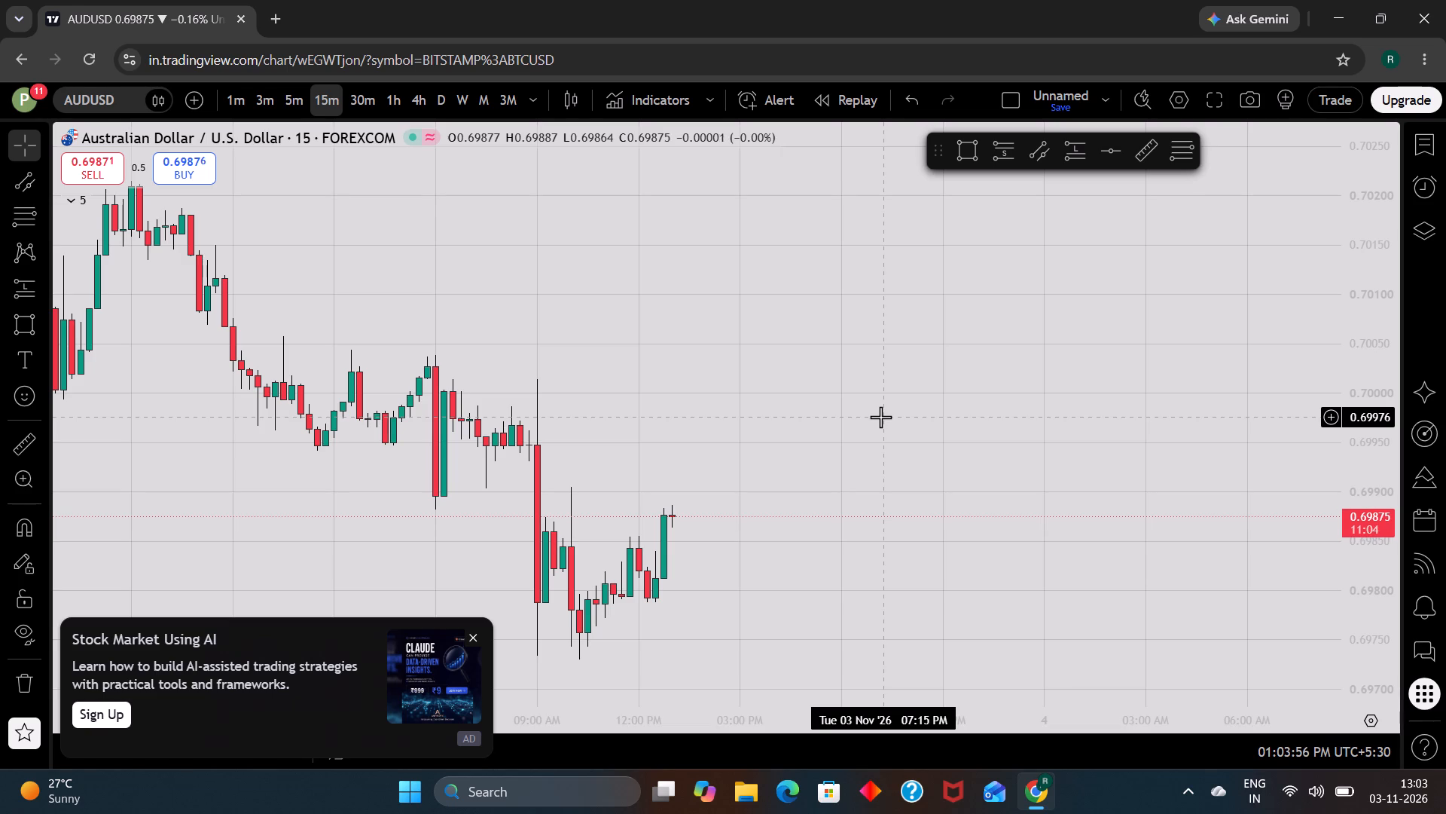
{"action": "key", "text": "Down"}
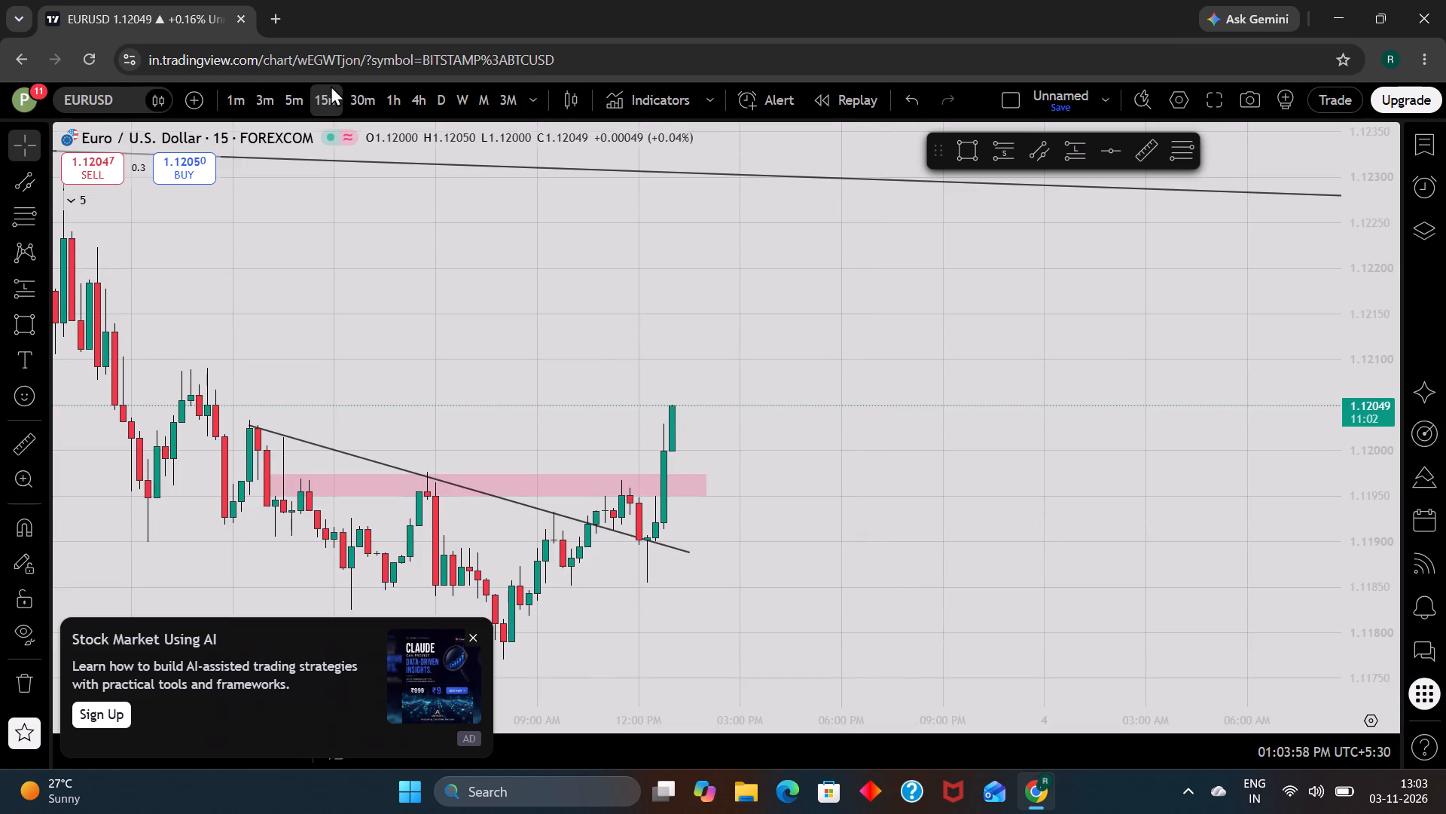
Examine EURUSD on the 4h and 1h timeframes, checking price against the long descending trendline and the recent swings.
{"action": "left_click", "coordinate": [395, 91]}
{"action": "left_click", "coordinate": [426, 100]}
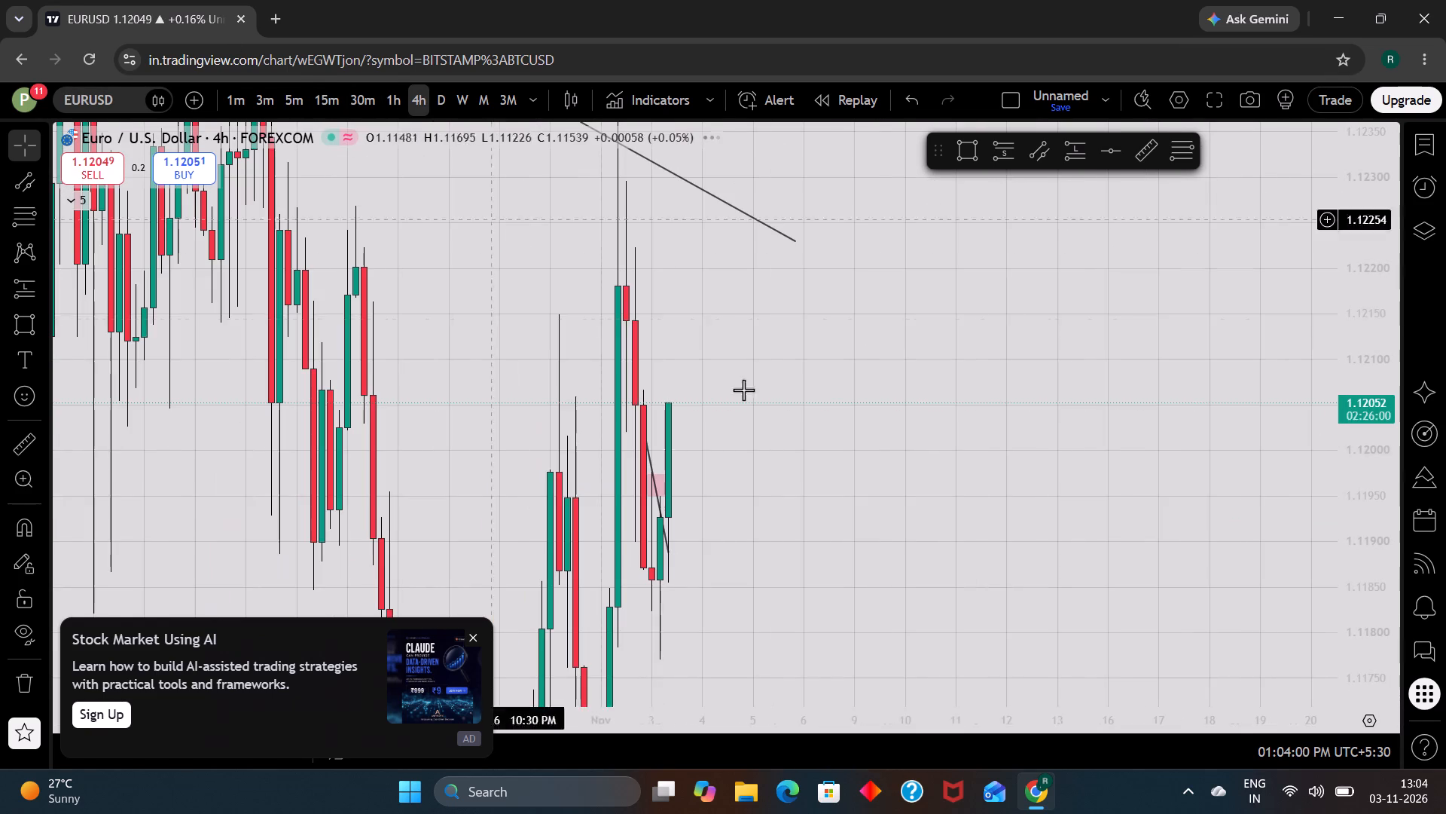
{"action": "scroll", "coordinate": [1357, 571], "scroll_direction": "down", "scroll_amount": 14}
{"action": "scroll", "coordinate": [1357, 571], "scroll_direction": "up", "scroll_amount": 2}
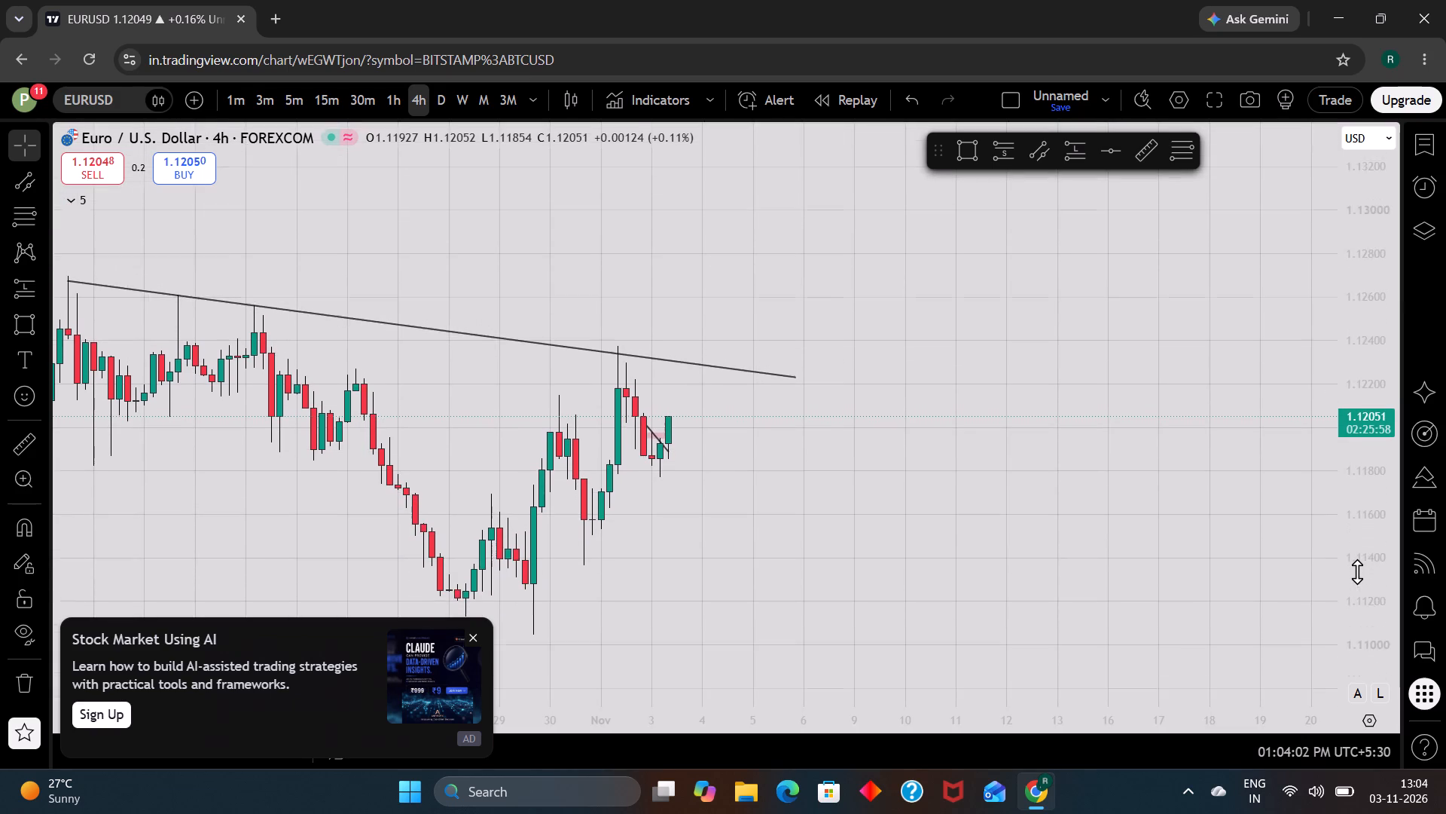
{"action": "scroll", "coordinate": [967, 497], "scroll_direction": "down", "scroll_amount": 2}
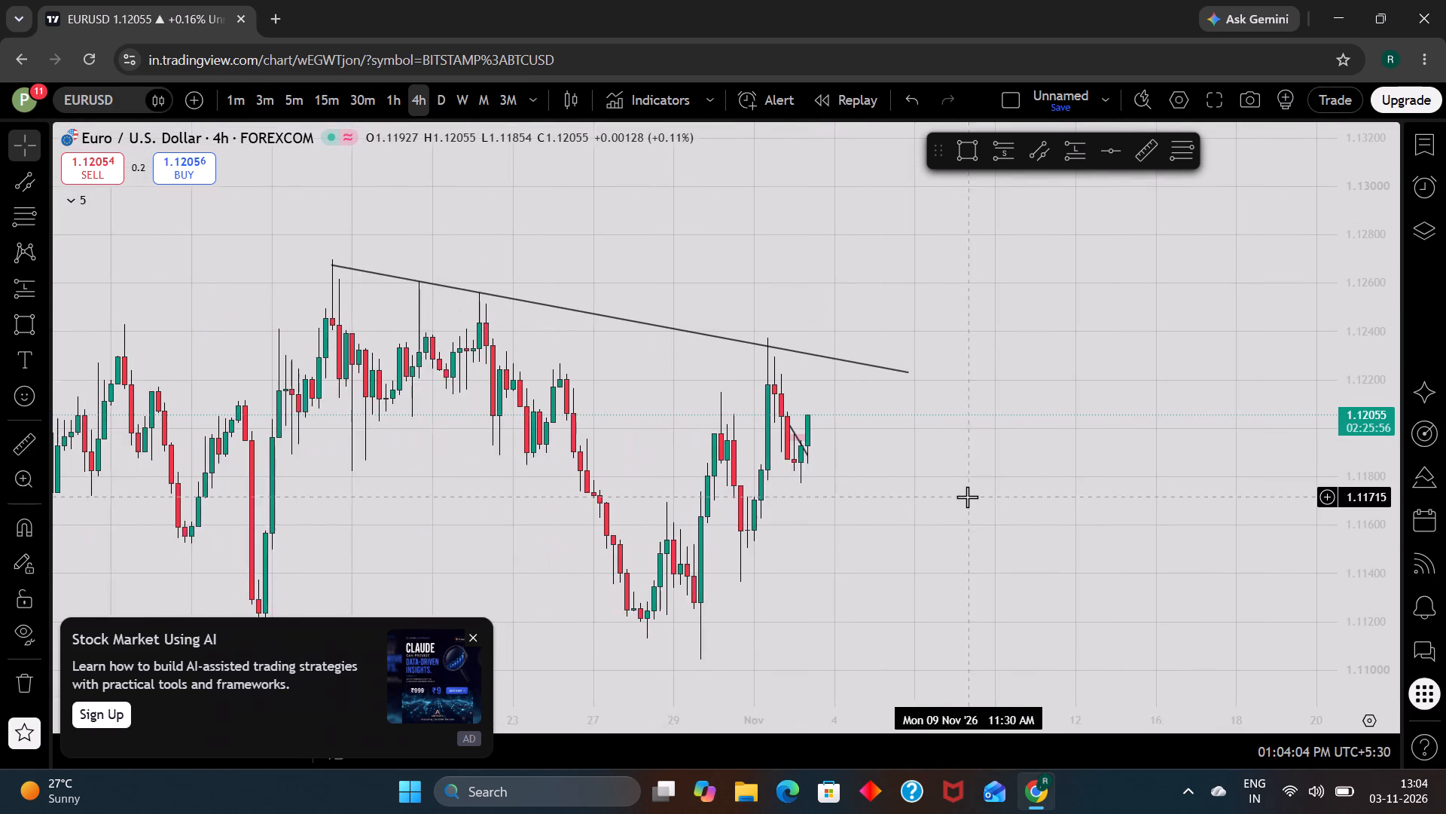
{"action": "scroll", "coordinate": [1033, 527], "scroll_direction": "up", "scroll_amount": 1}
{"action": "scroll", "coordinate": [1033, 527], "scroll_direction": "down", "scroll_amount": 2}
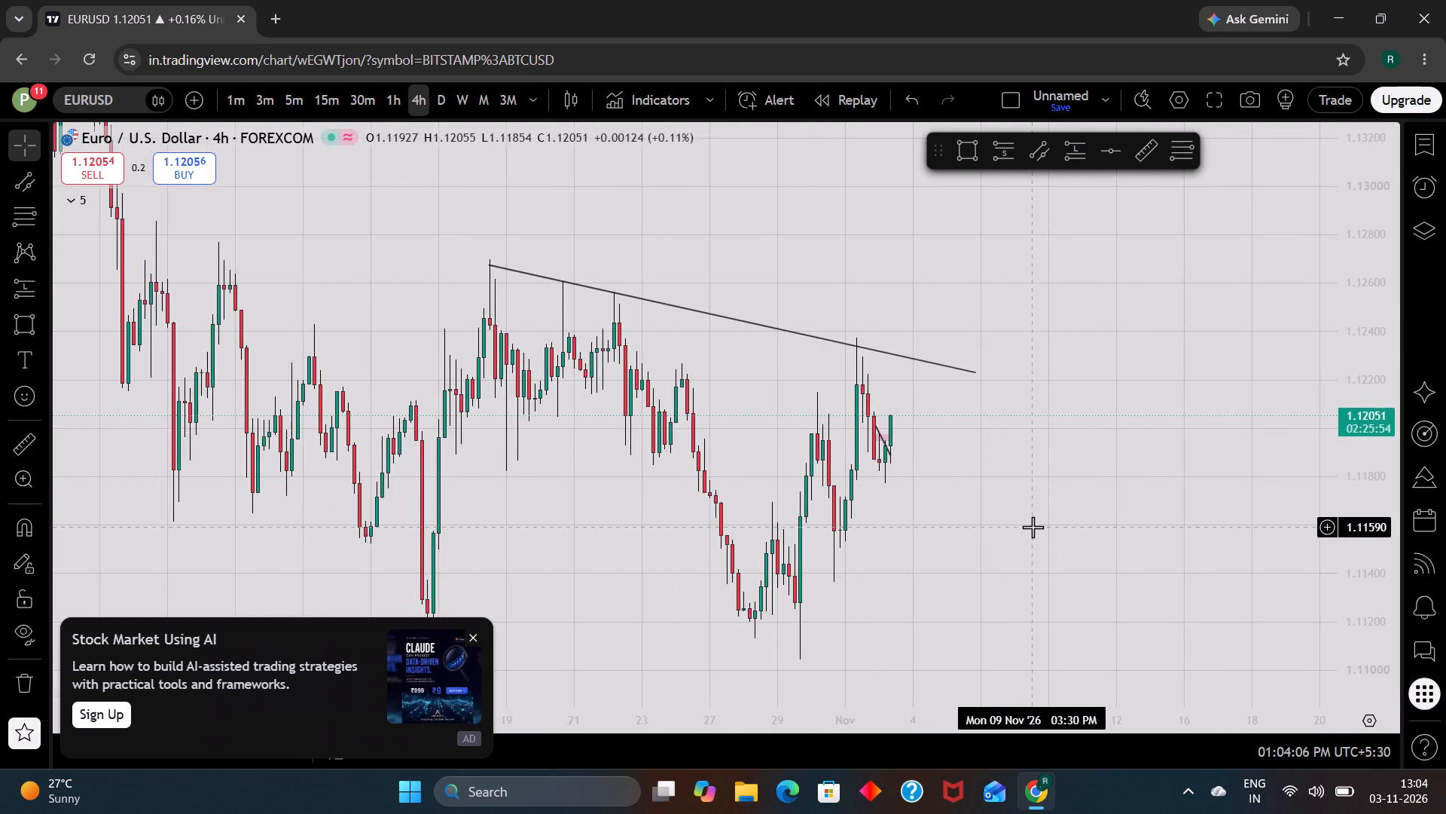
{"action": "scroll", "coordinate": [1033, 527], "scroll_direction": "up", "scroll_amount": 3}
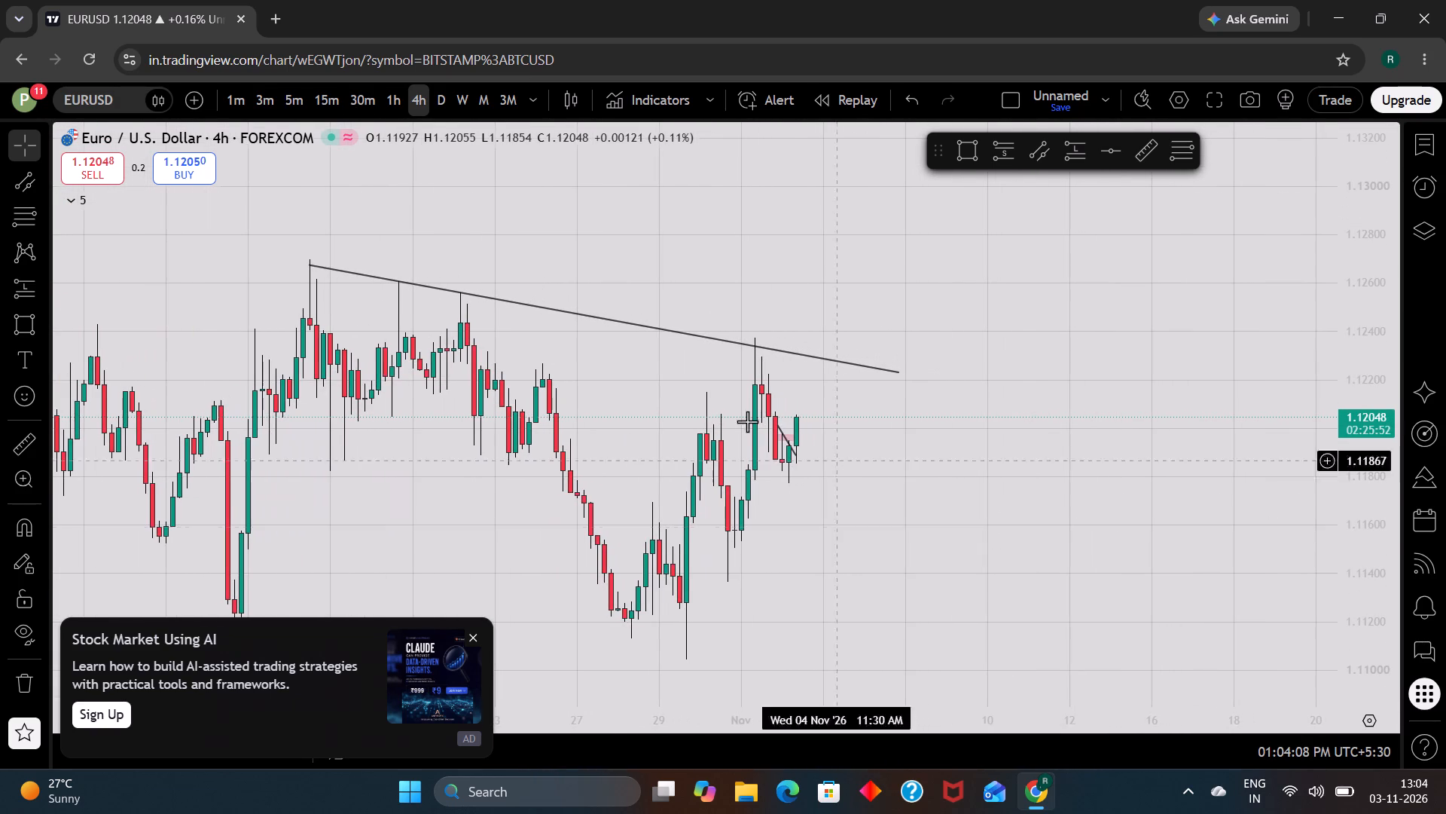
{"action": "left_click", "coordinate": [393, 98]}
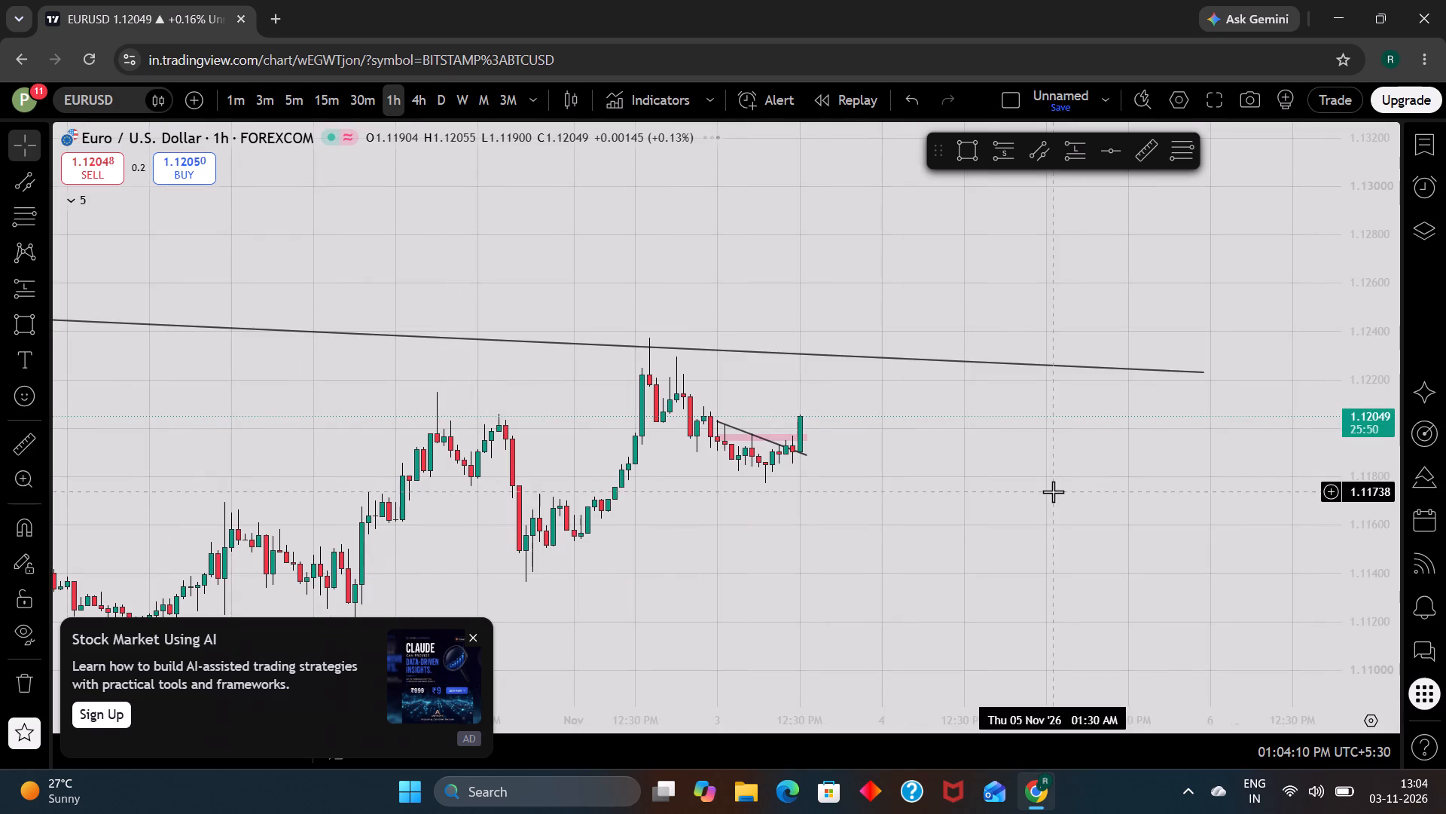
{"action": "scroll", "coordinate": [1390, 542], "scroll_direction": "up", "scroll_amount": 5}
Return to BTCUSD, switch from 1h to the 15m timeframe, and examine price within the descending channel and around the pink zone.
{"action": "key", "text": "Down"}
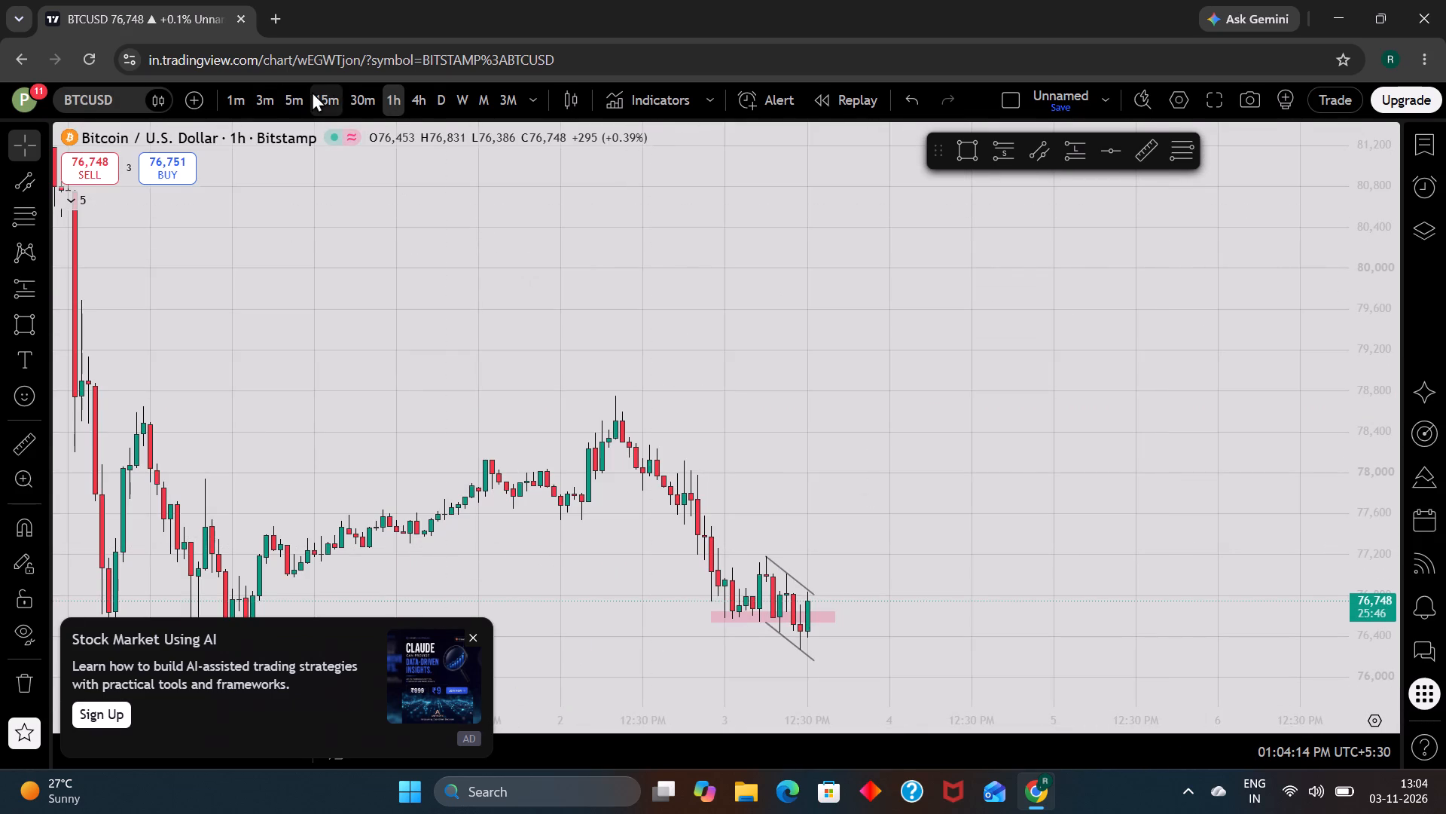
{"action": "left_click", "coordinate": [358, 103]}
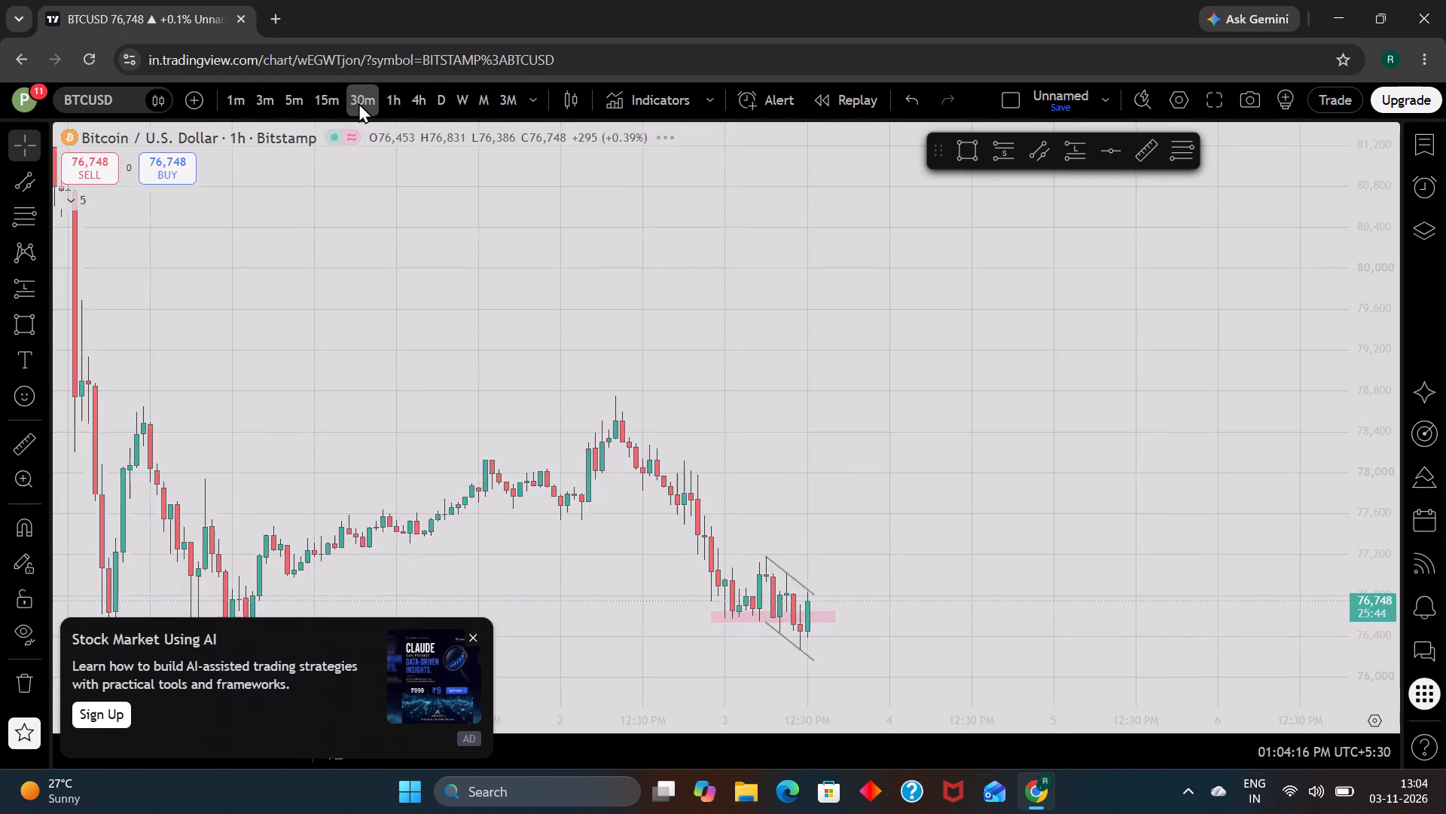
{"action": "left_click", "coordinate": [331, 104]}
{"action": "left_click_drag", "start_coordinate": [929, 436], "coordinate": [989, 293]}
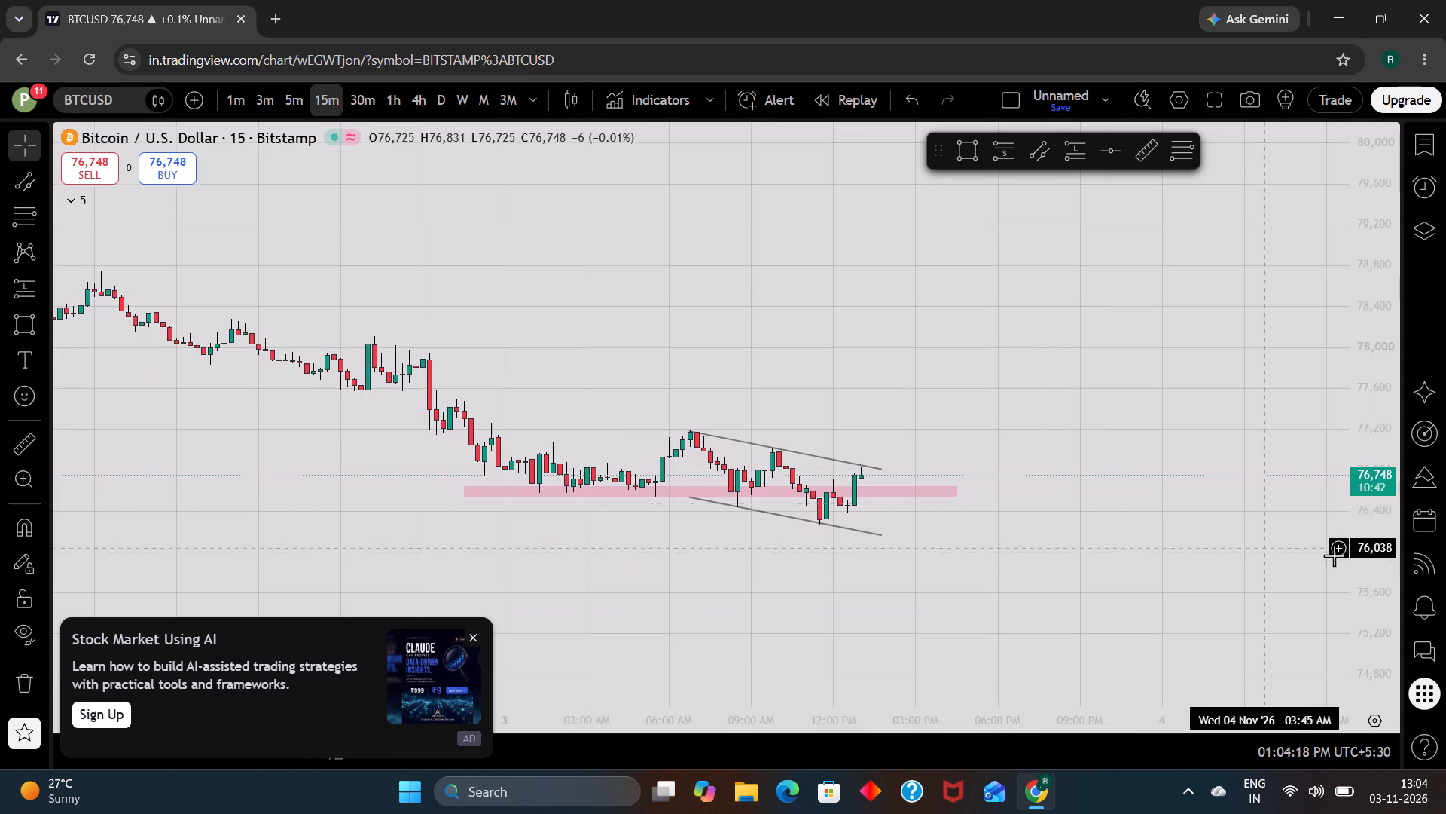
{"action": "scroll", "coordinate": [1393, 559], "scroll_direction": "up", "scroll_amount": 8}
{"action": "left_click_drag", "start_coordinate": [1264, 571], "coordinate": [1212, 390]}
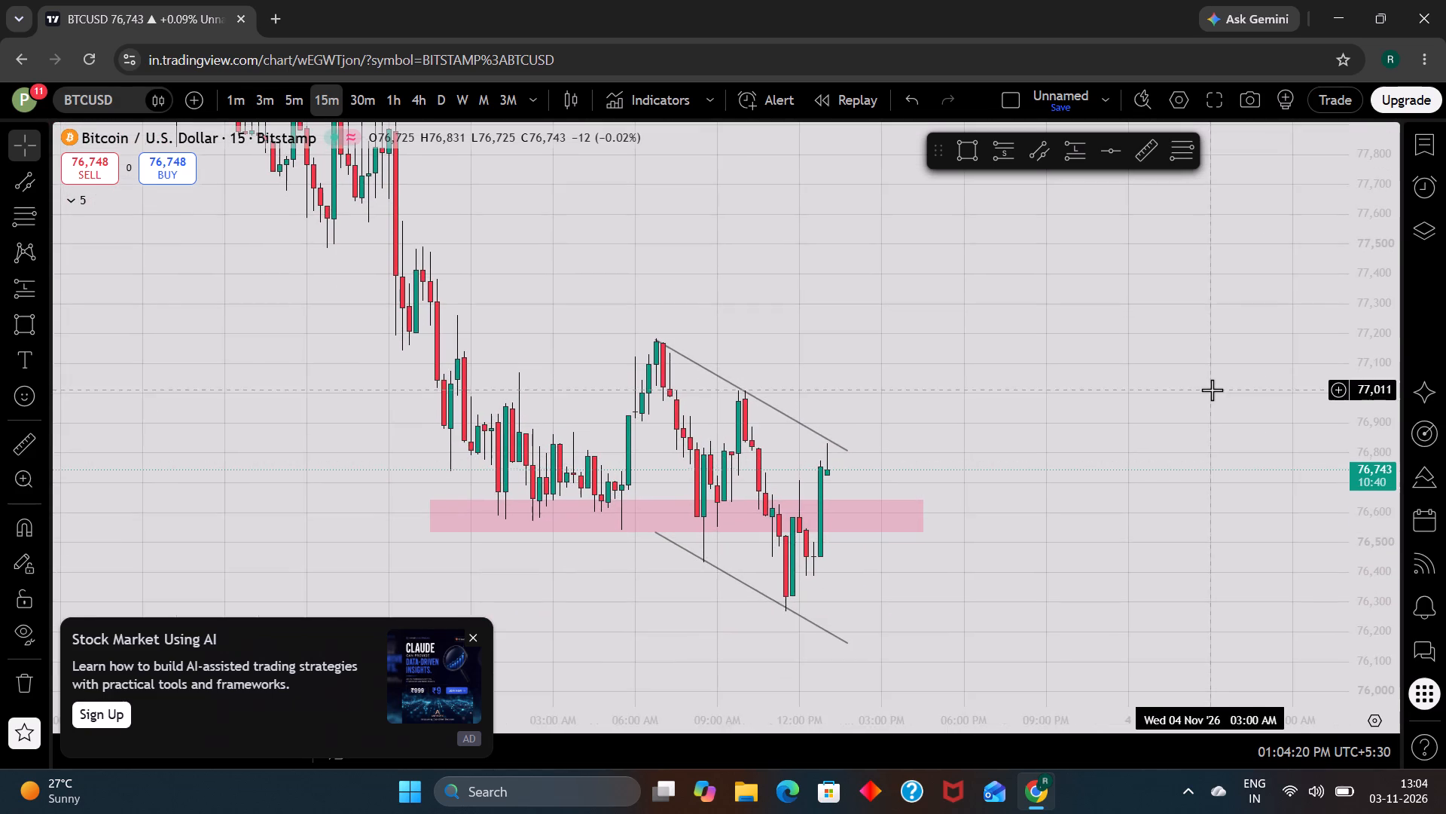
{"action": "scroll", "coordinate": [1182, 489], "scroll_direction": "up", "scroll_amount": 1}
{"action": "scroll", "coordinate": [1380, 583], "scroll_direction": "down", "scroll_amount": 2}
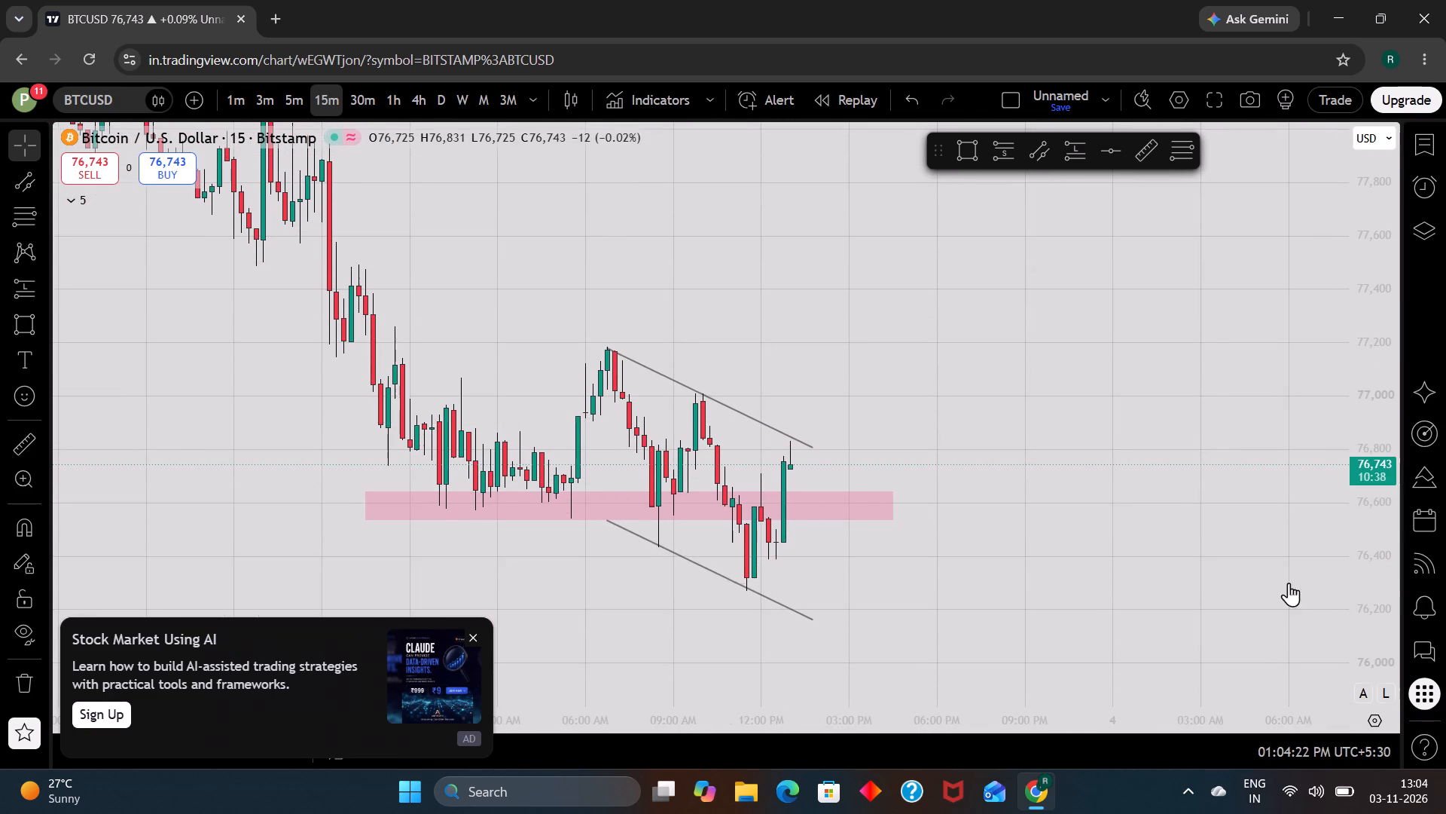
{"action": "left_click_drag", "start_coordinate": [1133, 583], "coordinate": [1164, 581]}
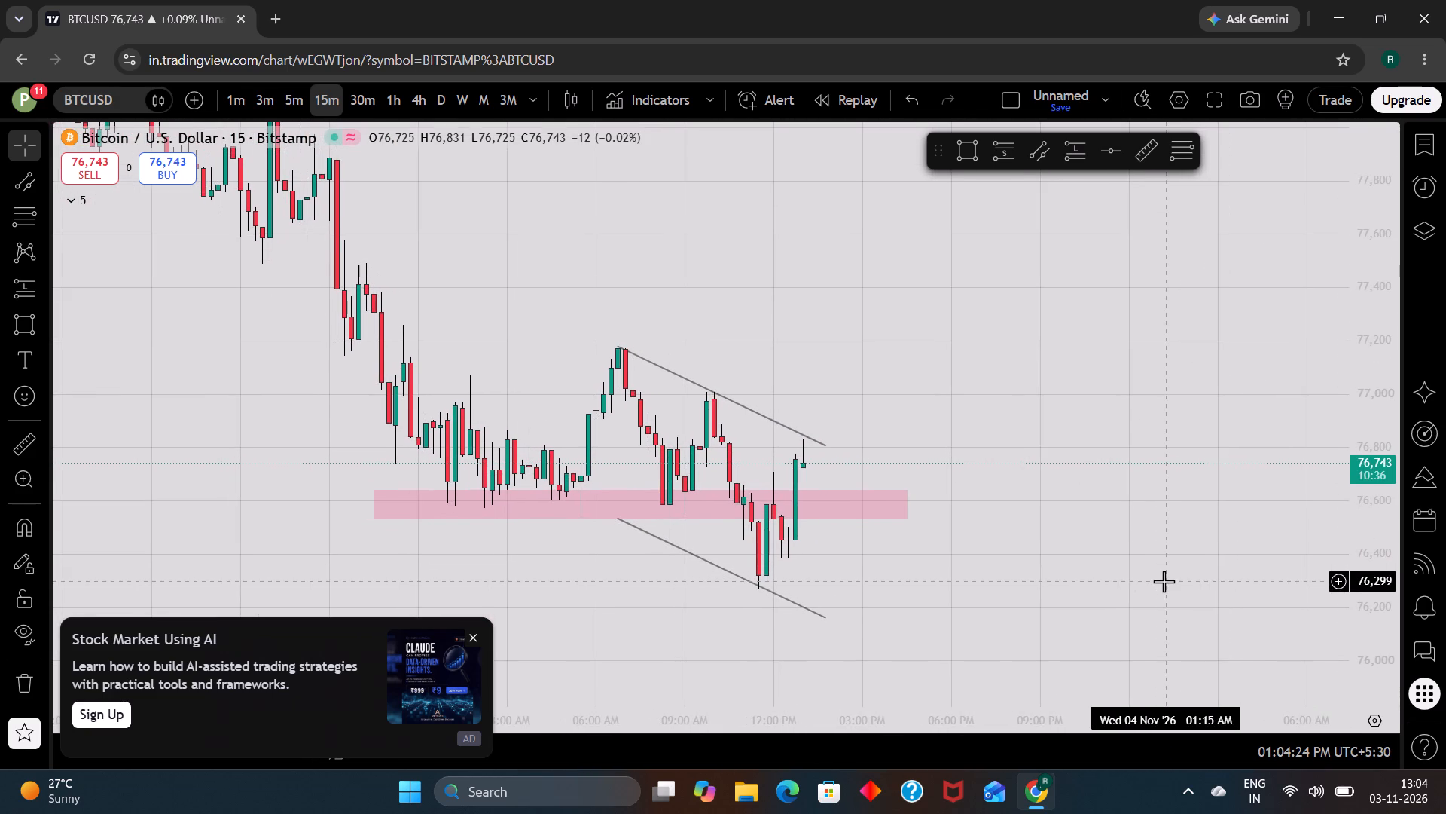
{"action": "scroll", "coordinate": [1164, 581], "scroll_direction": "down", "scroll_amount": 6}
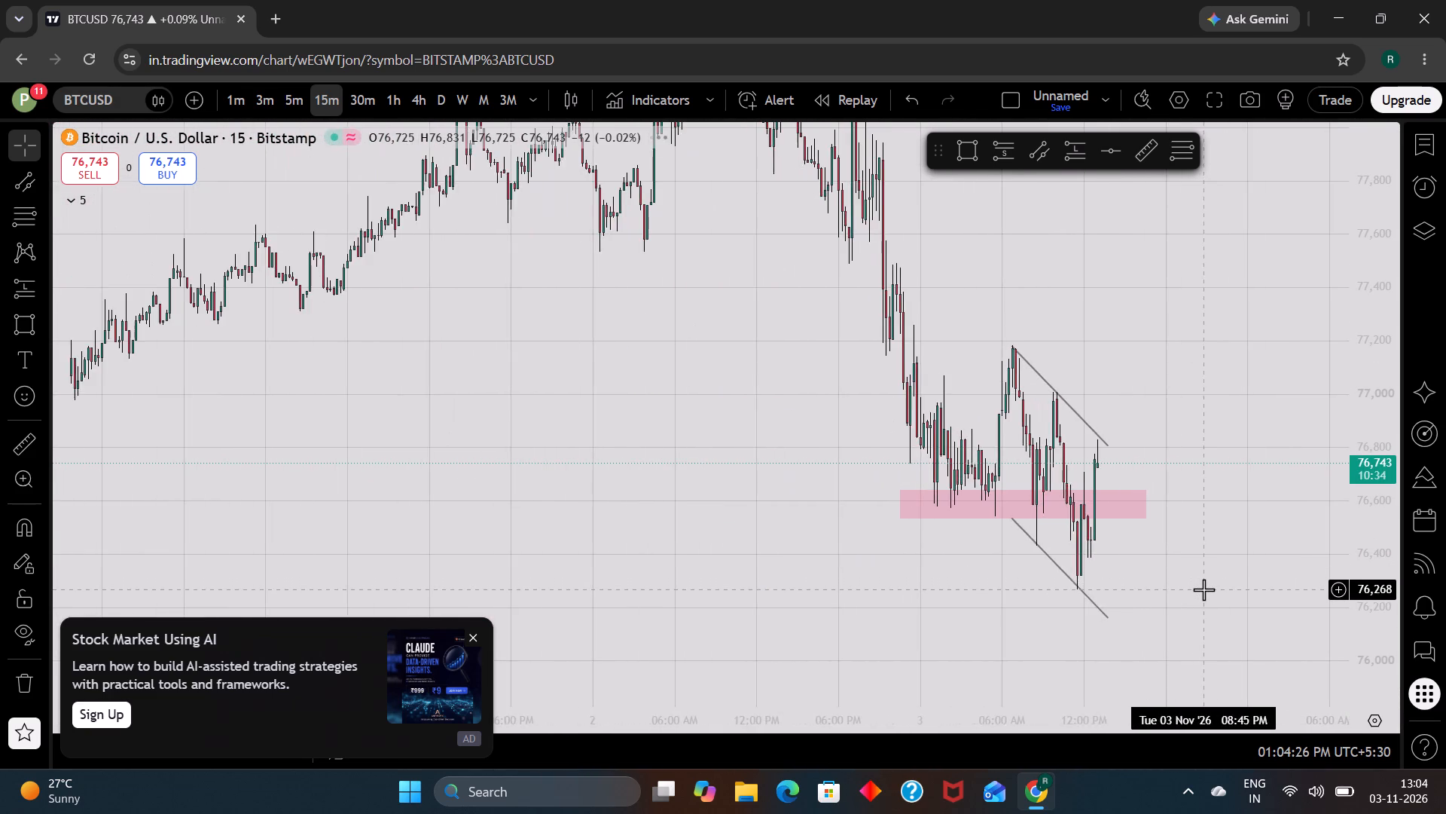
Adjust BTCUSD's descending channel: upper line from about 77,203 at 06:30 AM to 76,801 at 01:45 PM, lower line starting near 76,543.
{"action": "scroll", "coordinate": [1203, 589], "scroll_direction": "up", "scroll_amount": 3}
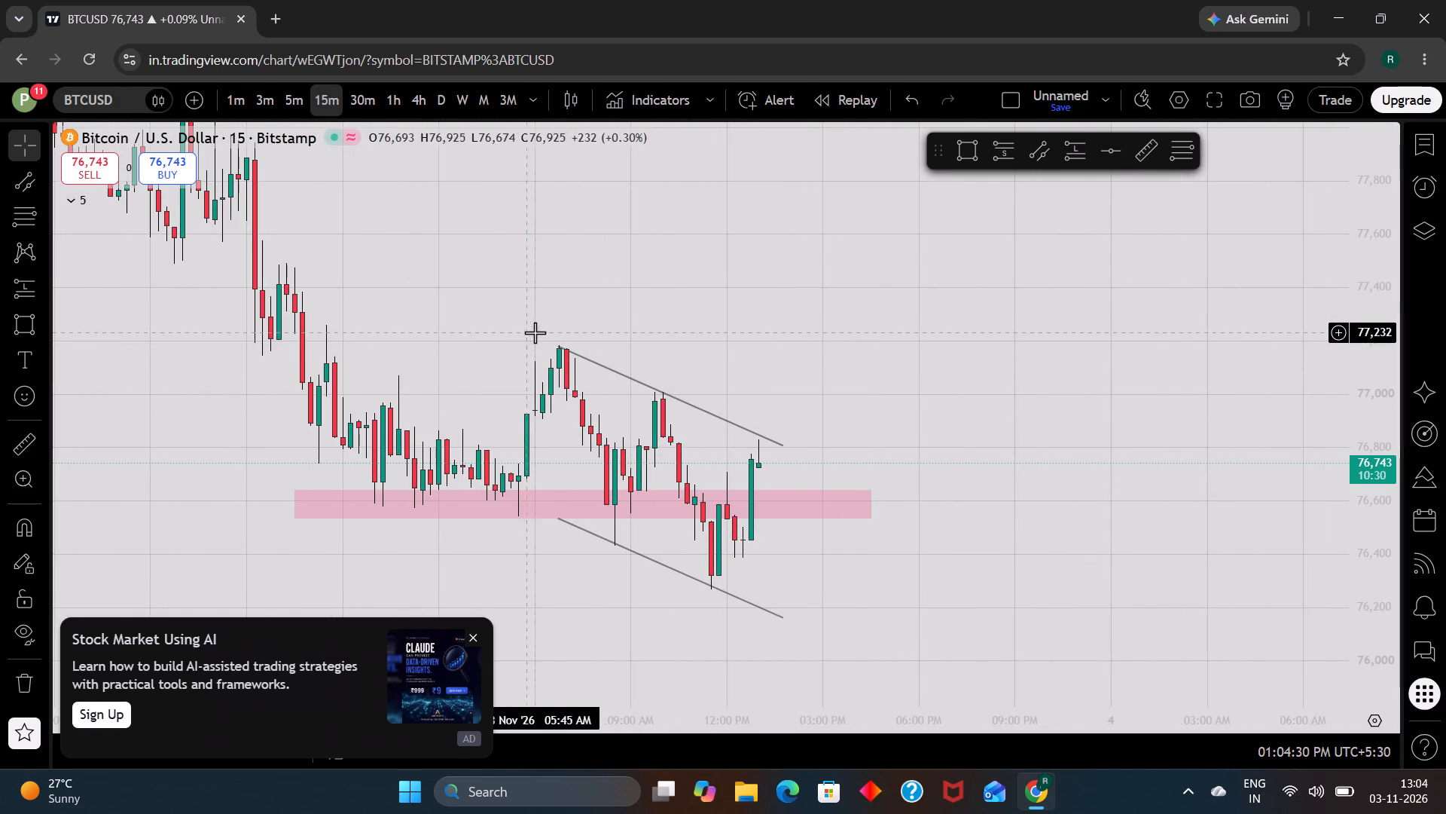
{"action": "left_click", "coordinate": [557, 344]}
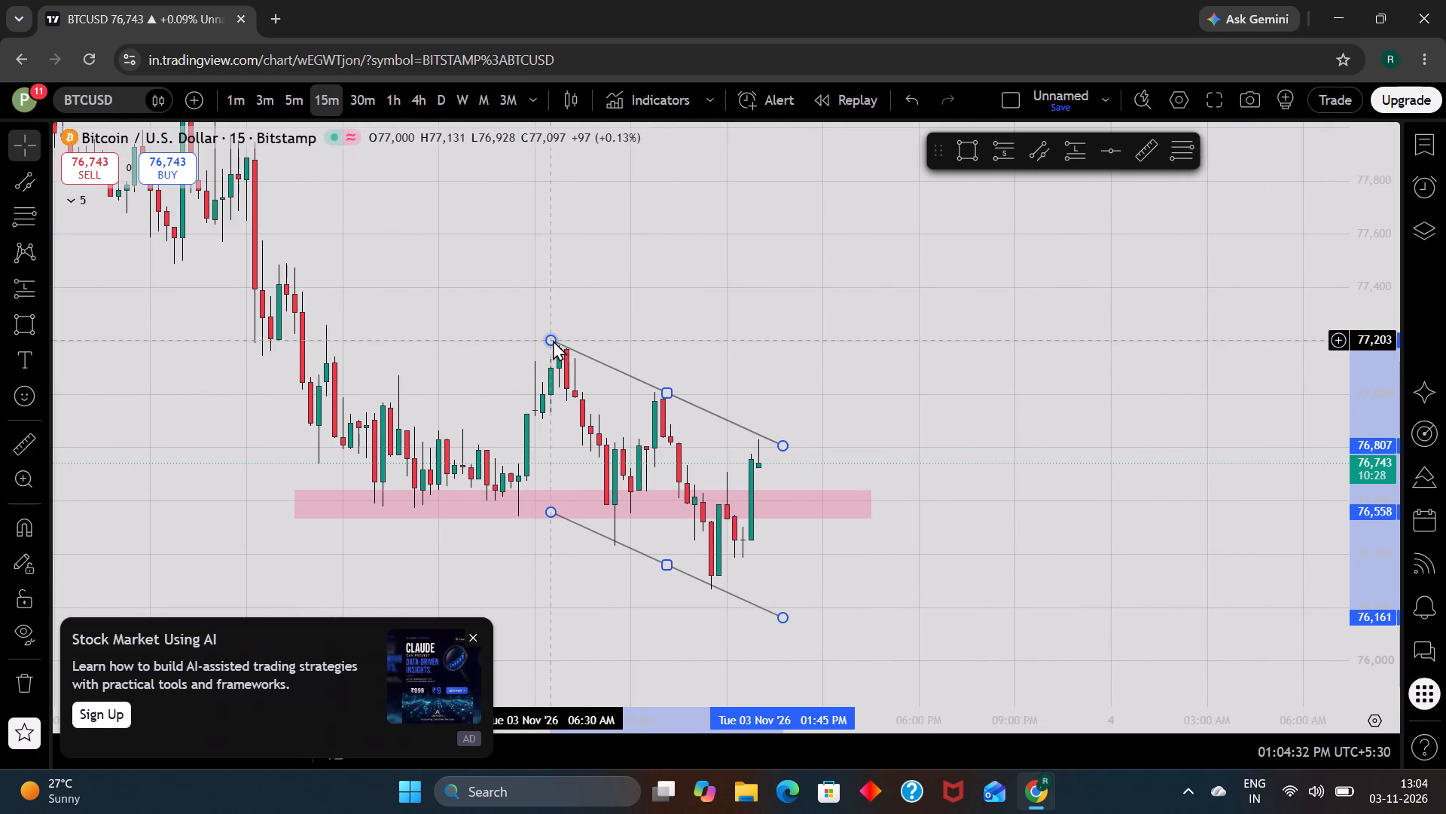
{"action": "left_click", "coordinate": [872, 405]}
{"action": "left_click", "coordinate": [786, 447]}
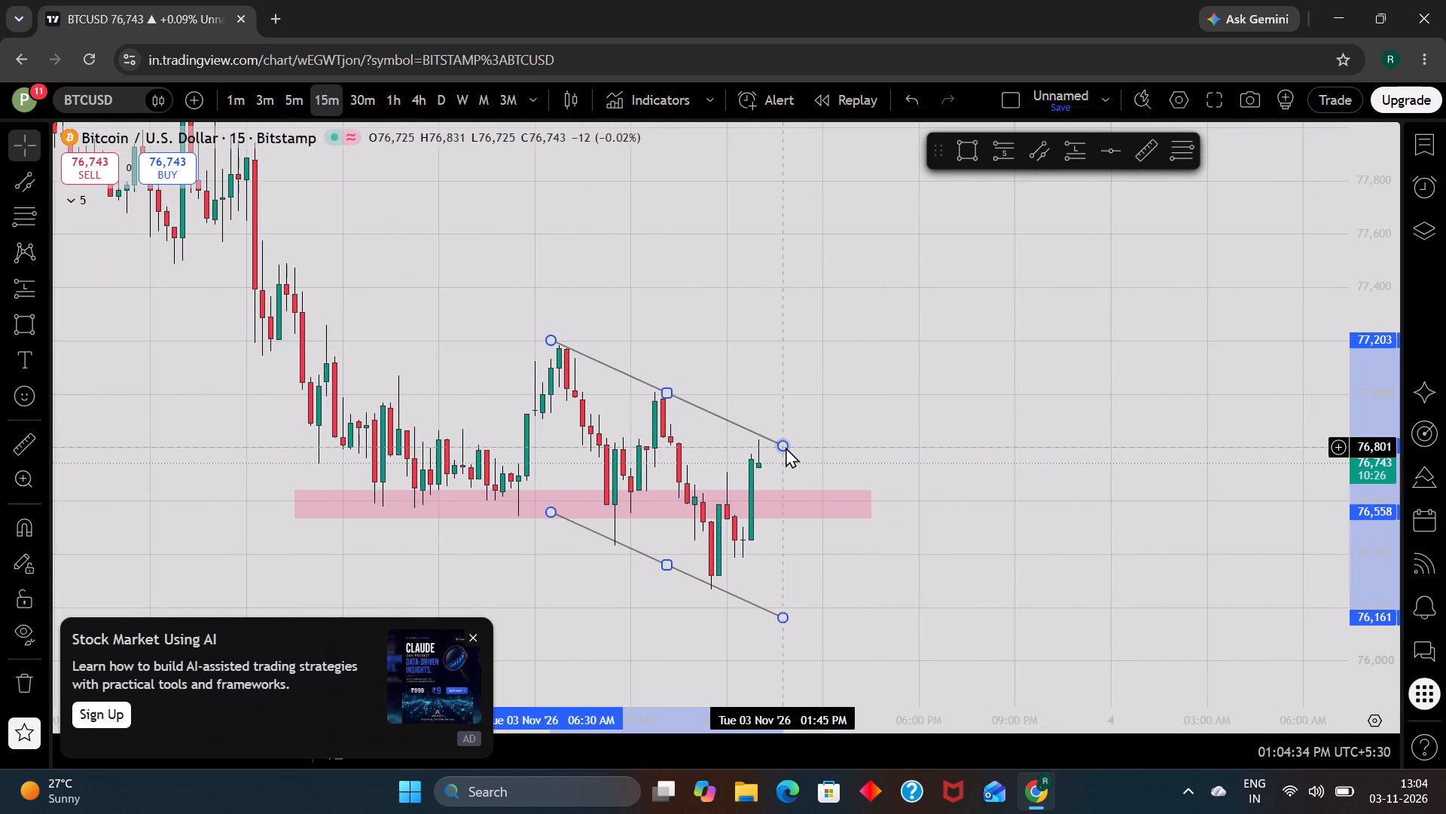
{"action": "left_click", "coordinate": [999, 479]}
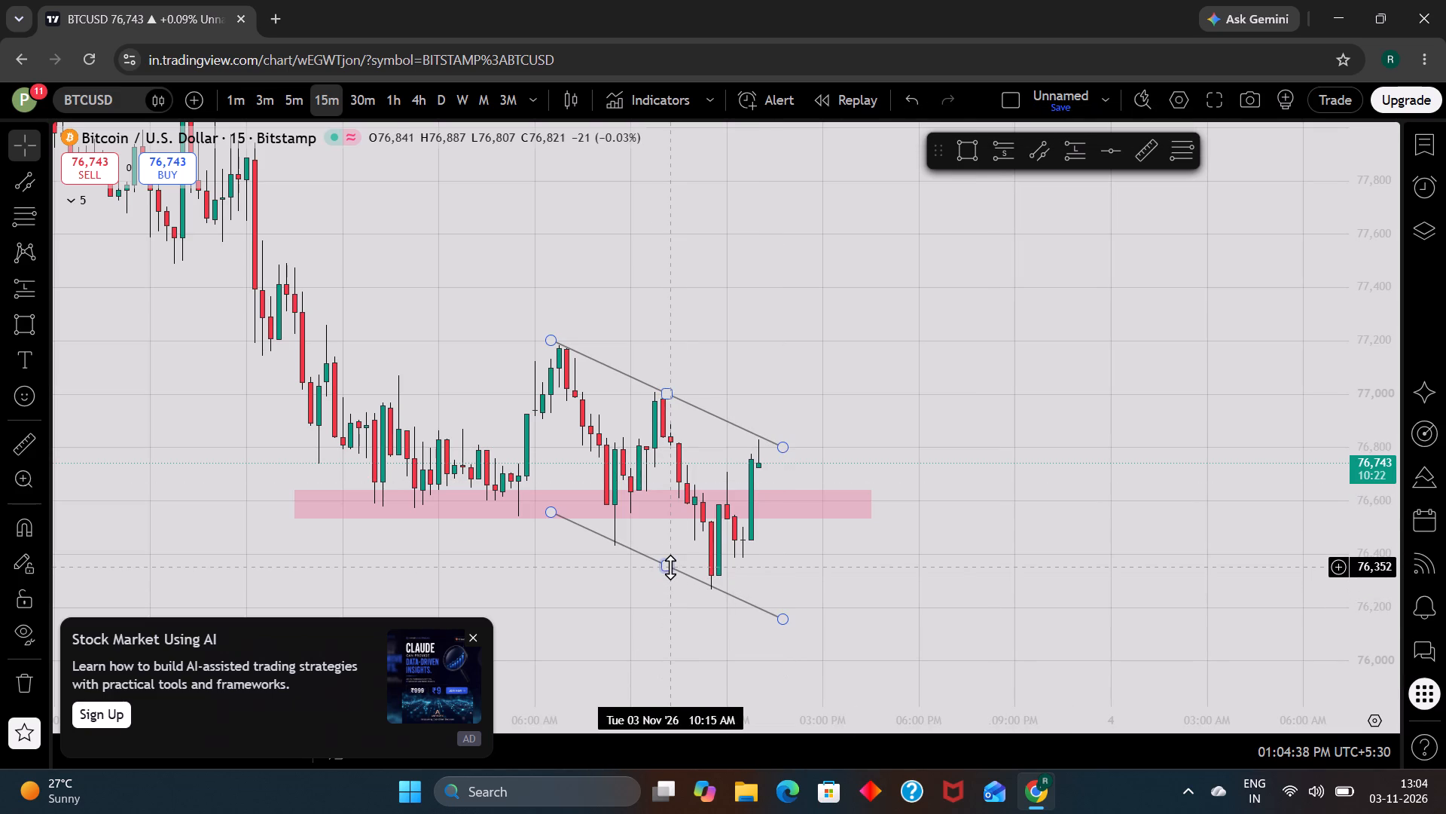
{"action": "left_click_drag", "start_coordinate": [670, 567], "coordinate": [660, 568]}
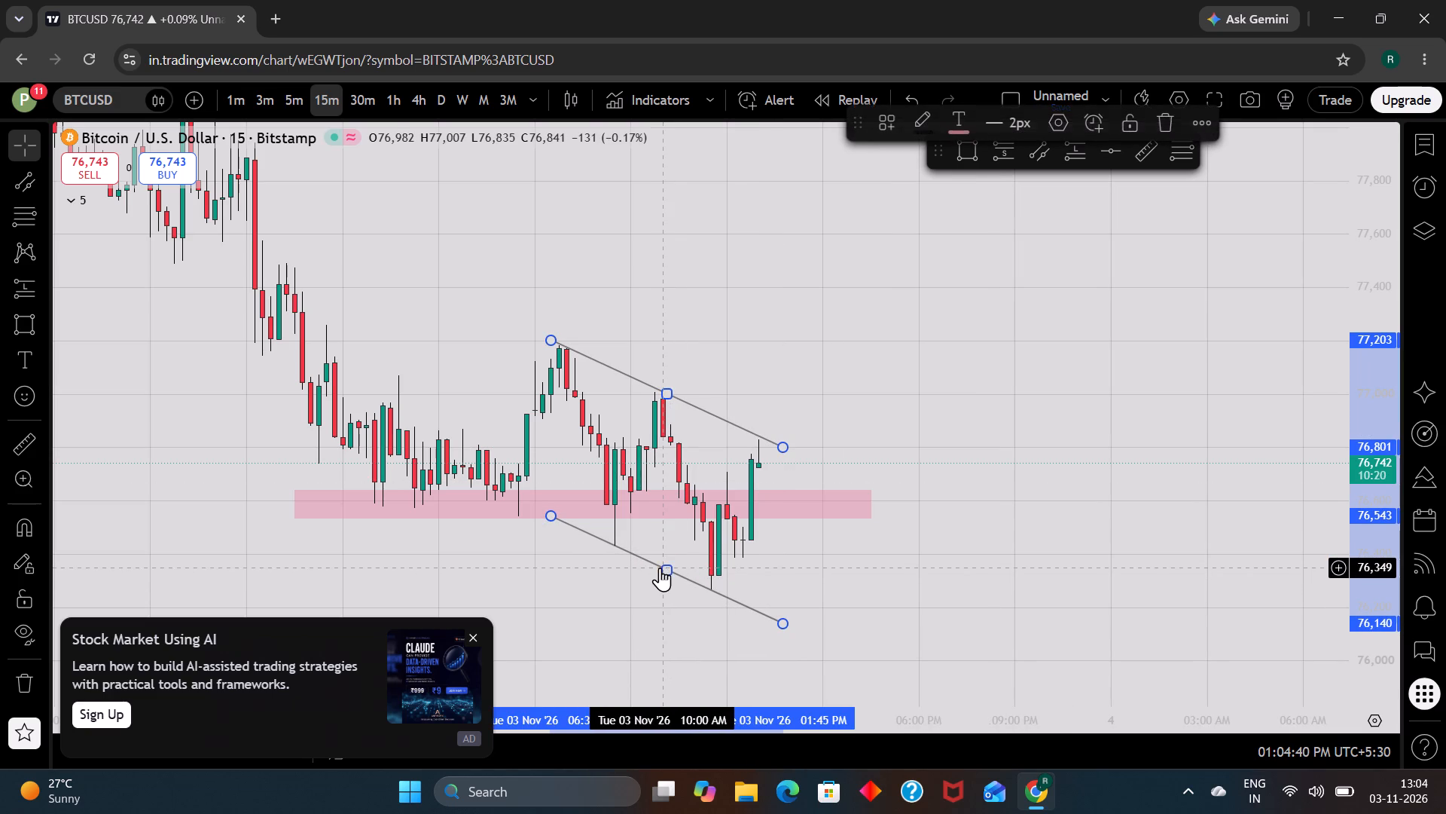
{"action": "left_click", "coordinate": [1027, 594]}
{"action": "scroll", "coordinate": [1027, 594], "scroll_direction": "up", "scroll_amount": 1}
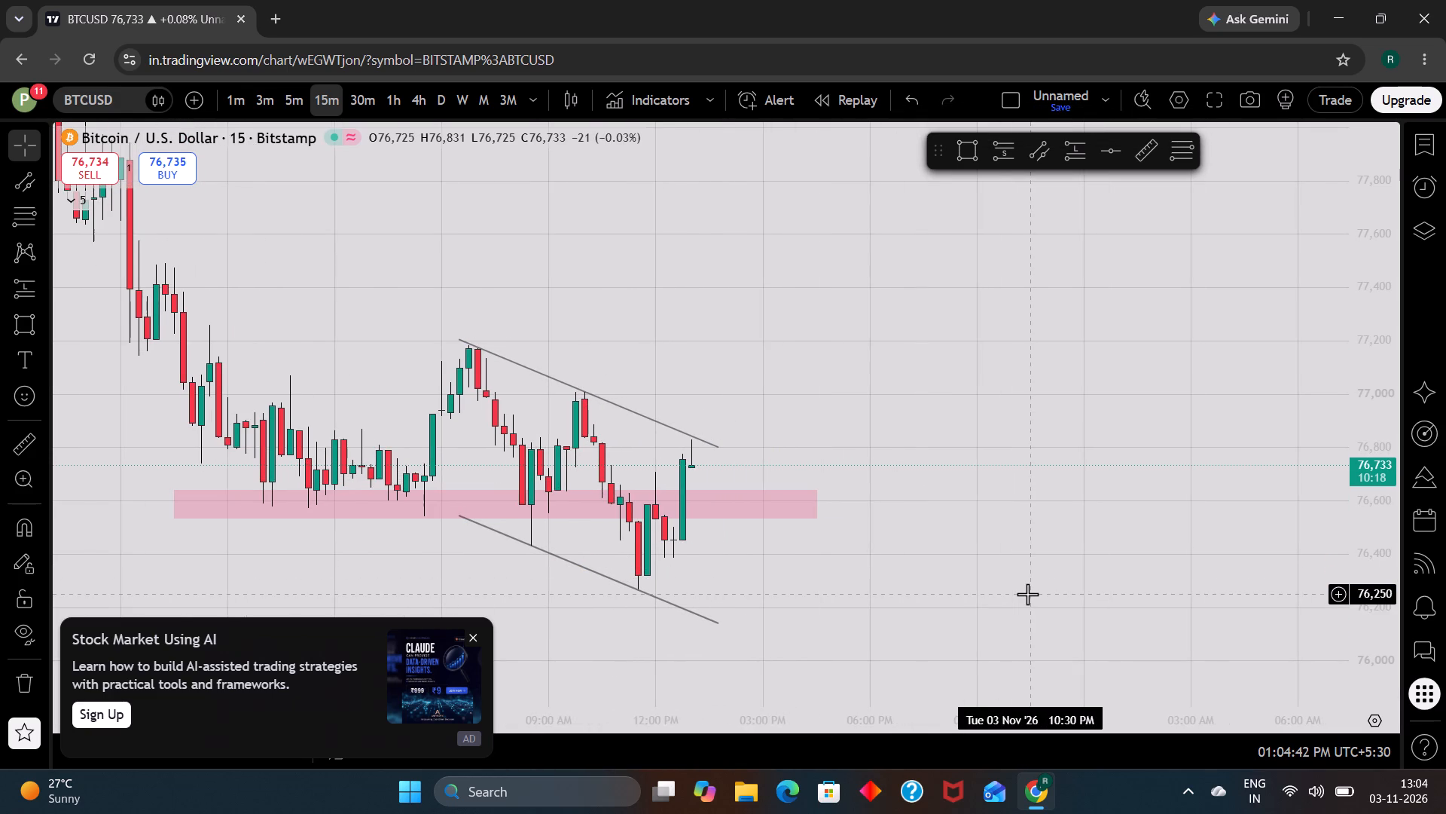
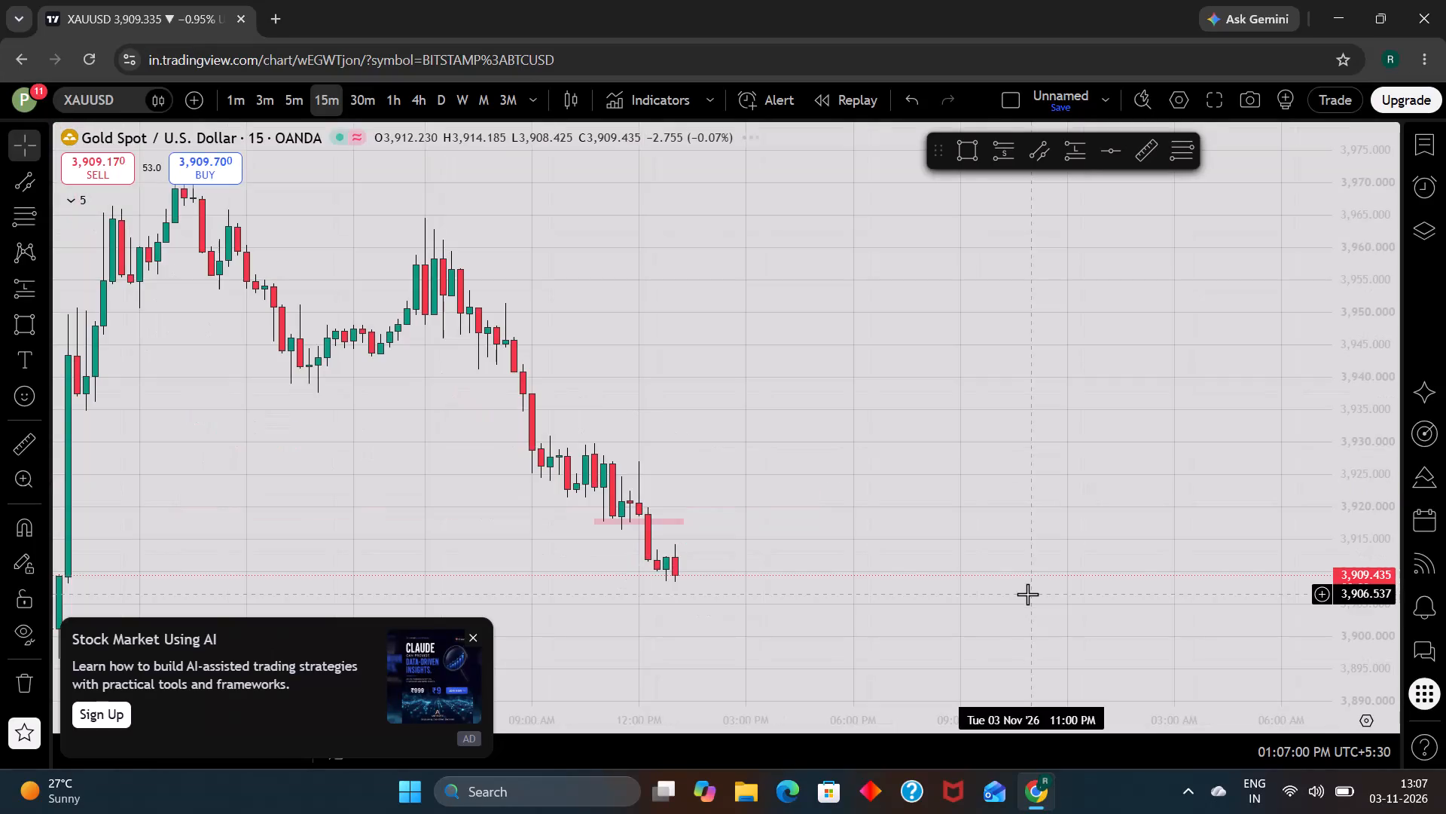
Pass through AUDUSD and EURUSD on 15m to BTCUSD, and examine its price within the descending channel and pink zone.
{"action": "key", "text": "Down"}
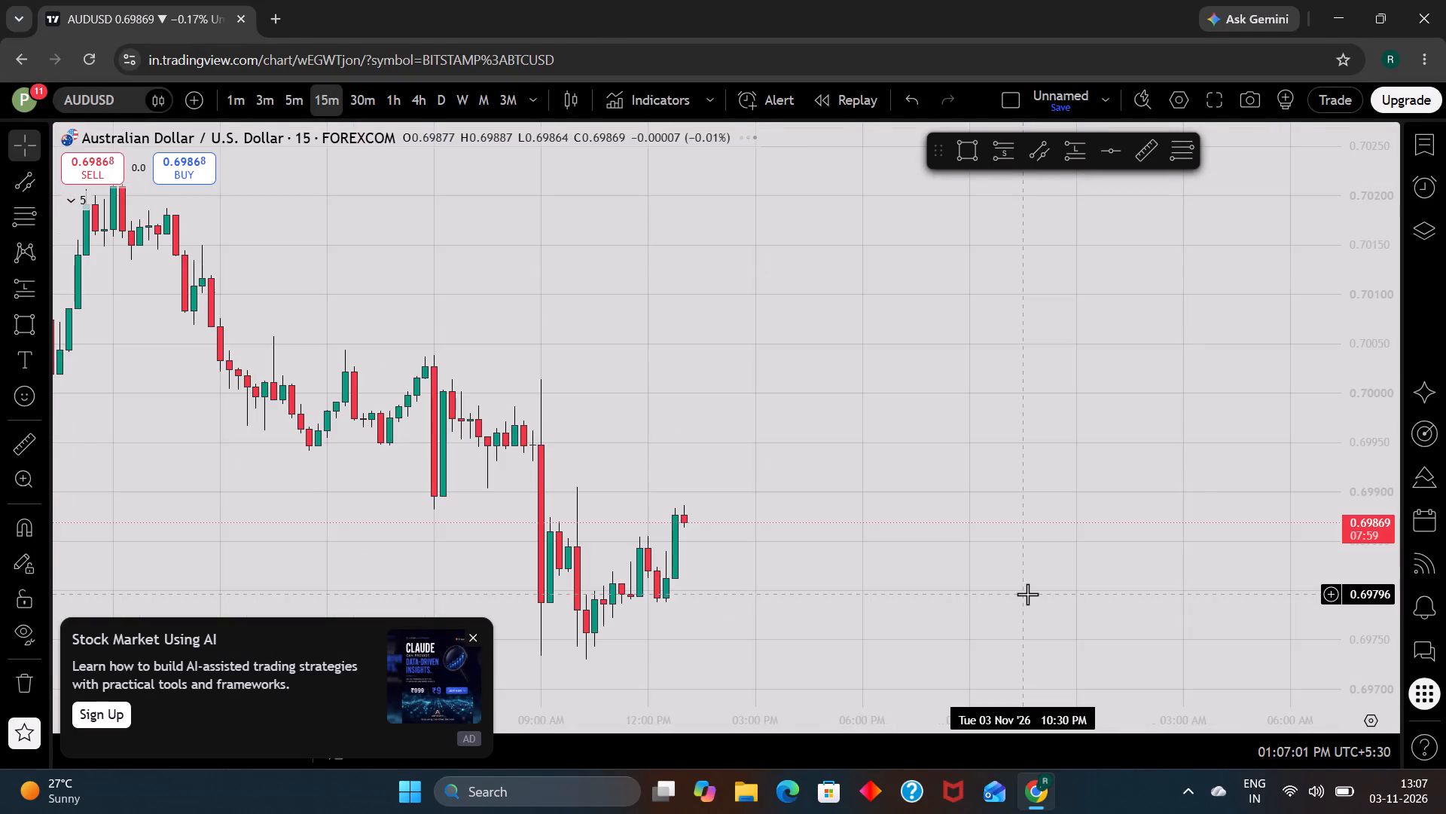
{"action": "key", "text": "Down"}
{"action": "scroll", "coordinate": [1066, 473], "scroll_direction": "up", "scroll_amount": 1}
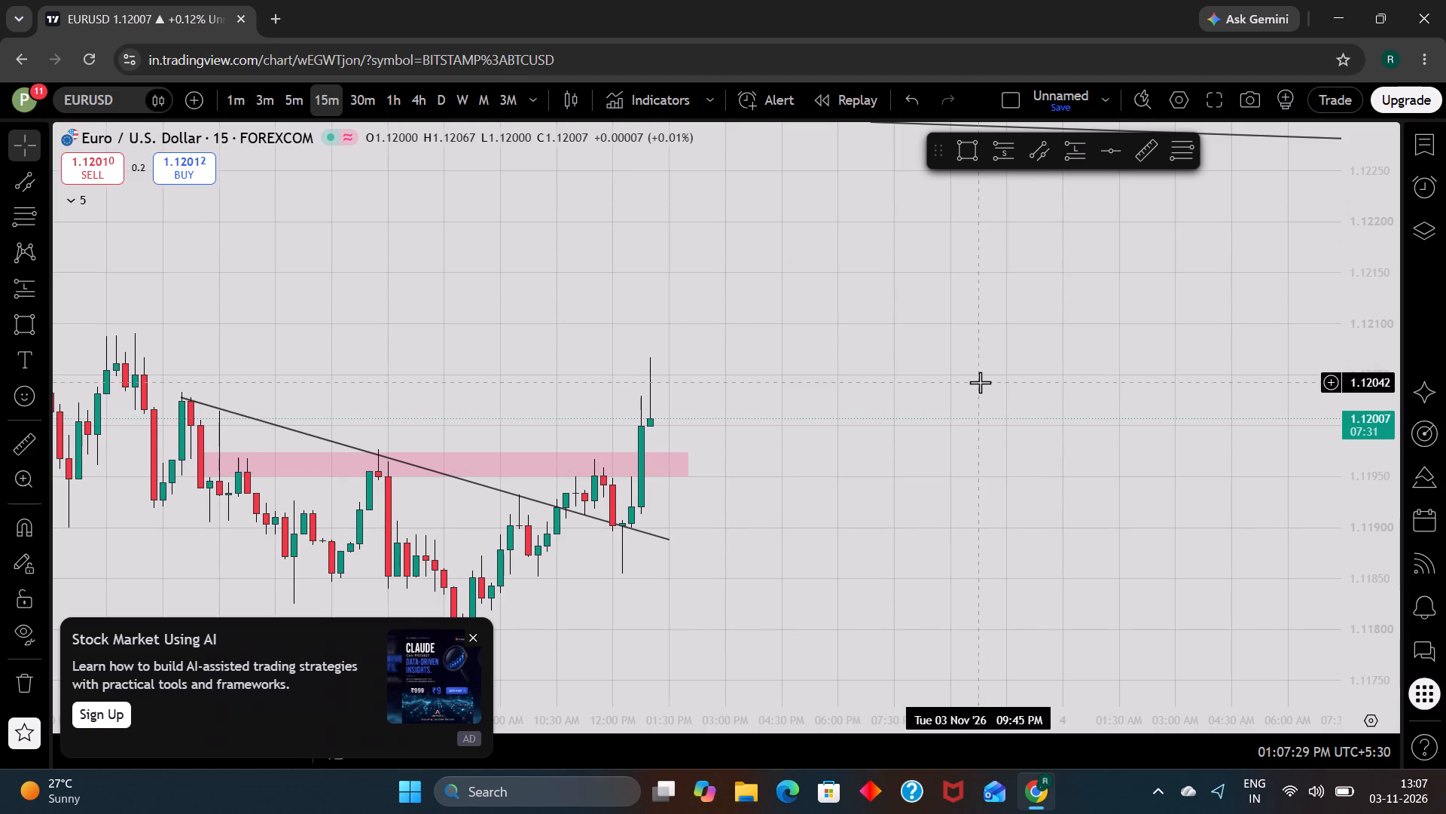
{"action": "key", "text": "Down"}
{"action": "scroll", "coordinate": [1061, 446], "scroll_direction": "up", "scroll_amount": 1}
{"action": "left_click_drag", "start_coordinate": [1052, 455], "coordinate": [1097, 340]}
{"action": "scroll", "coordinate": [1097, 340], "scroll_direction": "down", "scroll_amount": 1}
{"action": "scroll", "coordinate": [1190, 497], "scroll_direction": "down", "scroll_amount": 3}
{"action": "scroll", "coordinate": [1178, 540], "scroll_direction": "up", "scroll_amount": 1}
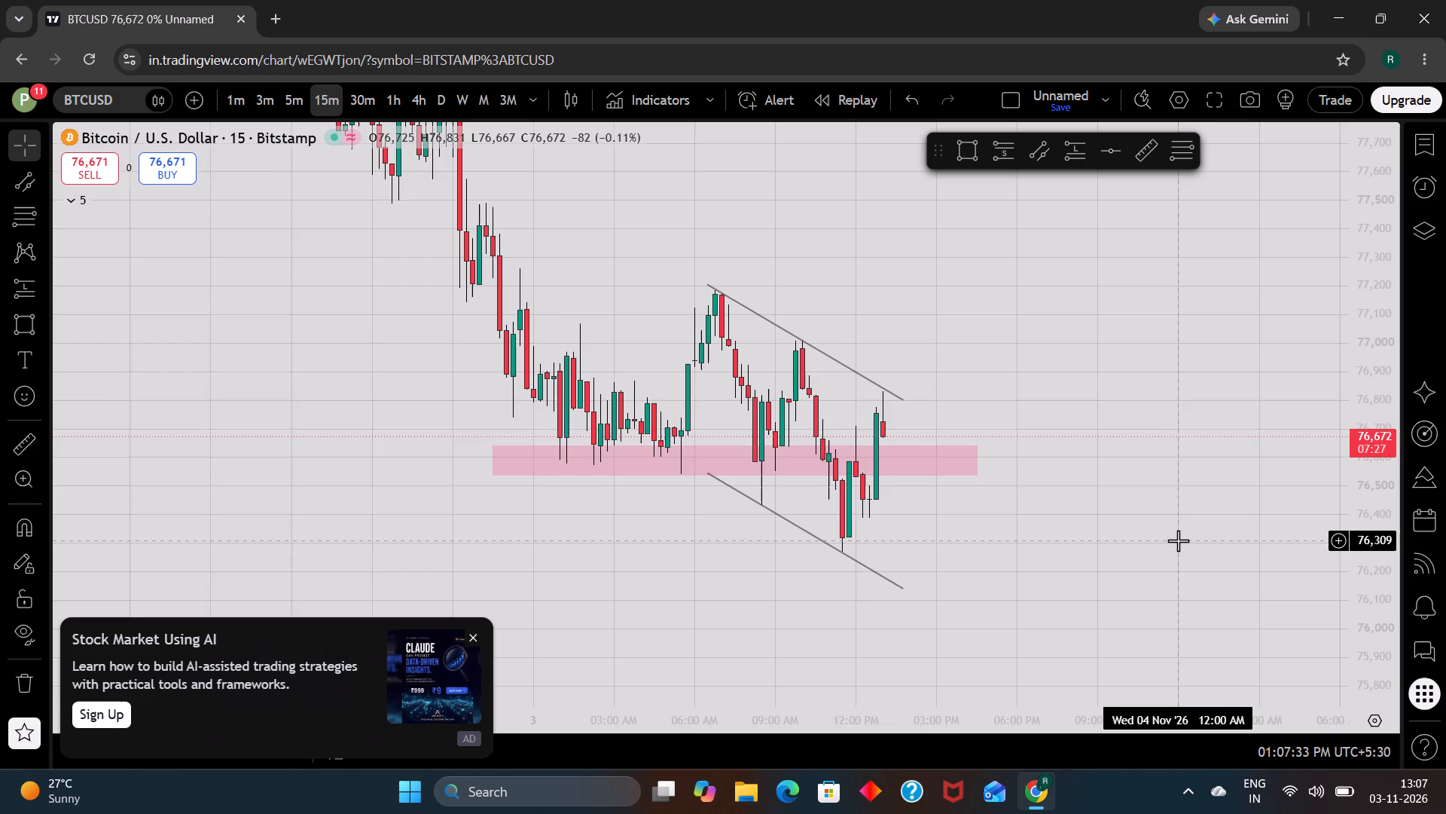
{"action": "scroll", "coordinate": [1178, 540], "scroll_direction": "up", "scroll_amount": 2}
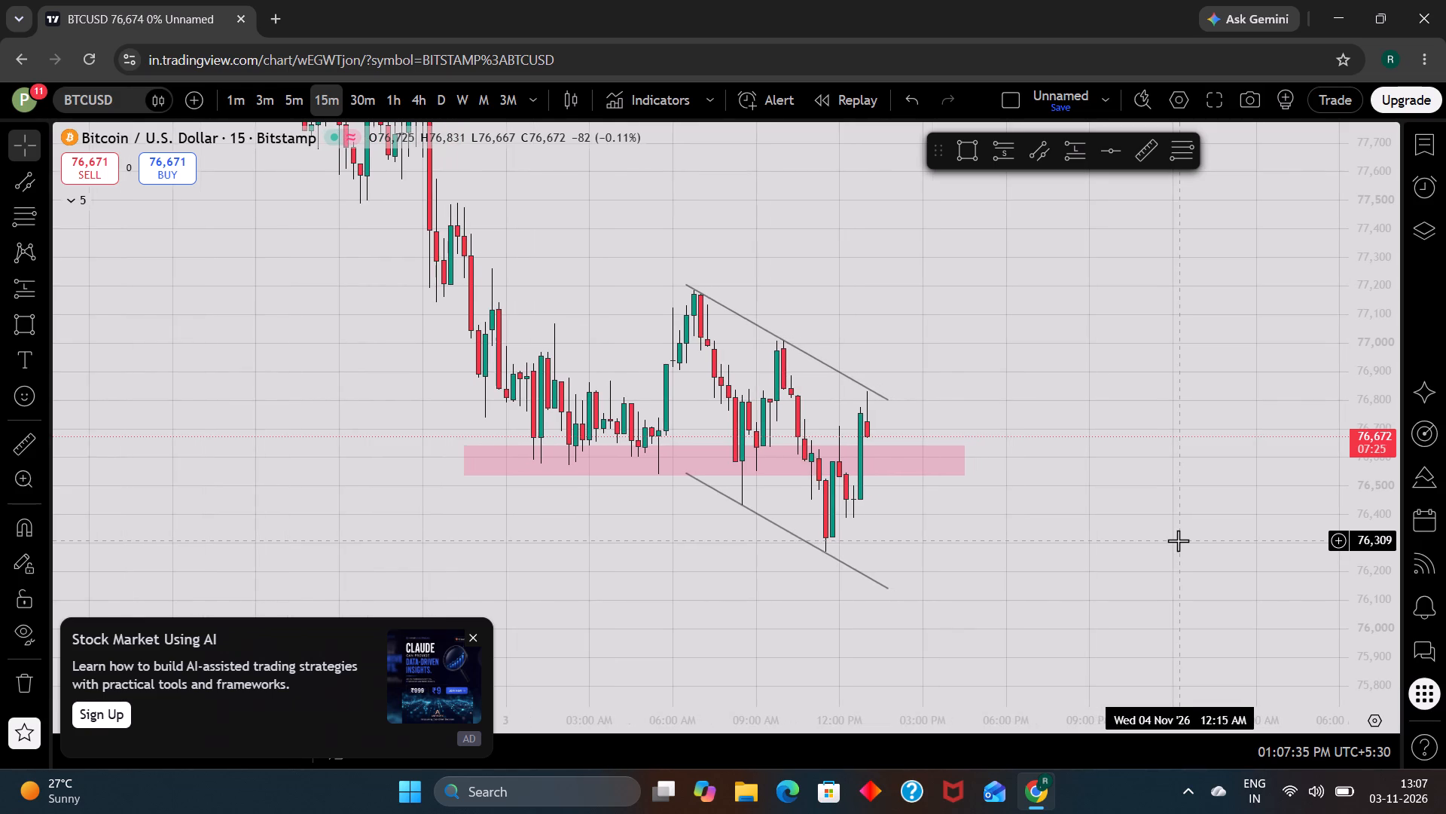
{"action": "scroll", "coordinate": [1178, 540], "scroll_direction": "down", "scroll_amount": 2}
Switch BTCUSD to the 30m timeframe and examine price against the channel and the pink zone.
{"action": "left_click", "coordinate": [371, 104]}
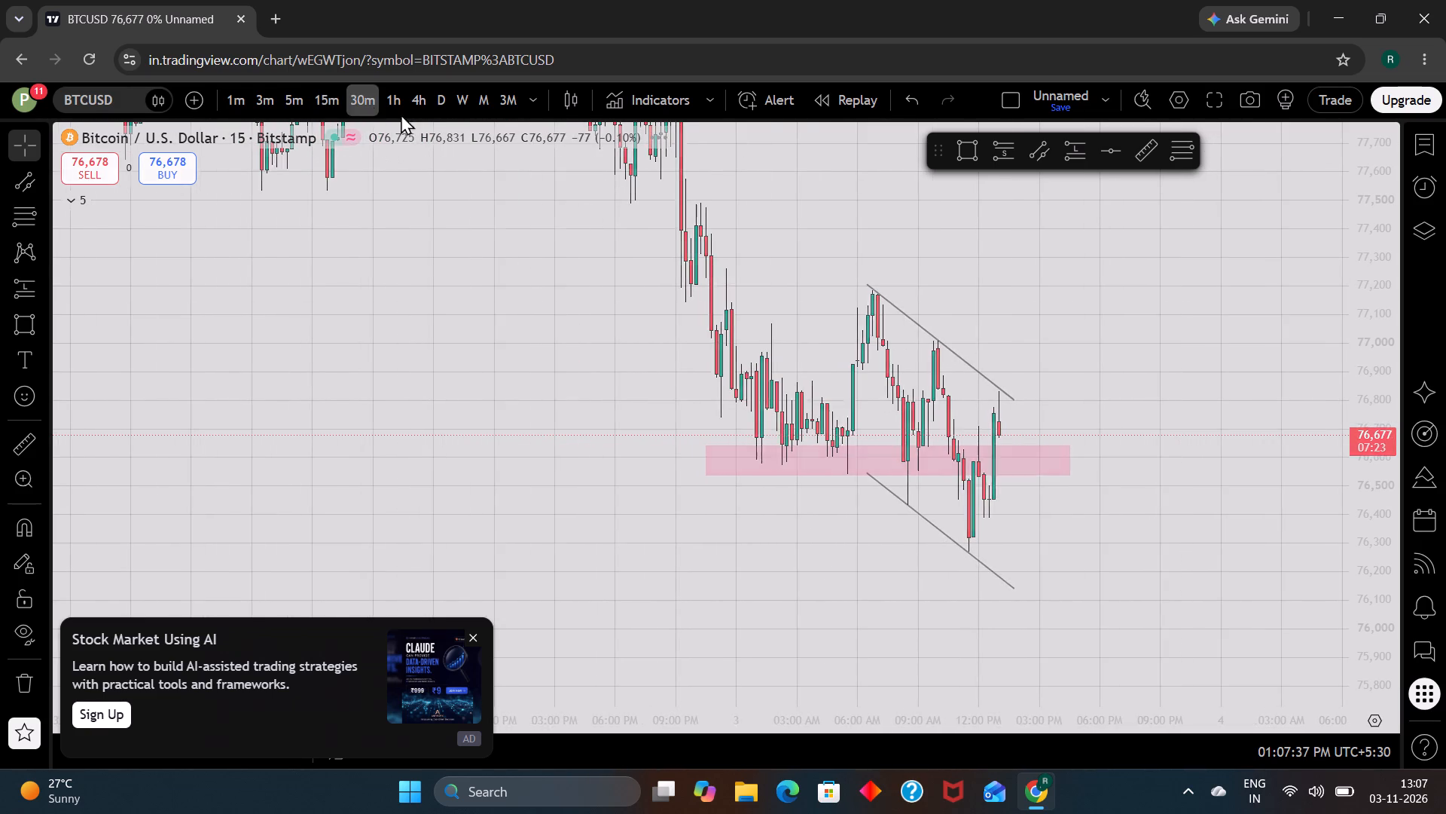
{"action": "scroll", "coordinate": [1280, 565], "scroll_direction": "up", "scroll_amount": 3}
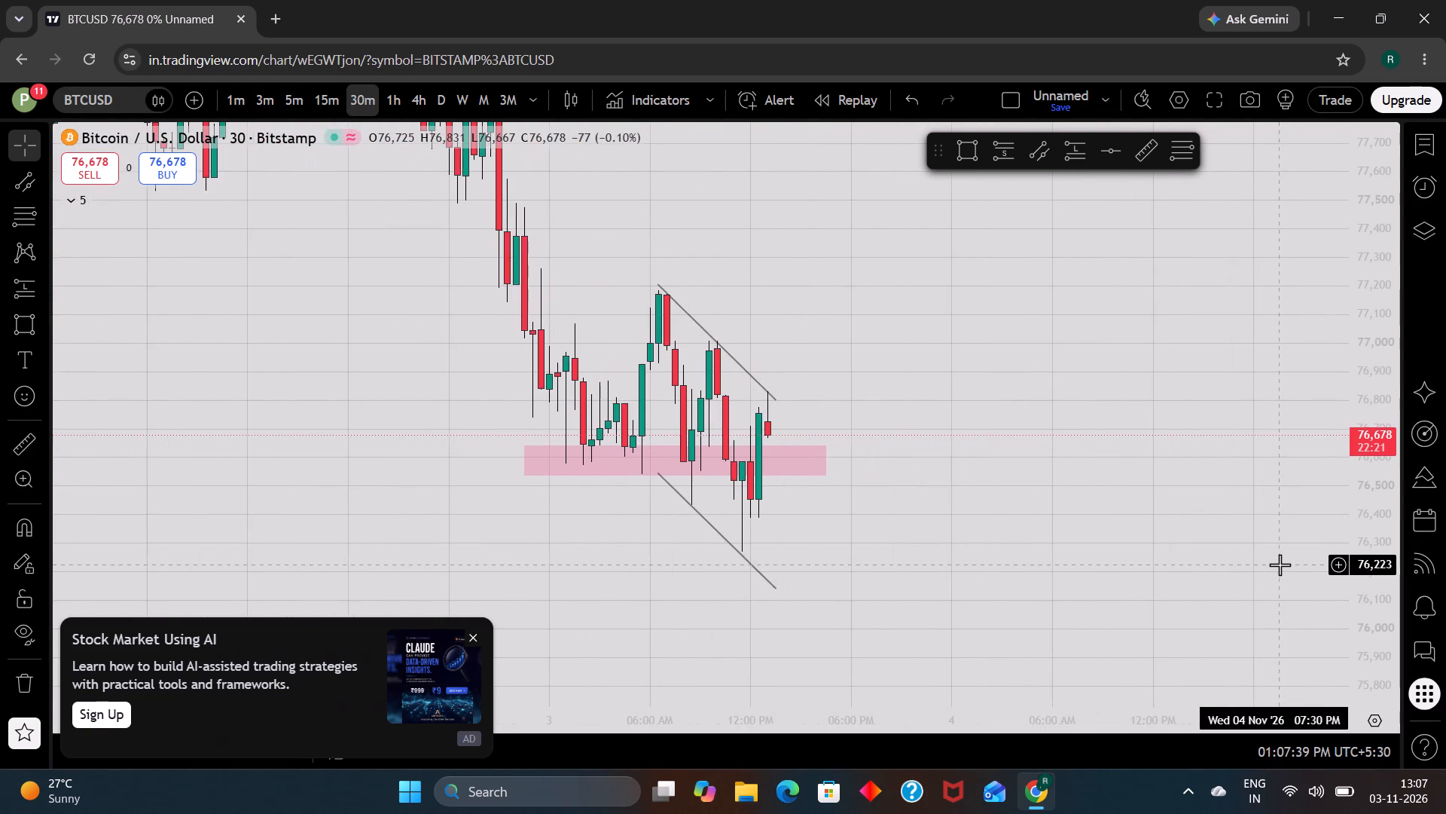
{"action": "left_click", "coordinate": [407, 106]}
{"action": "left_click", "coordinate": [346, 93]}
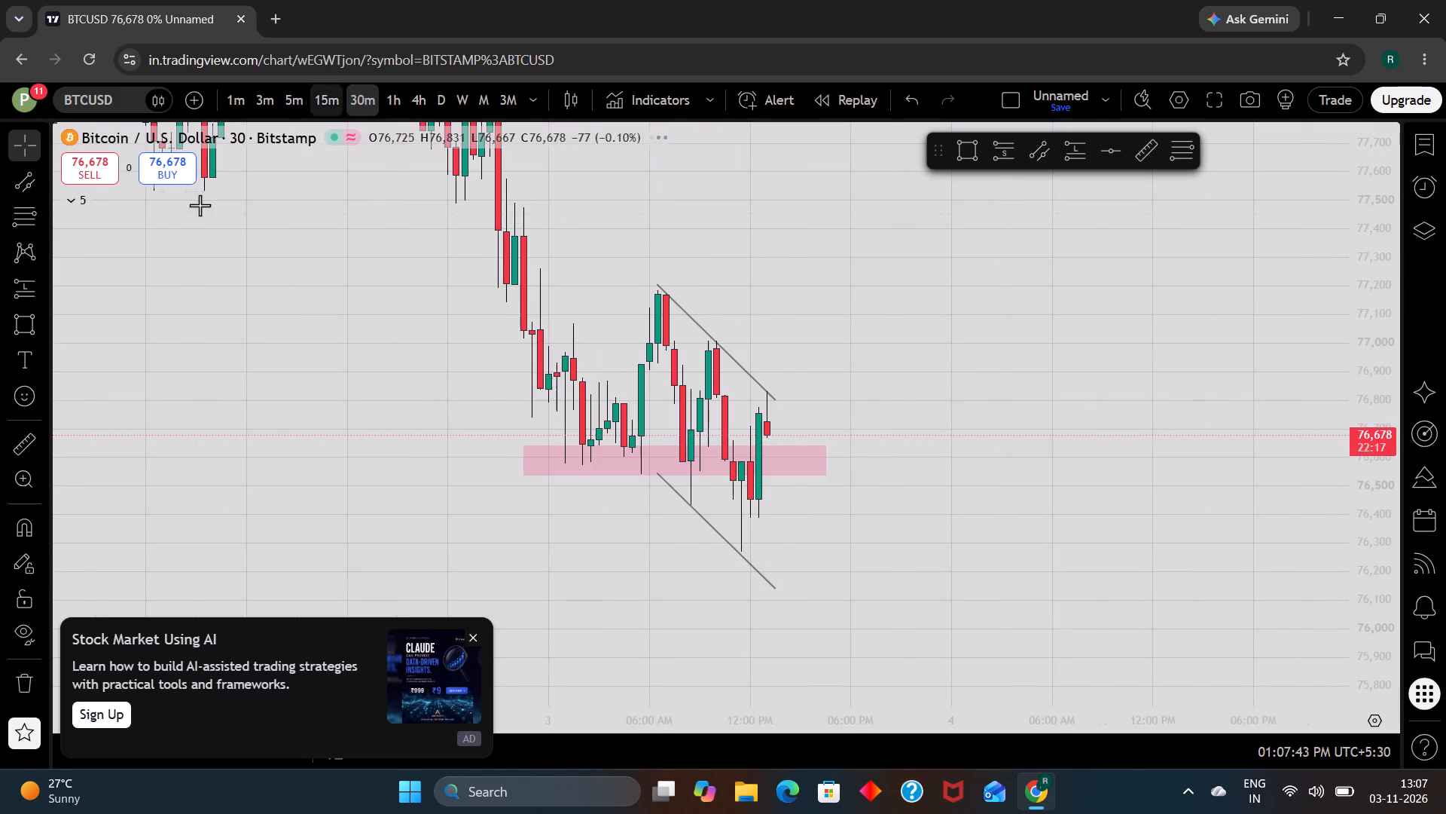
Show the hidden EMA 9 and EMA 15 indicators on the chart and collapse the indicator list again.
{"action": "left_click", "coordinate": [77, 207]}
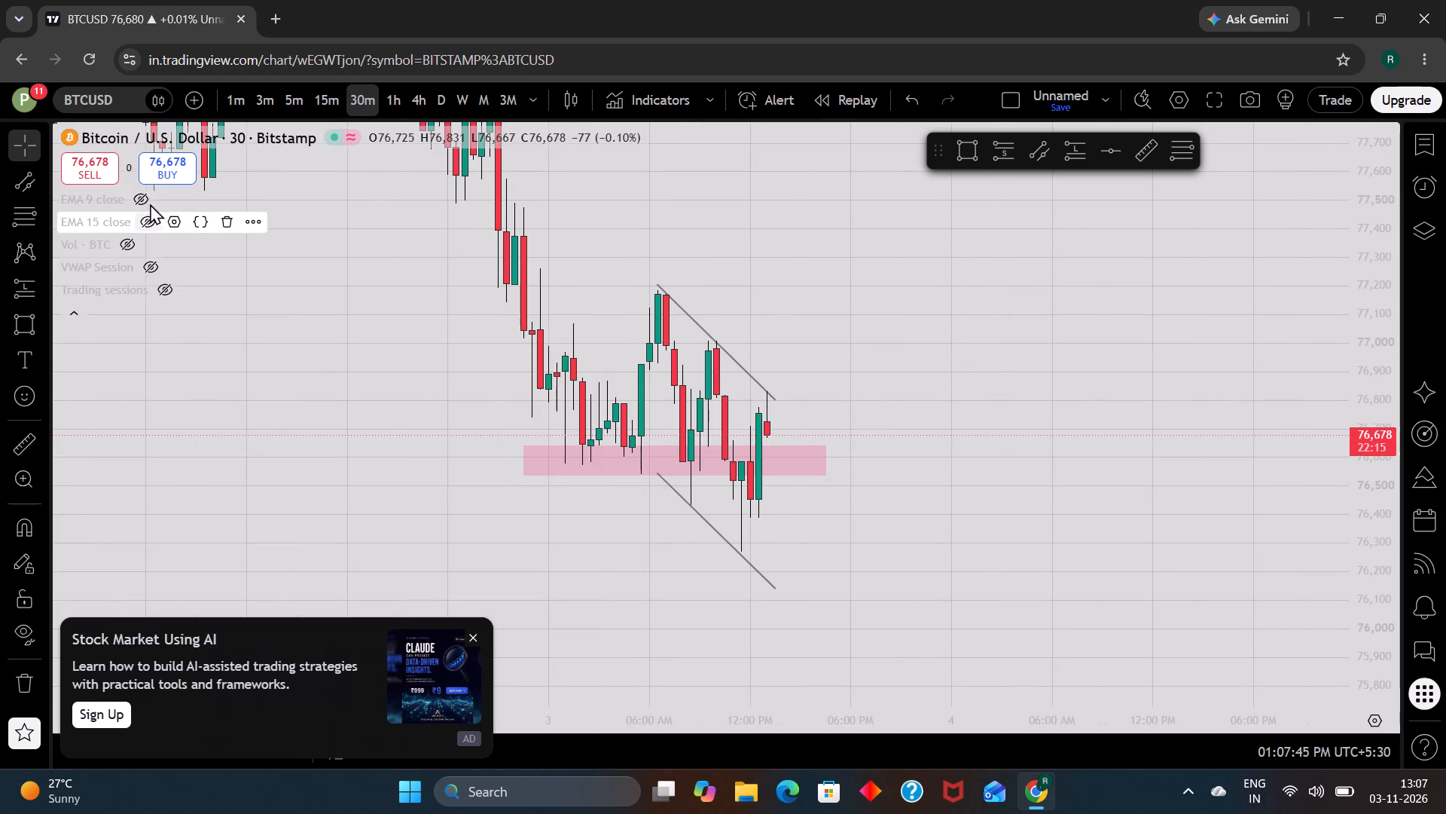
{"action": "left_click", "coordinate": [134, 189]}
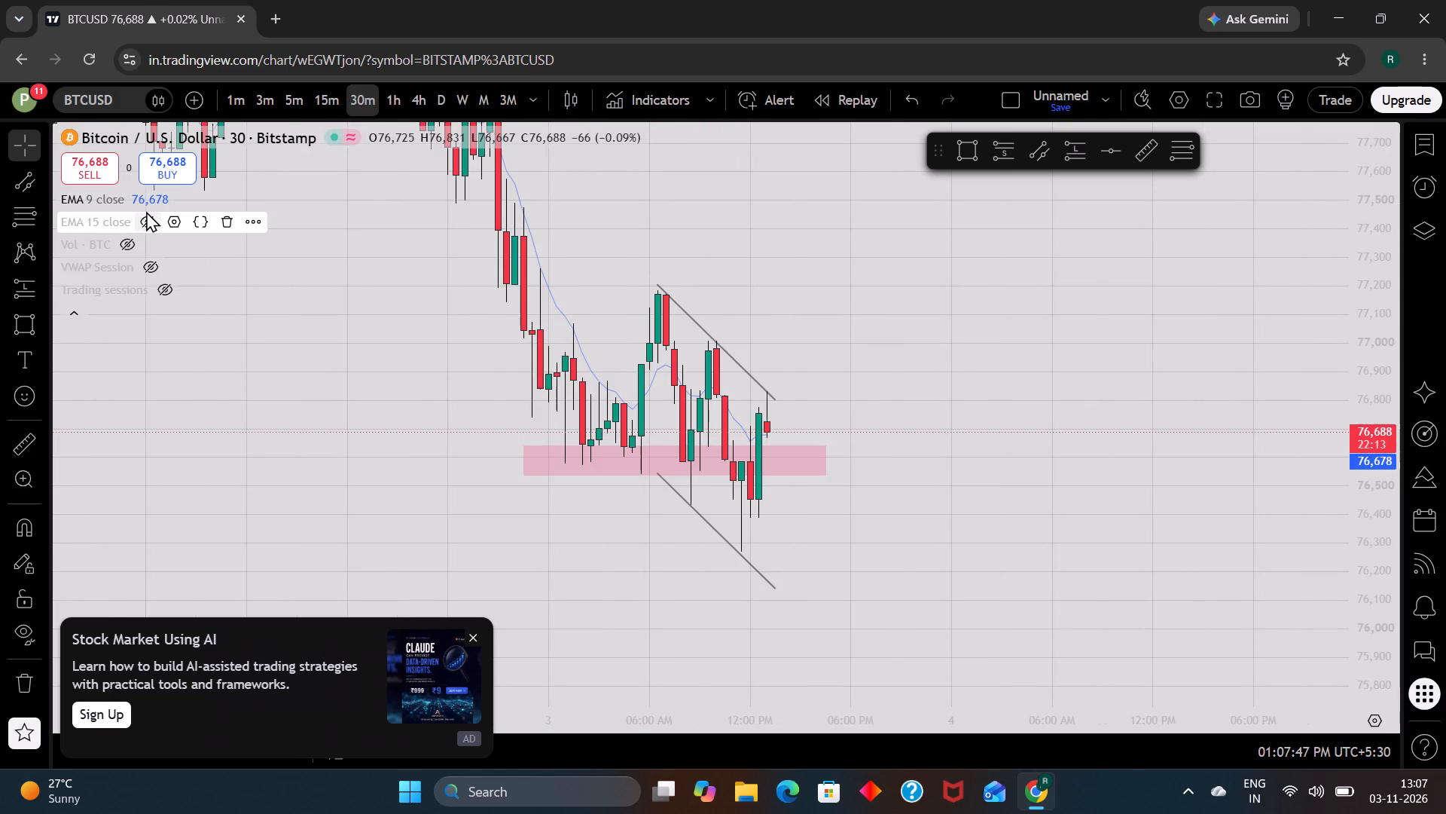
{"action": "left_click", "coordinate": [146, 211]}
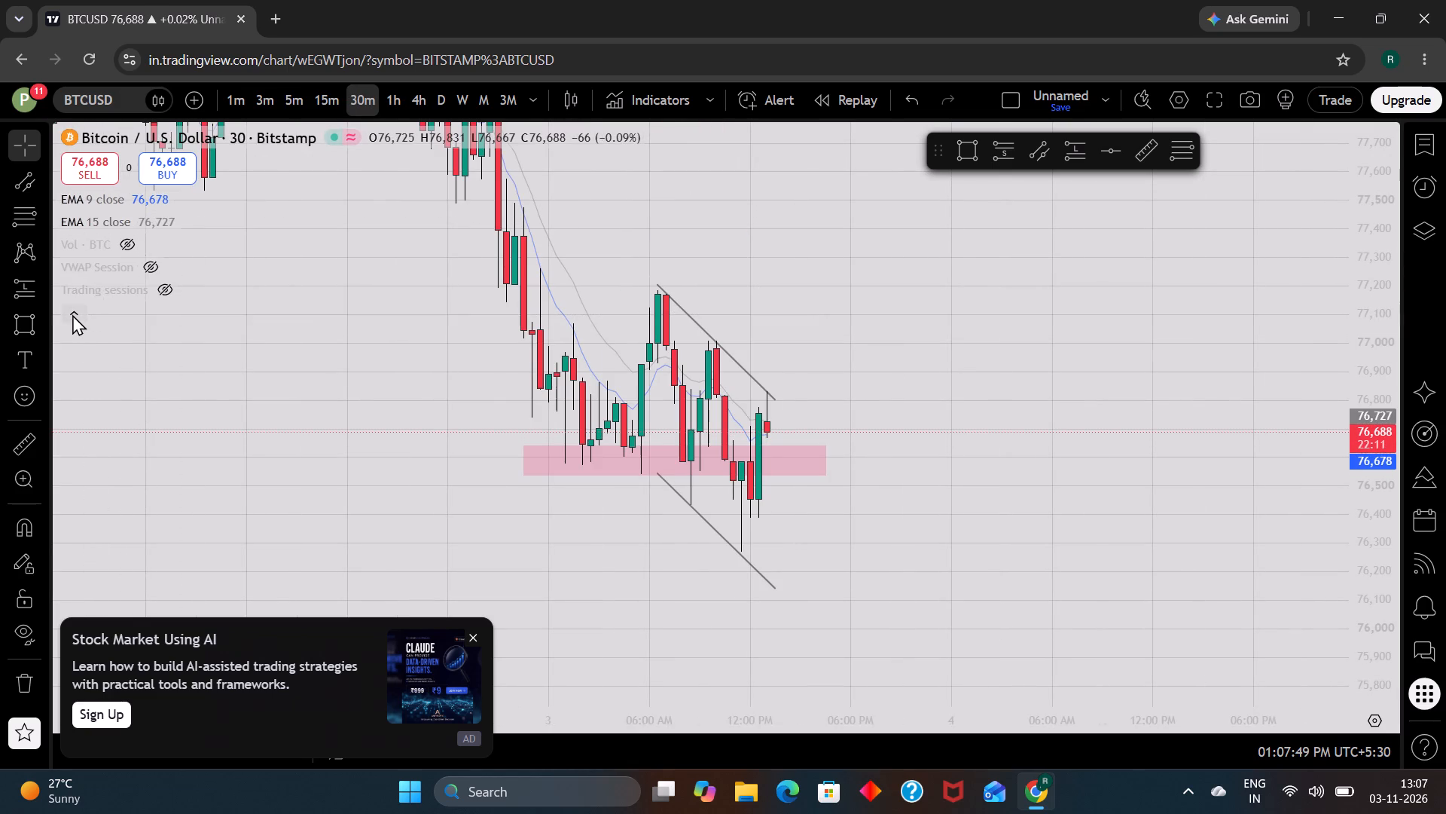
{"action": "left_click", "coordinate": [72, 314]}
Dismiss the Stock Market Using AI advertisement covering the chart.
{"action": "left_click", "coordinate": [474, 638]}
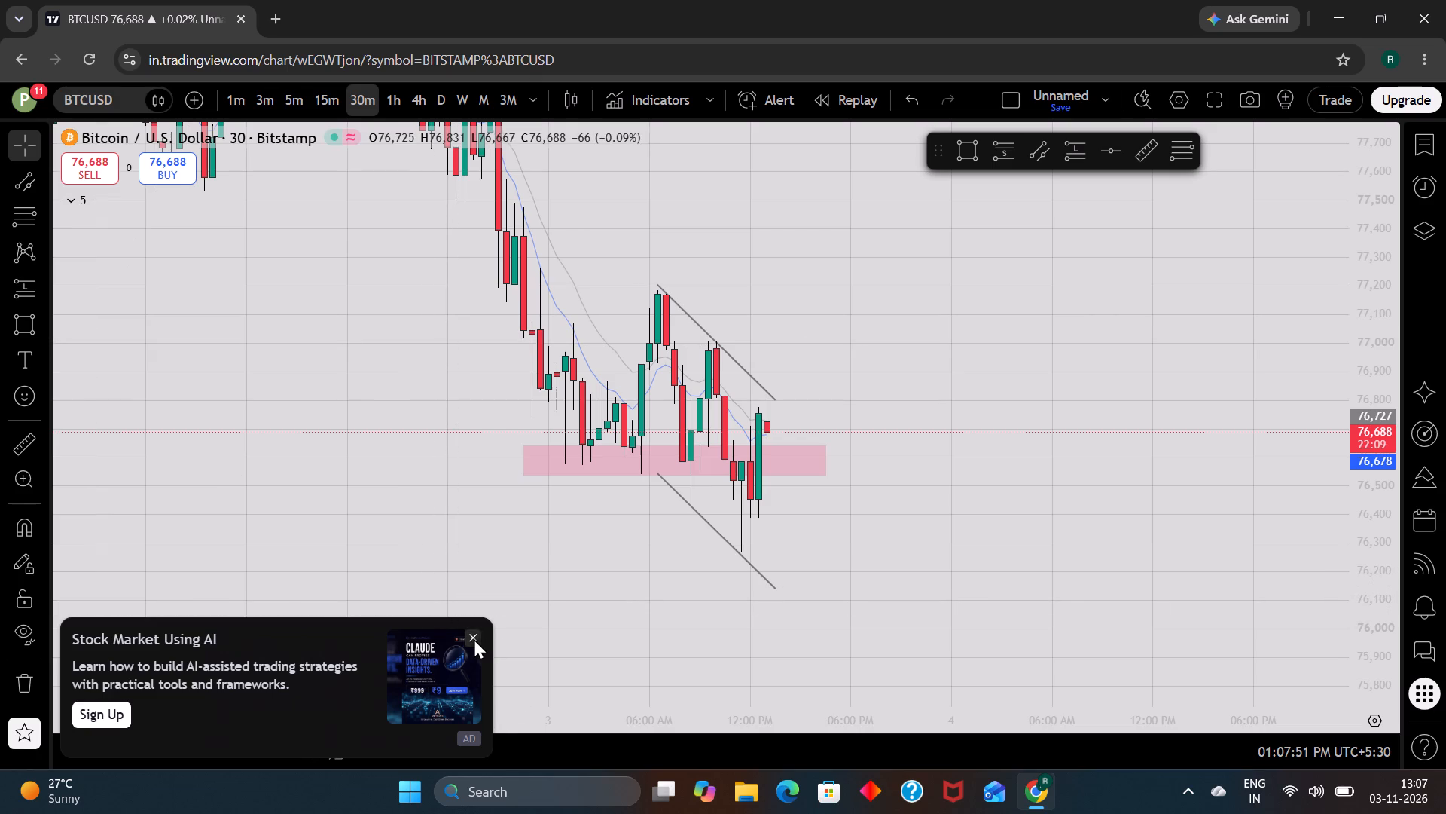
Check BTCUSD and XAUUSD on 30m against the two EMAs, and examine XAUUSD on the 4h timeframe.
{"action": "scroll", "coordinate": [1072, 542], "scroll_direction": "up", "scroll_amount": 1}
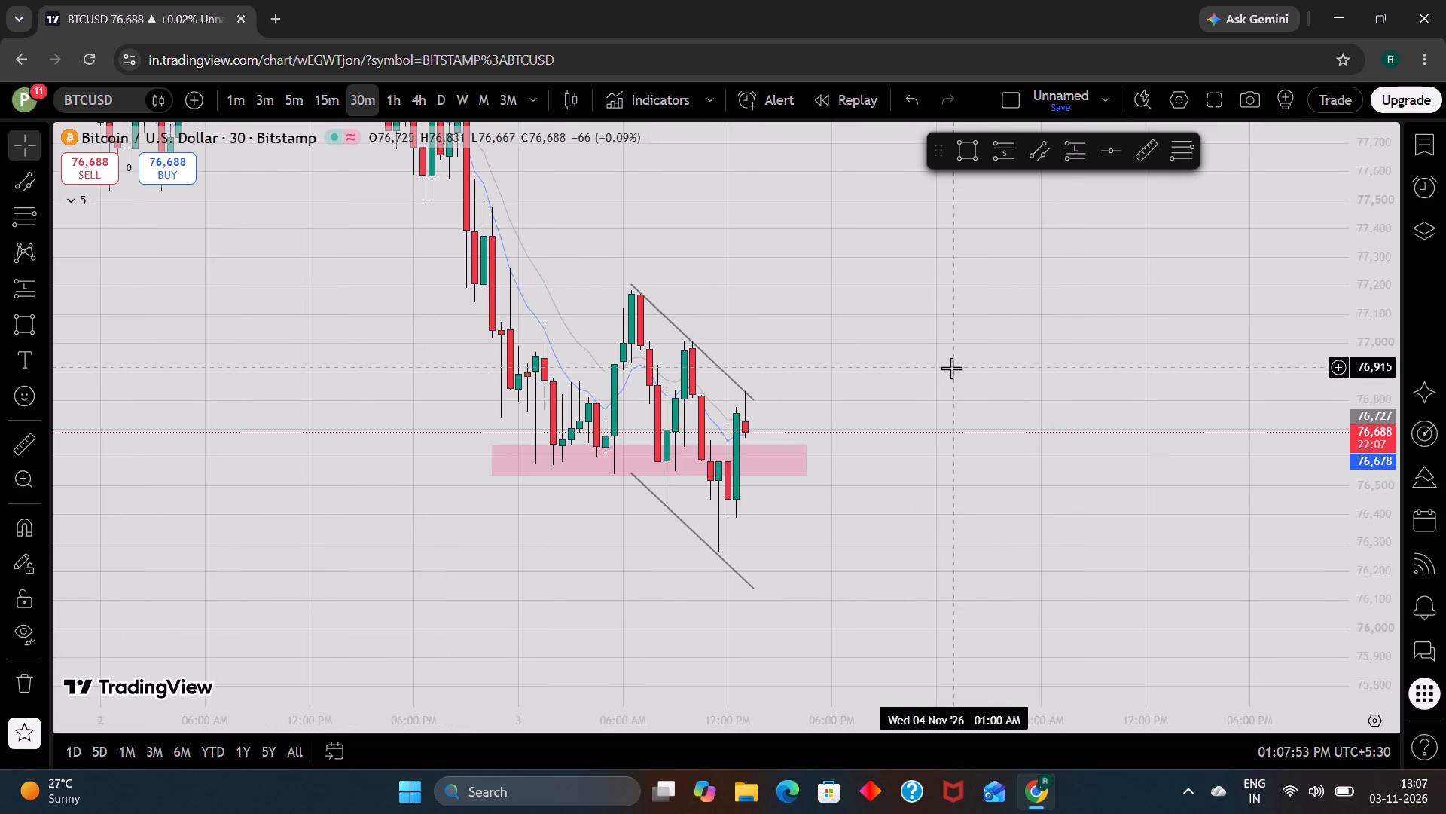
{"action": "left_click_drag", "start_coordinate": [951, 368], "coordinate": [944, 425]}
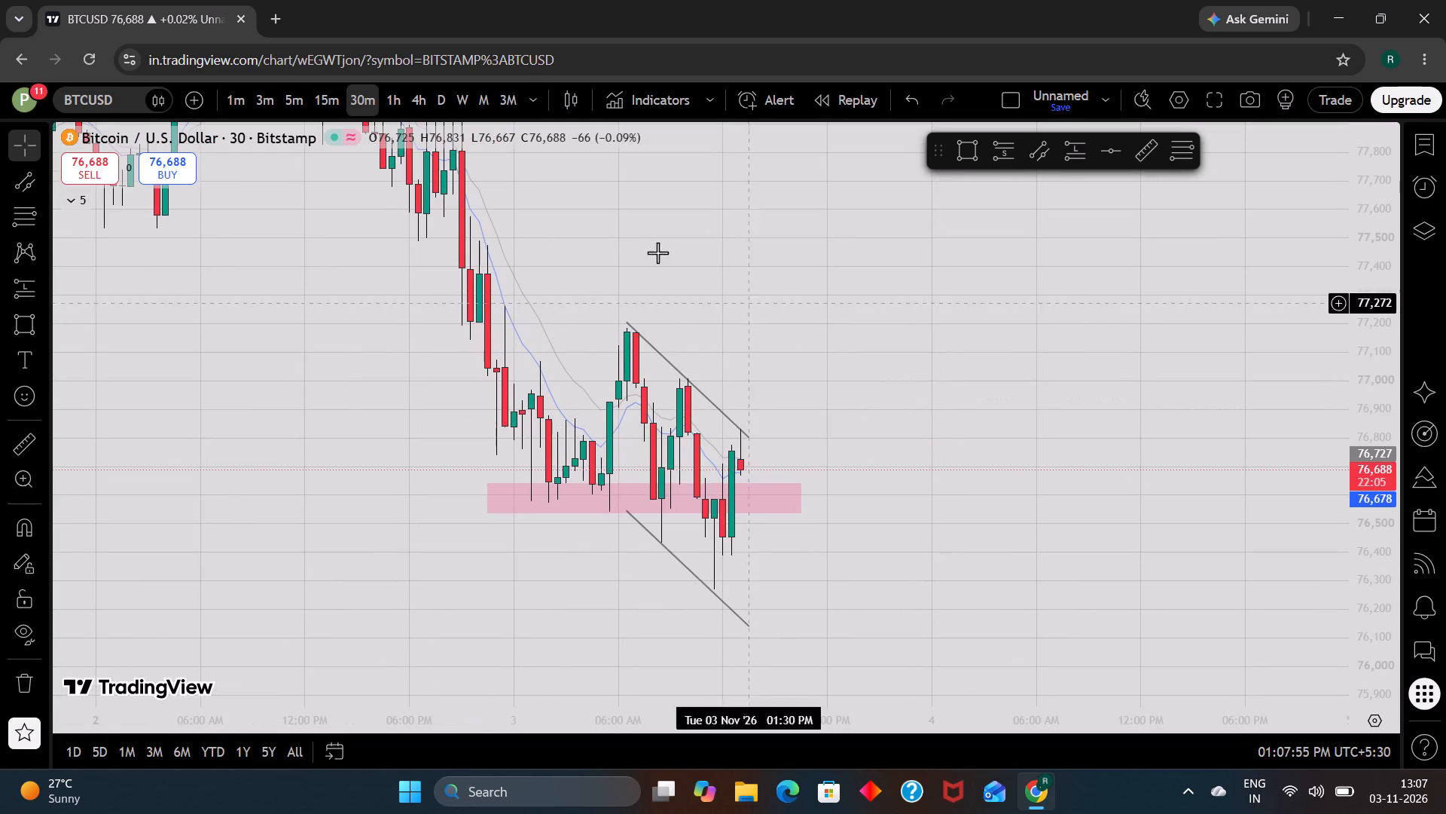
{"action": "key", "text": "Down"}
{"action": "left_click_drag", "start_coordinate": [1030, 417], "coordinate": [1041, 374]}
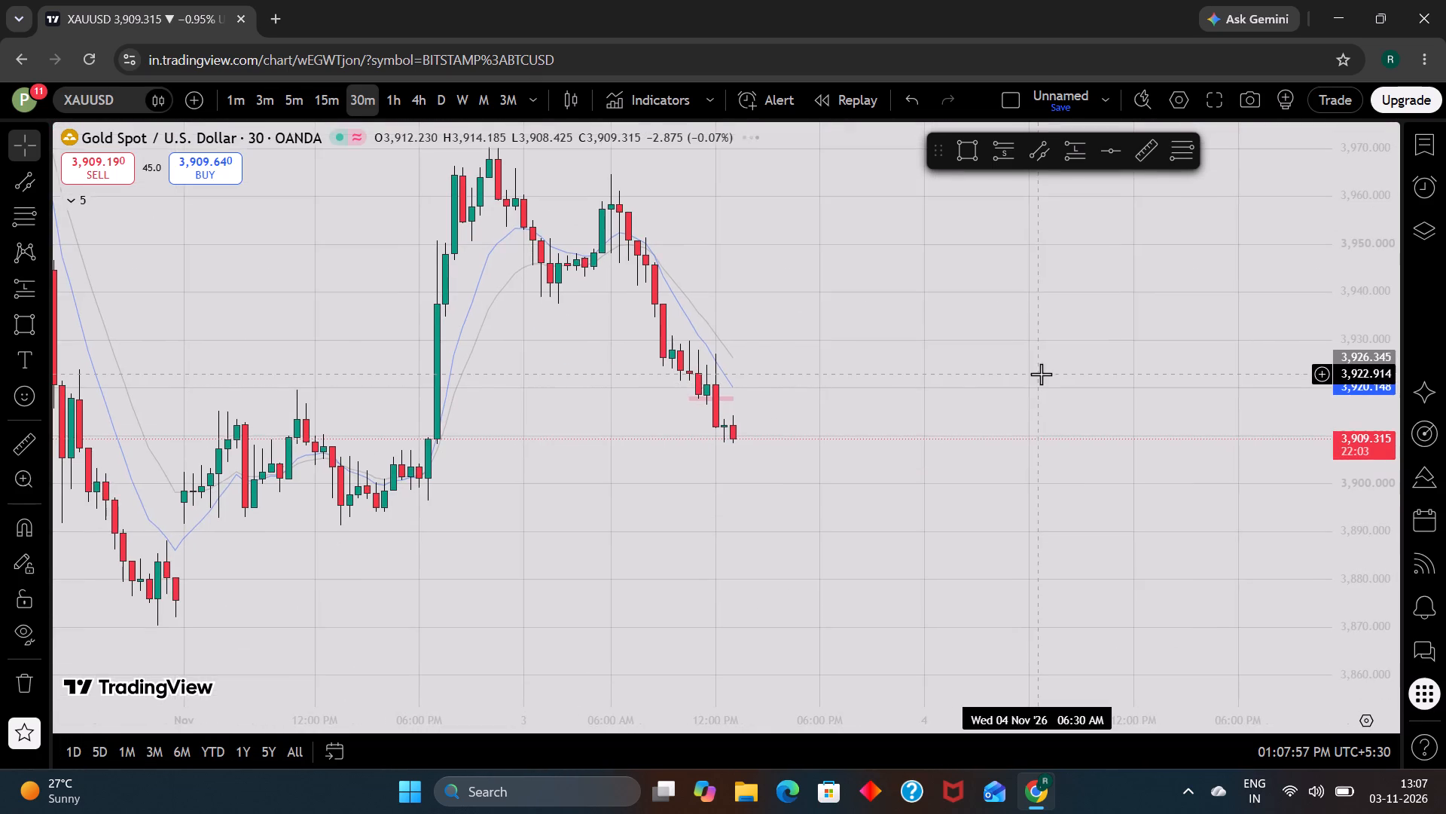
{"action": "key", "text": "Down"}
{"action": "key", "text": "Up"}
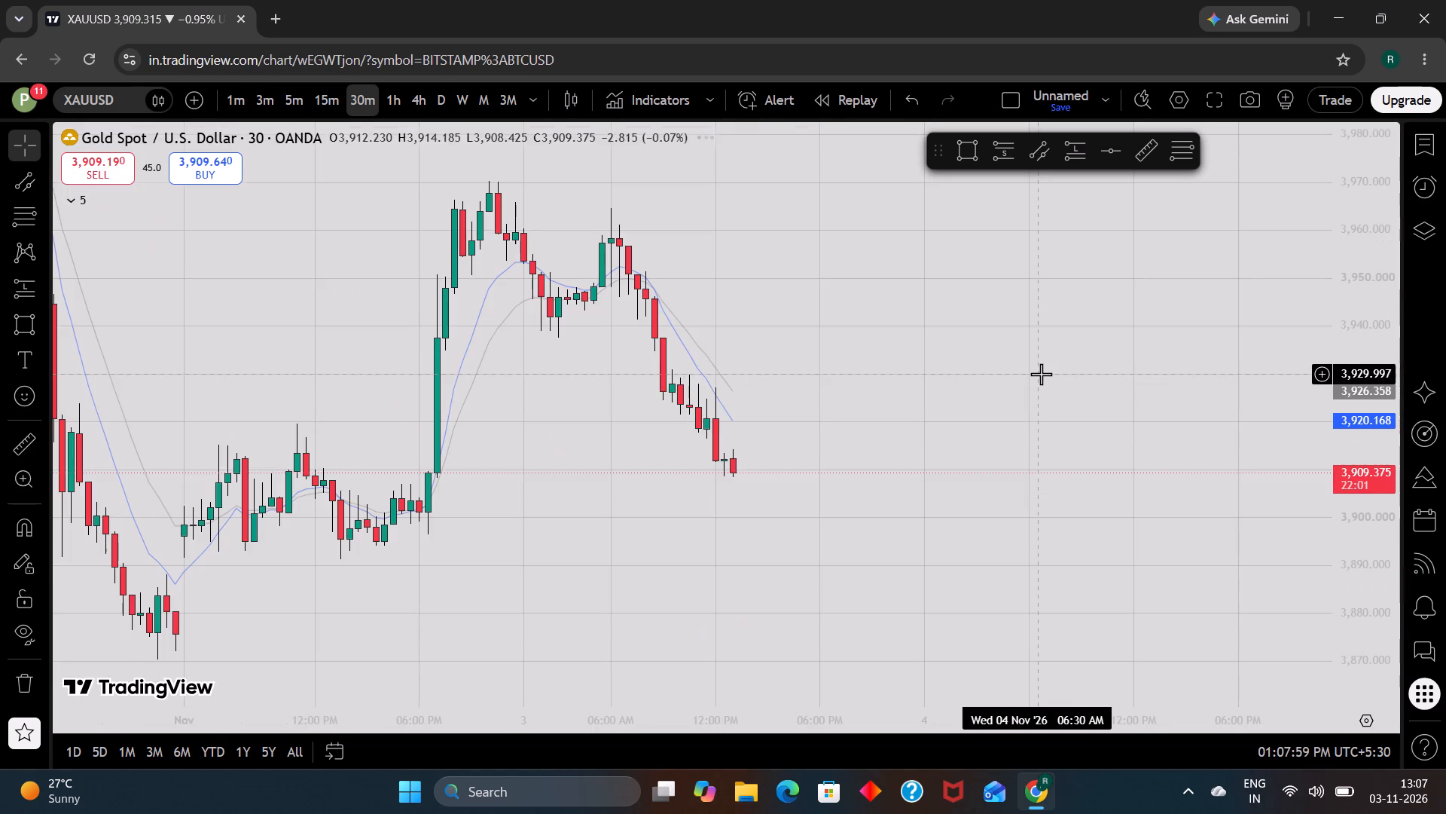
{"action": "left_click", "coordinate": [419, 96]}
{"action": "scroll", "coordinate": [1348, 560], "scroll_direction": "down", "scroll_amount": 6}
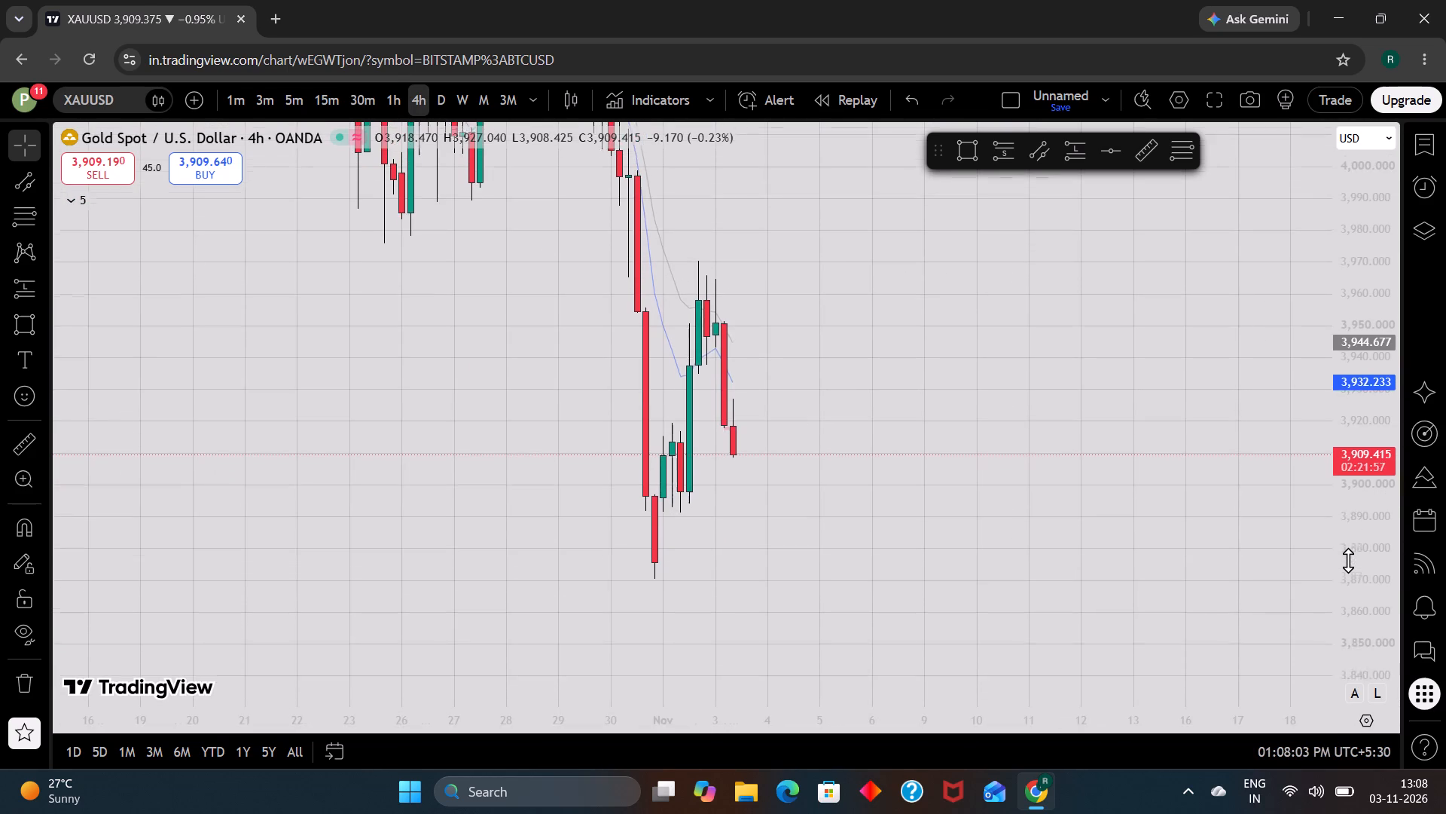
{"action": "scroll", "coordinate": [1348, 560], "scroll_direction": "down", "scroll_amount": 5}
Examine BTCUSD on 4h, 1h, 15m and 5m against the EMAs, channel and pink zone, ending back on 15m.
{"action": "key", "text": "Up"}
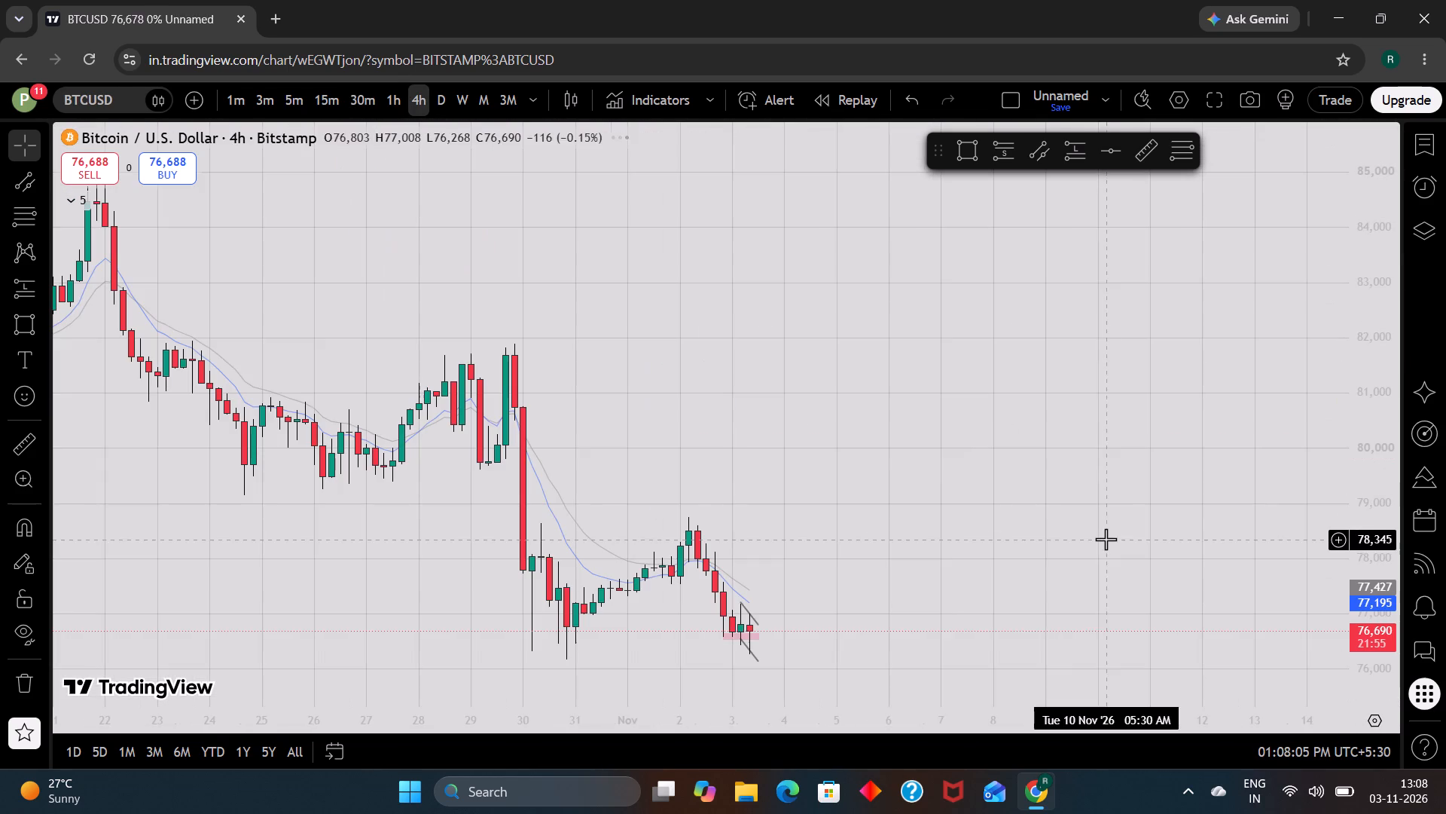
{"action": "left_click_drag", "start_coordinate": [946, 505], "coordinate": [962, 337]}
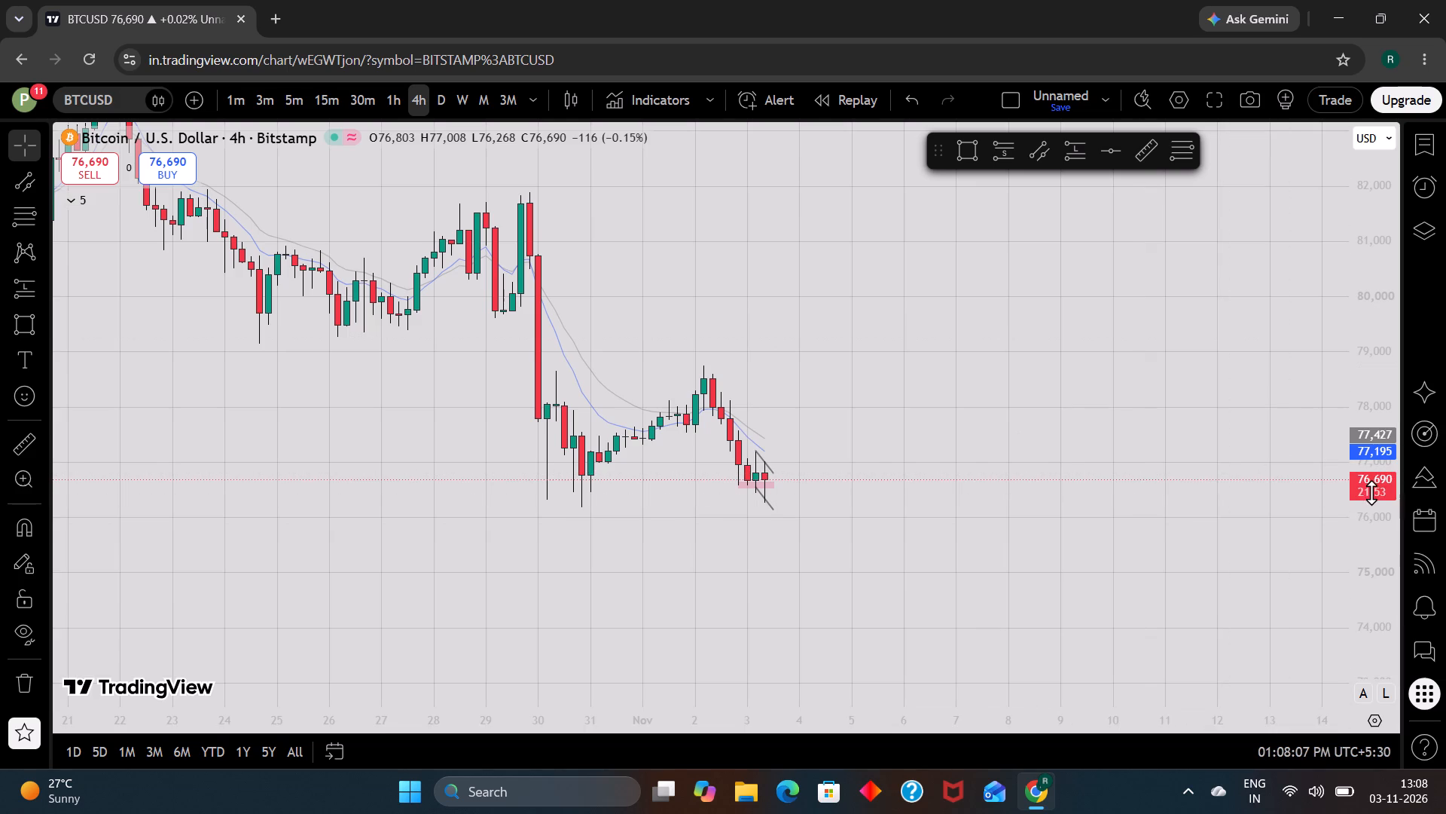
{"action": "scroll", "coordinate": [1371, 492], "scroll_direction": "up", "scroll_amount": 6}
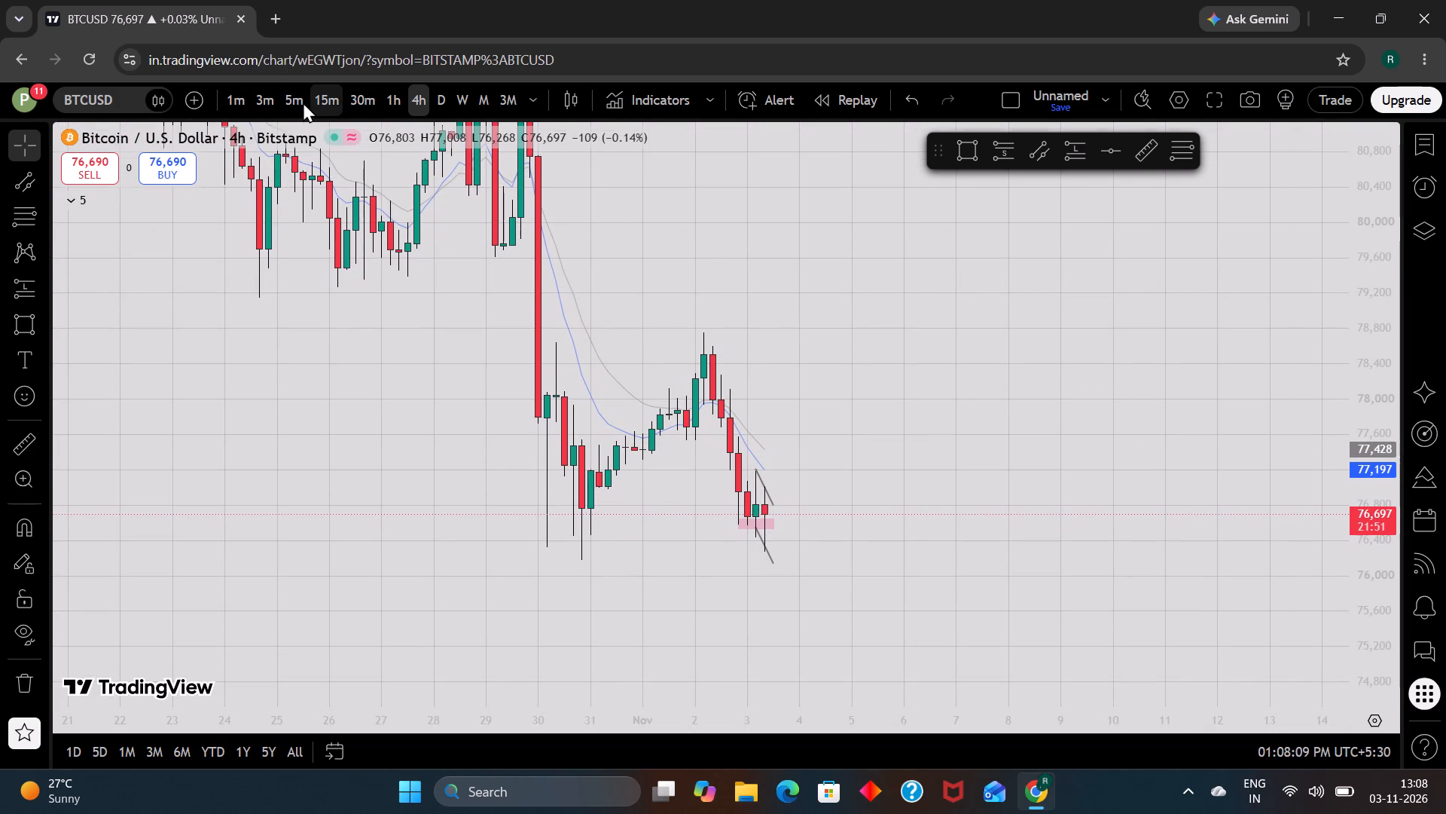
{"action": "left_click", "coordinate": [391, 93]}
{"action": "left_click_drag", "start_coordinate": [867, 353], "coordinate": [944, 262]}
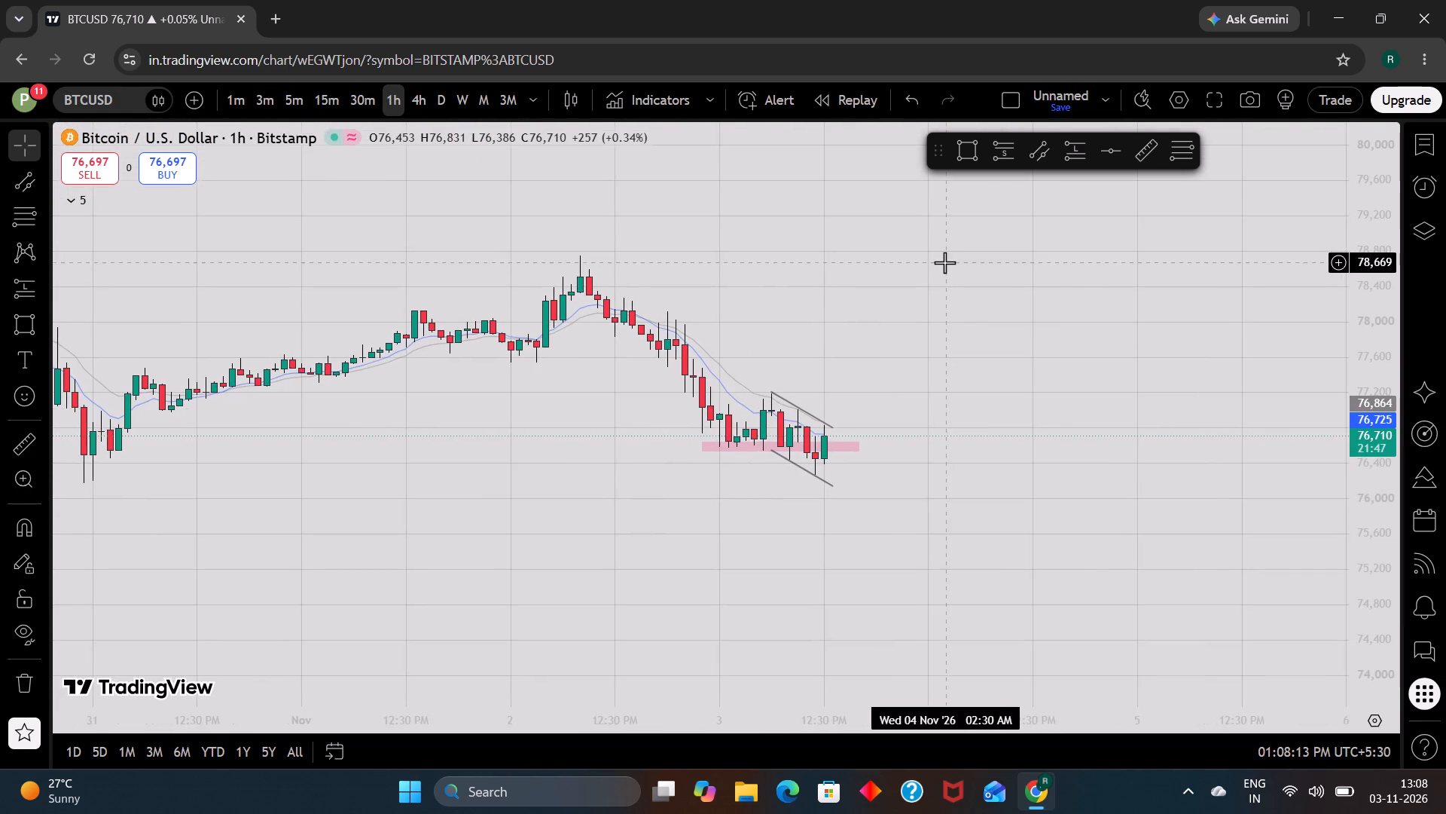
{"action": "scroll", "coordinate": [1382, 451], "scroll_direction": "up", "scroll_amount": 8}
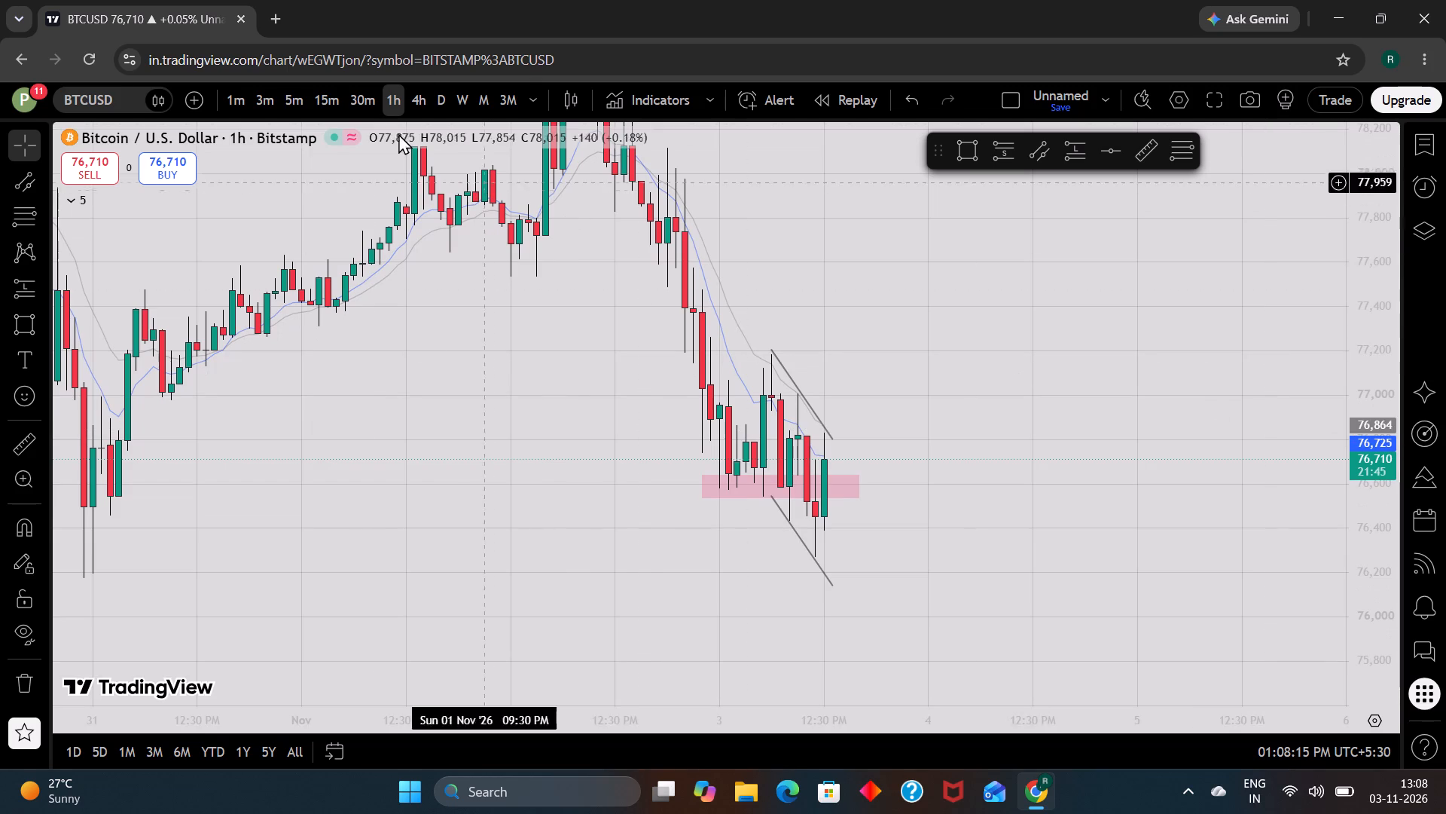
{"action": "left_click", "coordinate": [319, 93]}
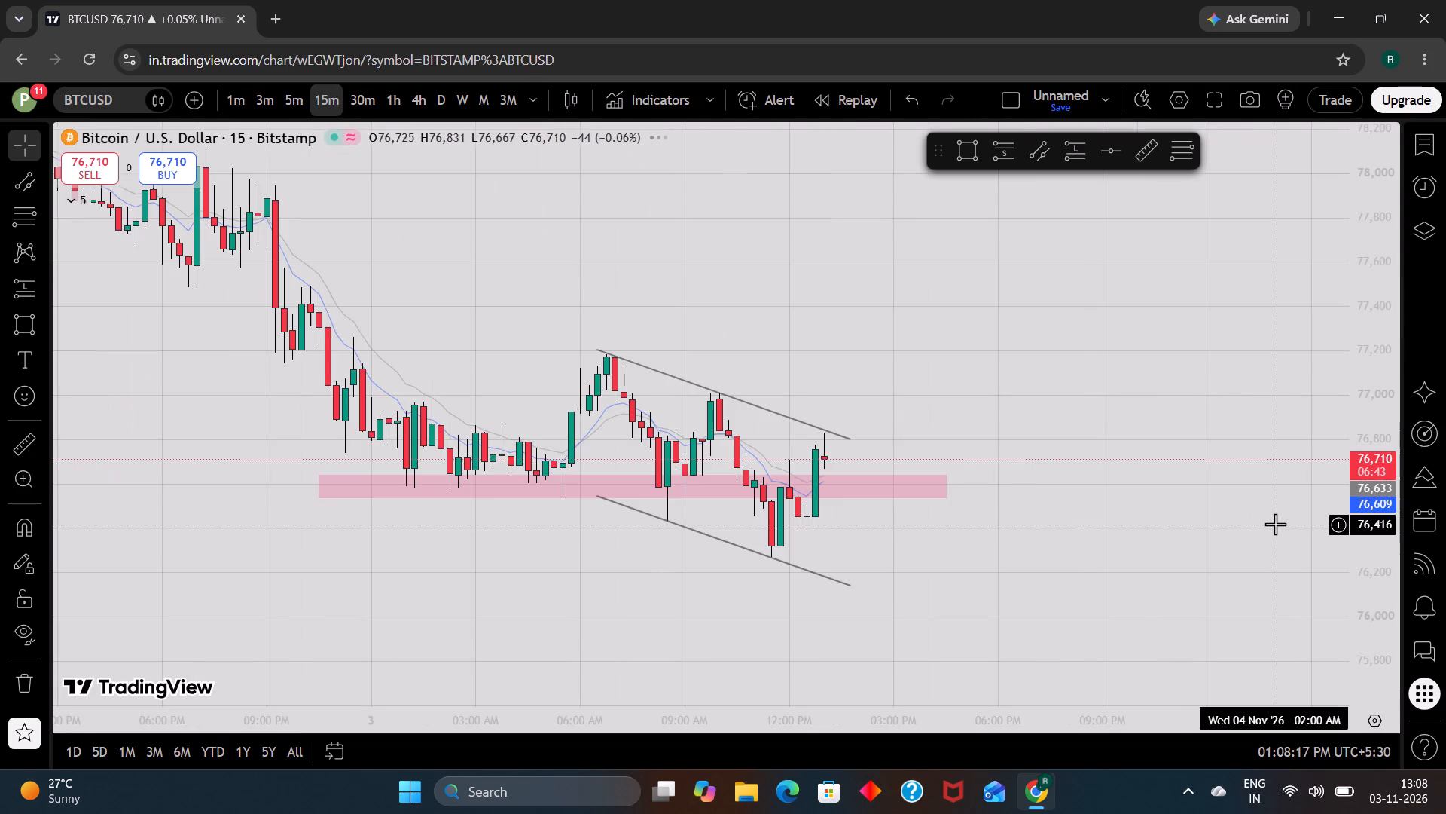
{"action": "scroll", "coordinate": [1210, 534], "scroll_direction": "up", "scroll_amount": 1}
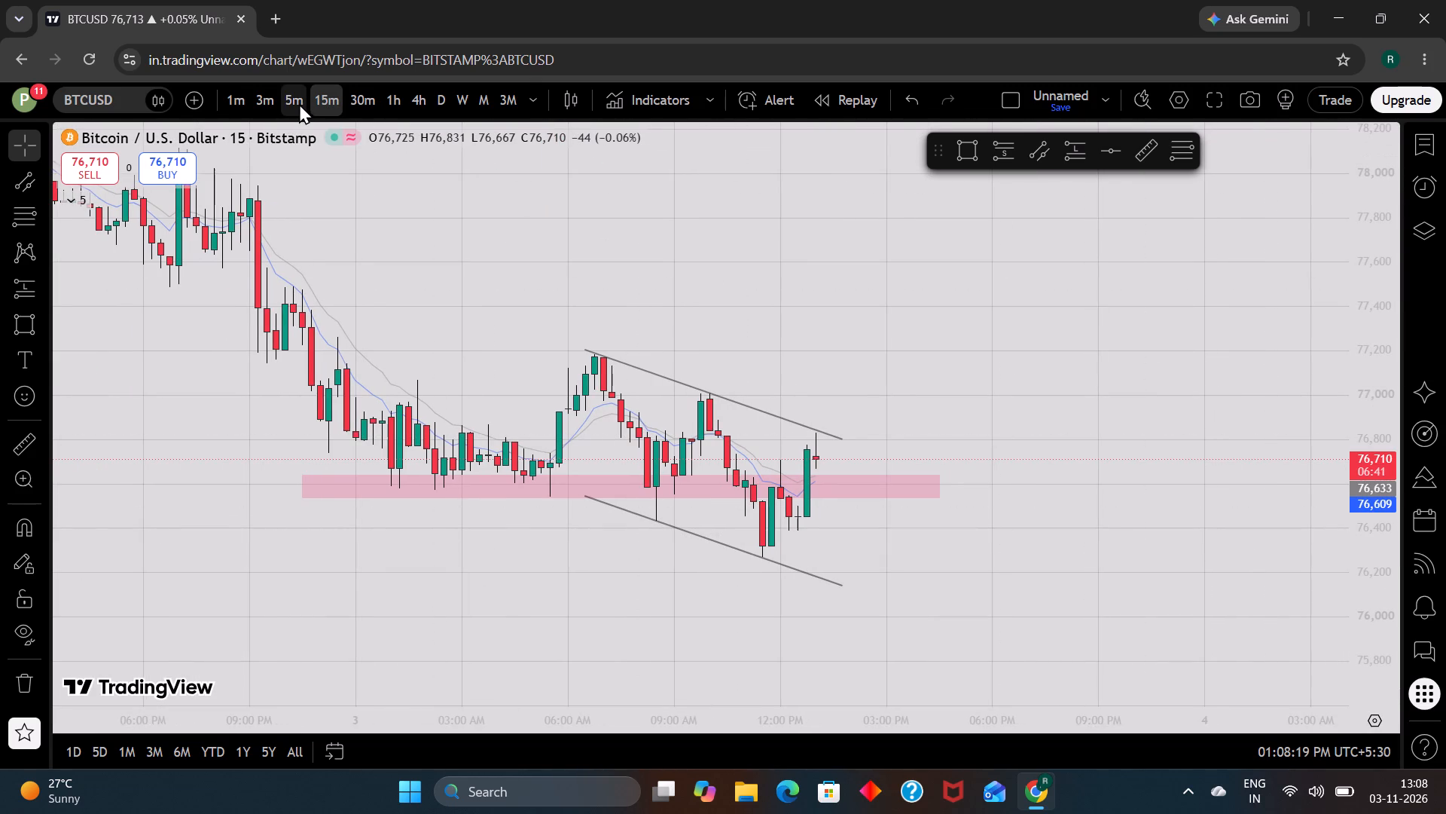
{"action": "left_click", "coordinate": [299, 103]}
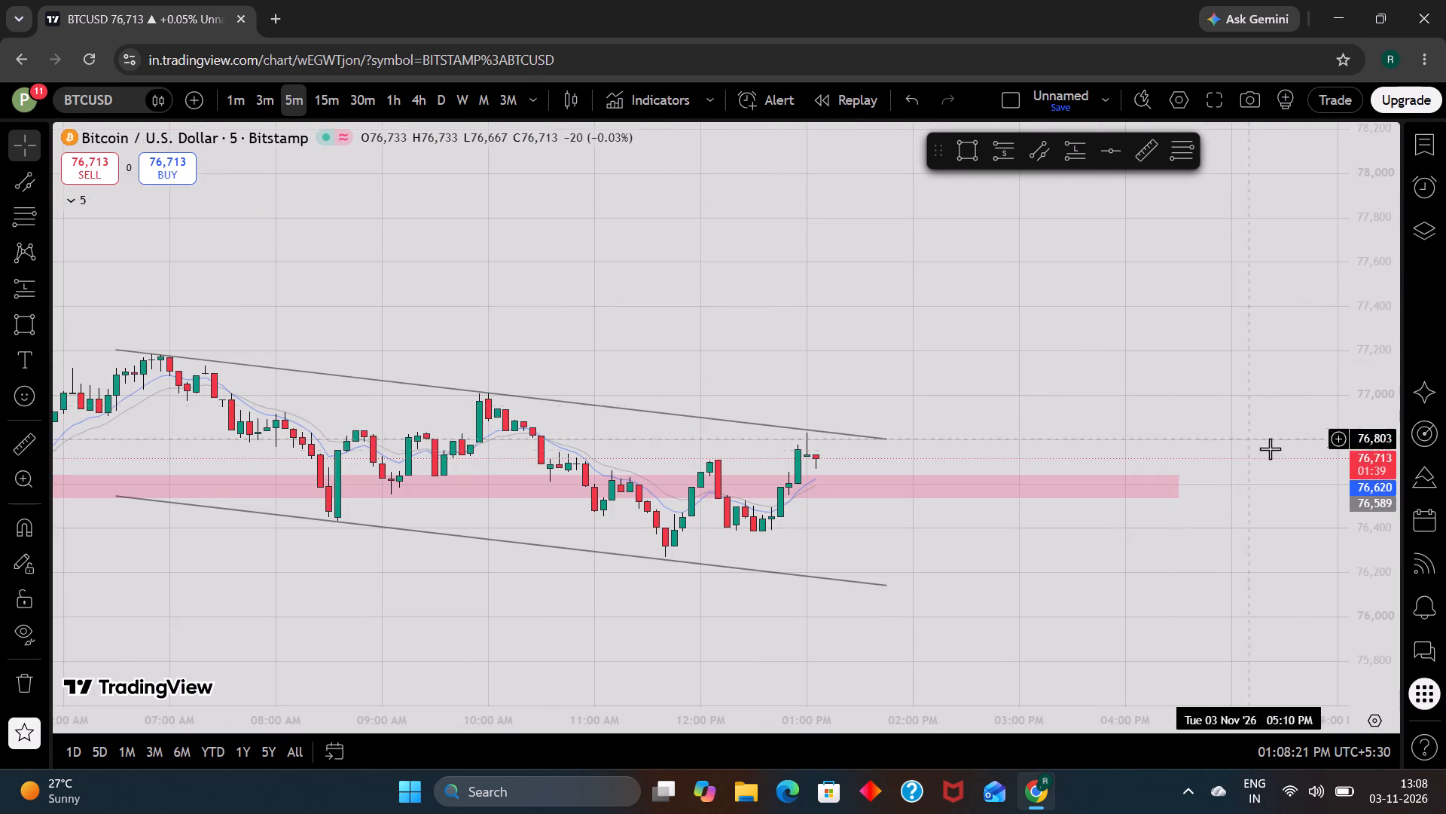
{"action": "scroll", "coordinate": [1374, 491], "scroll_direction": "up", "scroll_amount": 5}
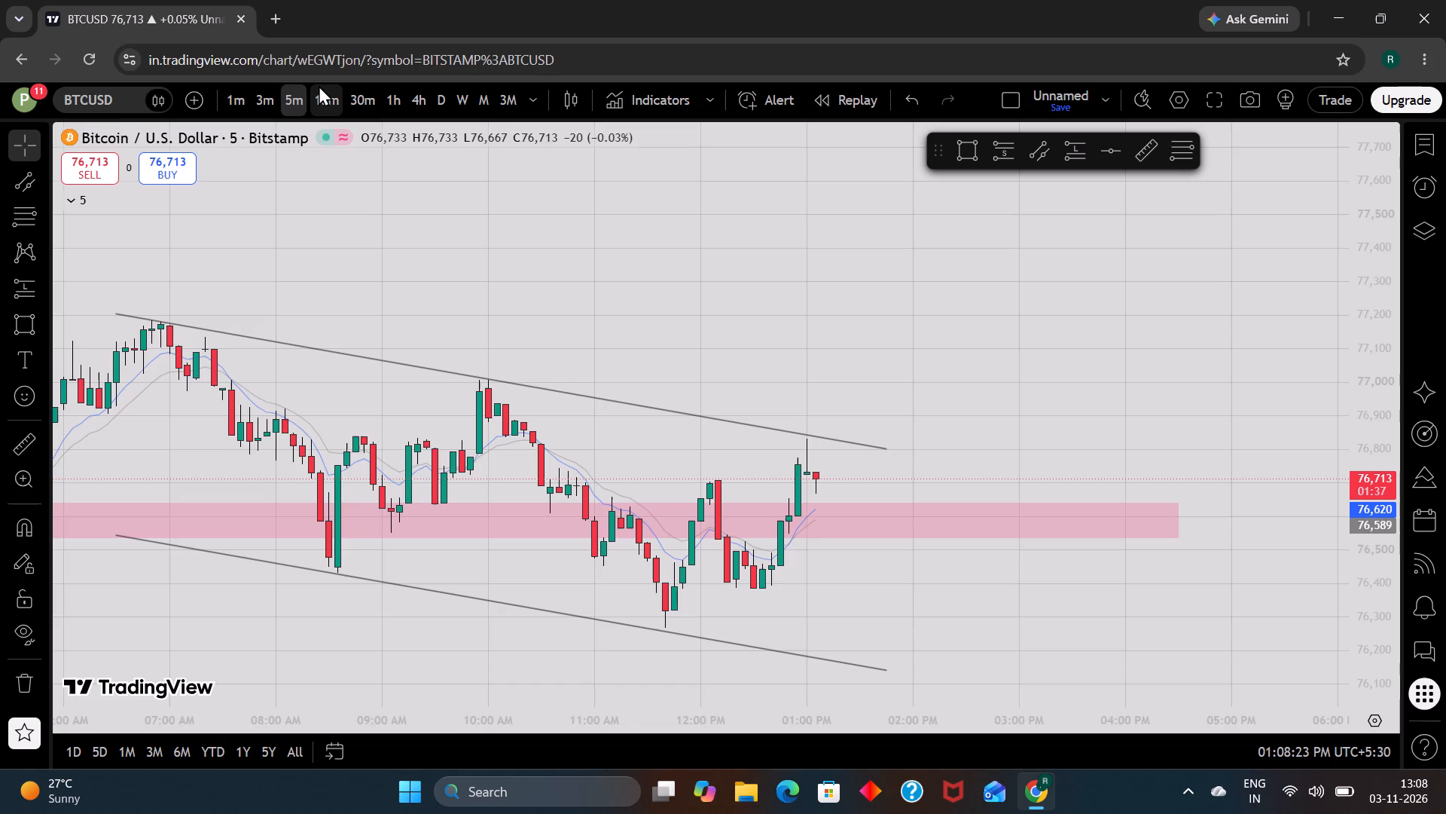
{"action": "left_click", "coordinate": [319, 85]}
{"action": "scroll", "coordinate": [1036, 403], "scroll_direction": "up", "scroll_amount": 1}
{"action": "scroll", "coordinate": [1367, 592], "scroll_direction": "down", "scroll_amount": 5}
On AUDUSD's 4h chart, draw a rising trendline along the swing highs from about 0.6990 on 6 Oct to 0.7063 past the late-October peak.
{"action": "key", "text": "Up"}
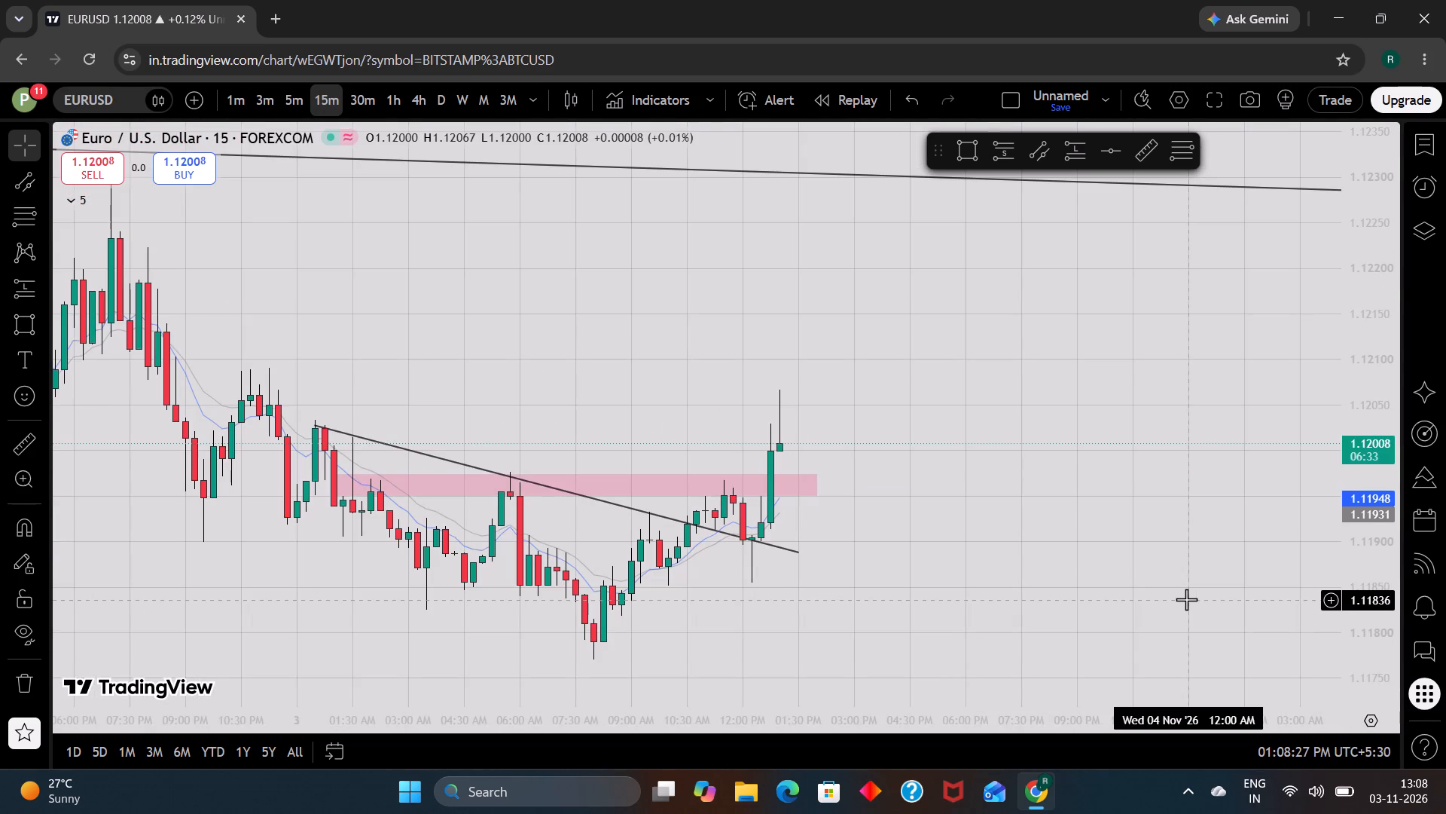
{"action": "key", "text": "Up"}
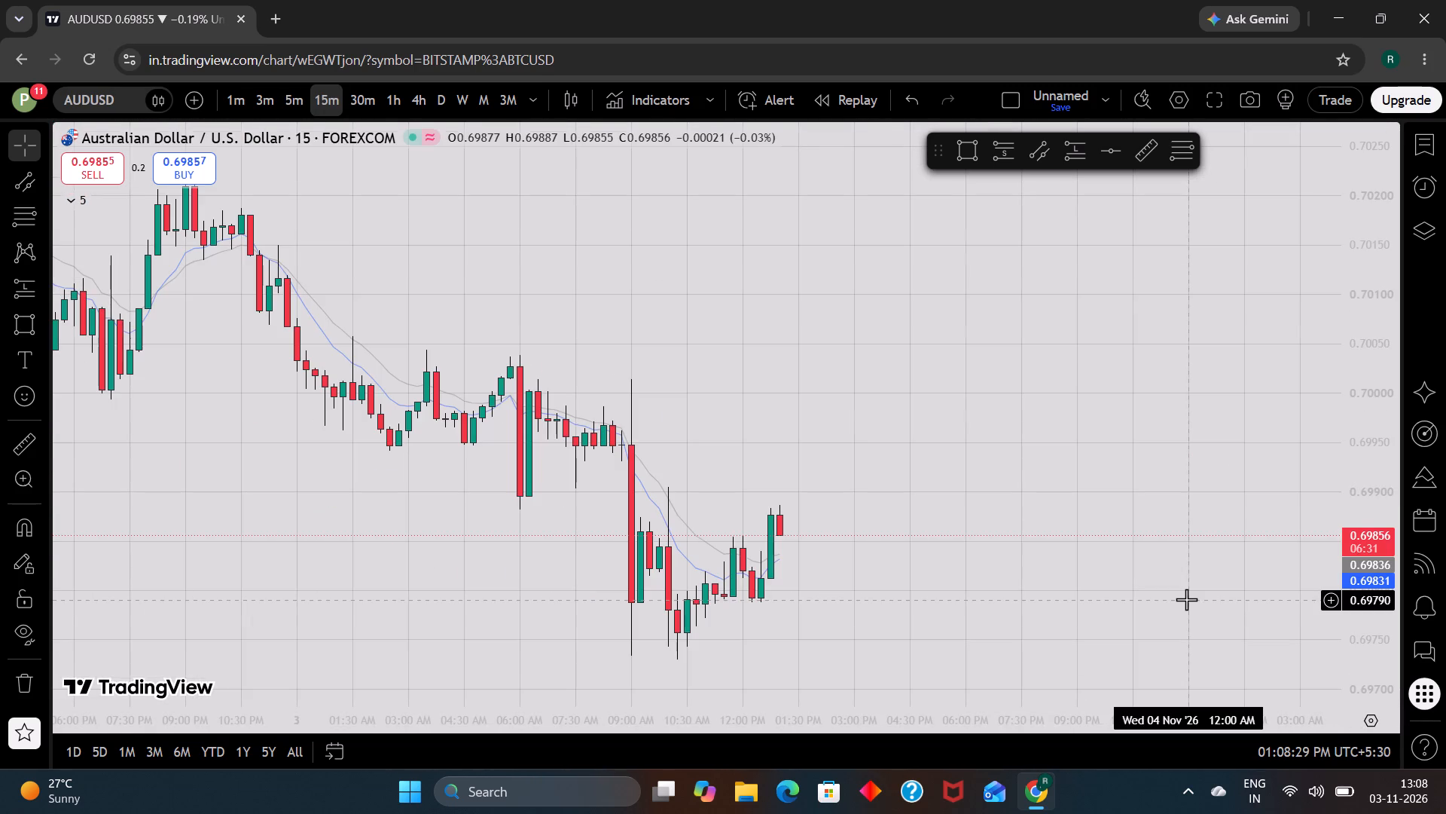
{"action": "left_click", "coordinate": [407, 85]}
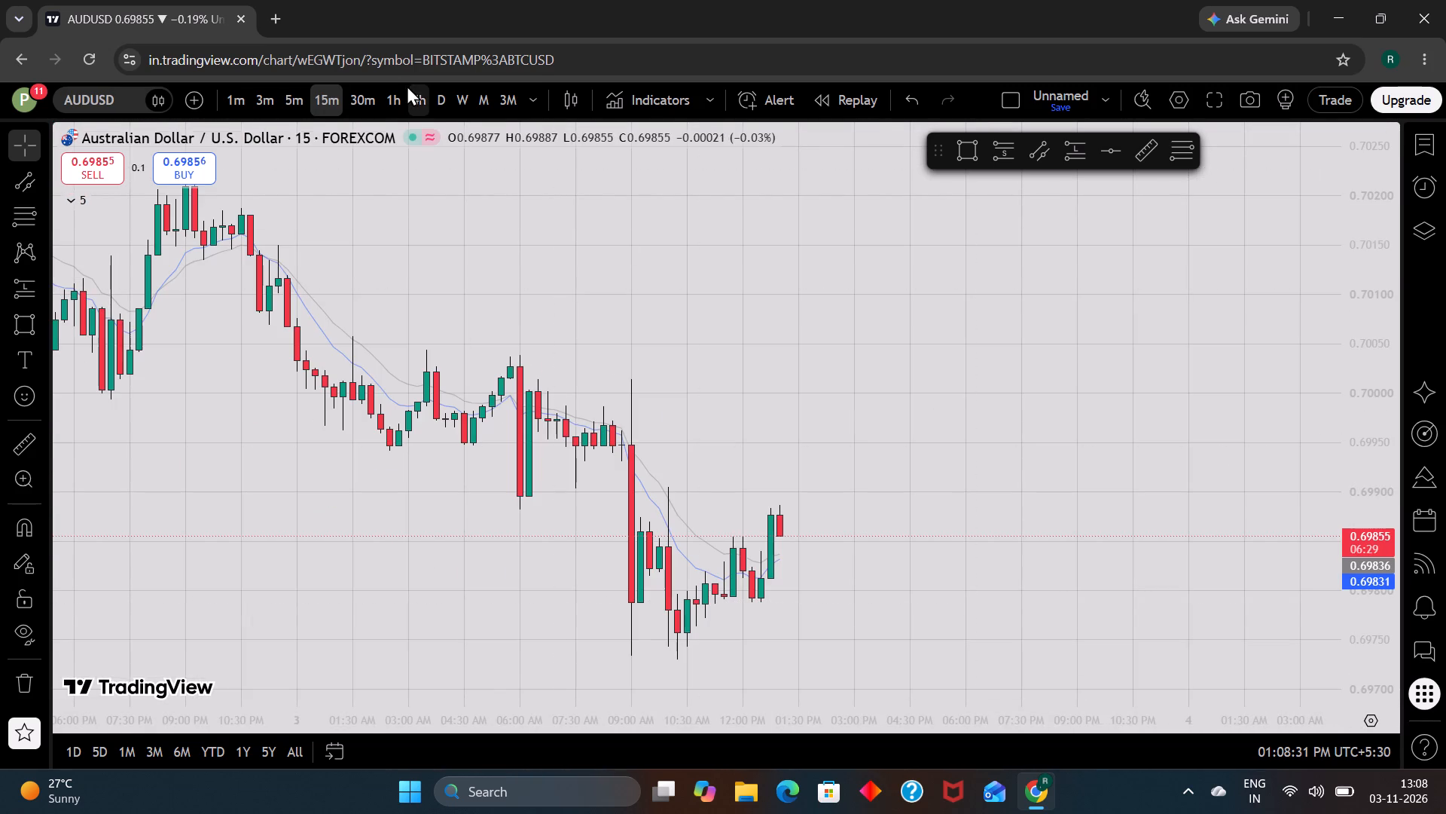
{"action": "scroll", "coordinate": [1369, 557], "scroll_direction": "down", "scroll_amount": 11}
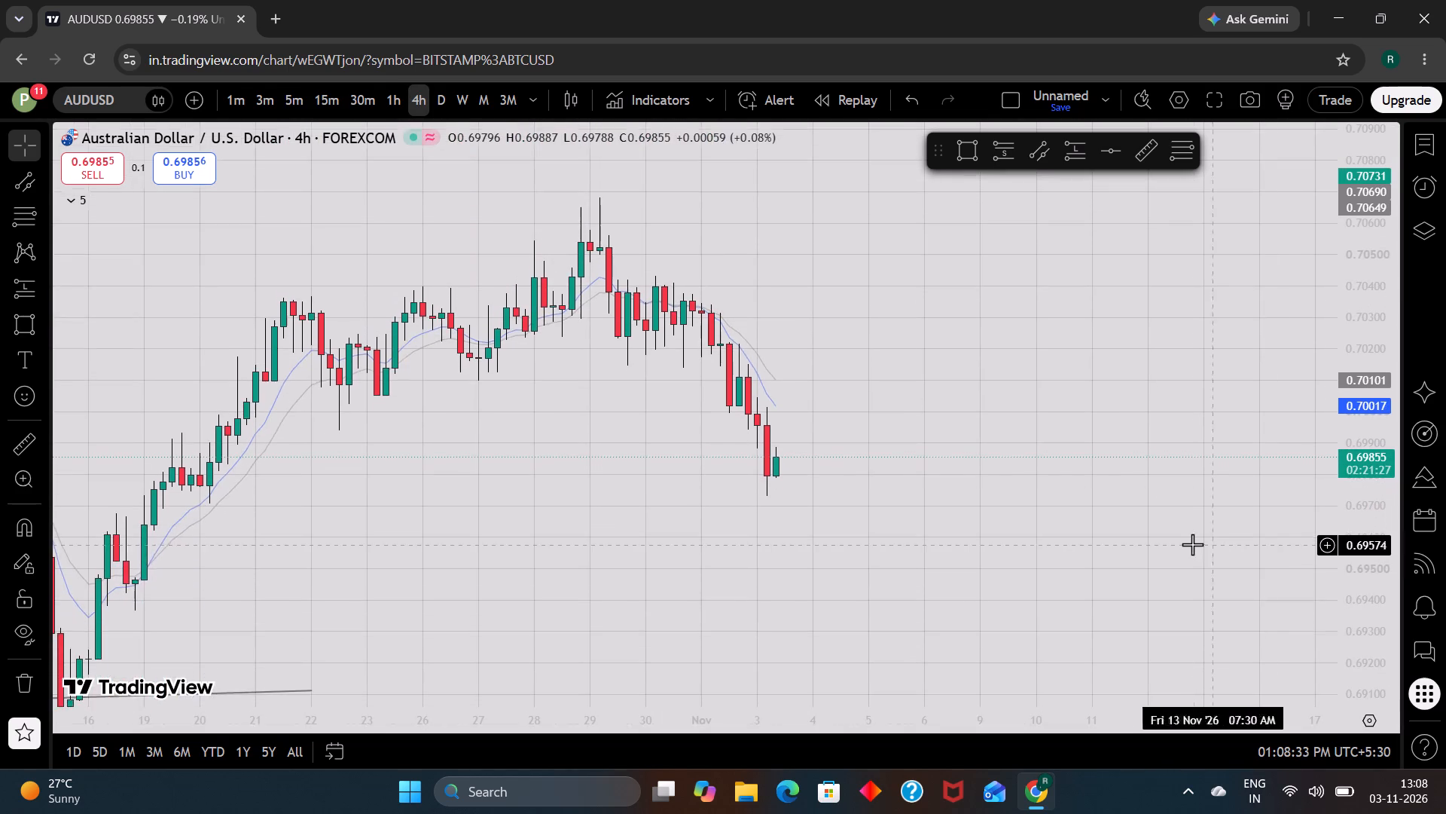
{"action": "scroll", "coordinate": [1192, 544], "scroll_direction": "down", "scroll_amount": 6}
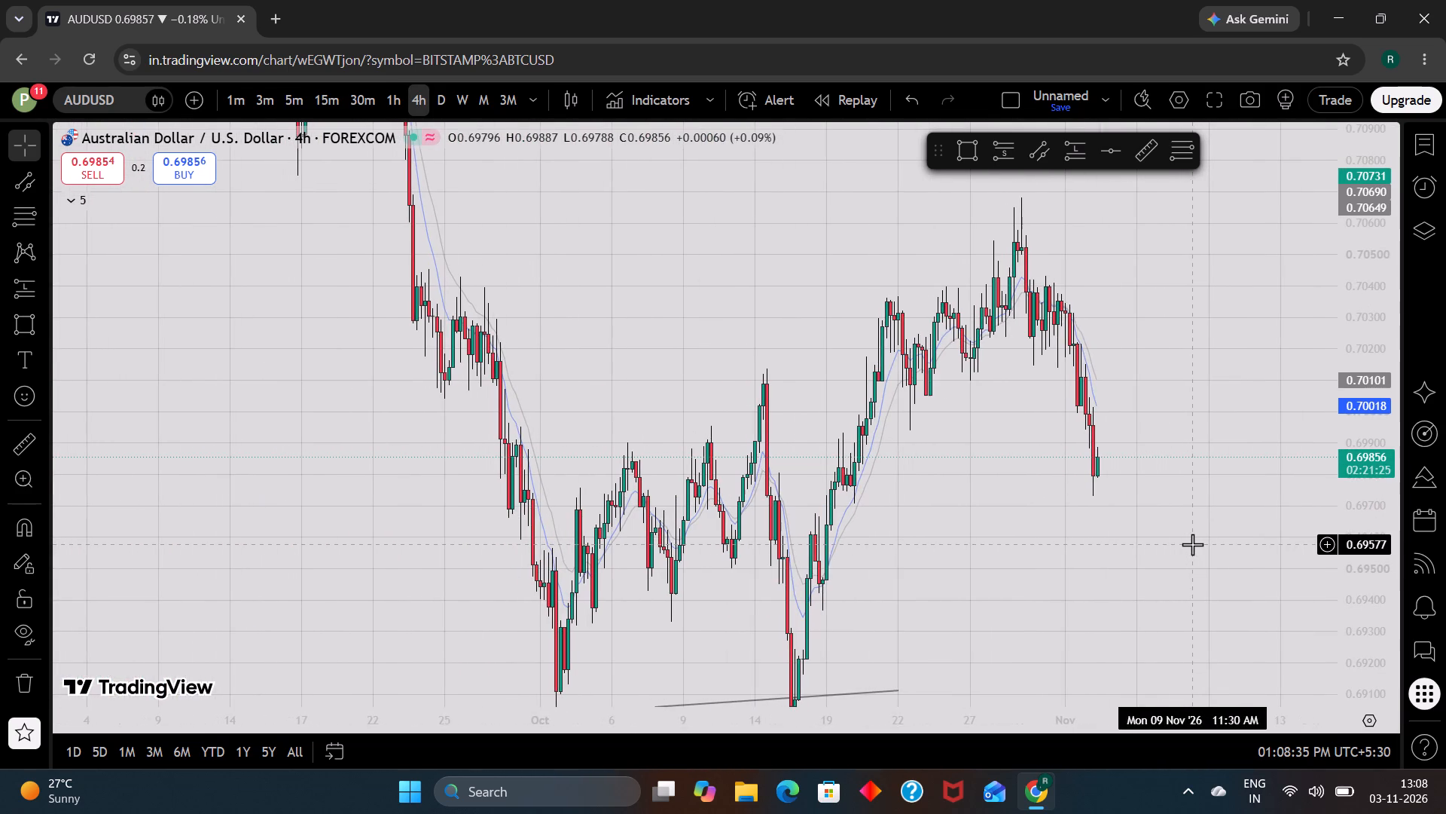
{"action": "scroll", "coordinate": [1377, 598], "scroll_direction": "down", "scroll_amount": 5}
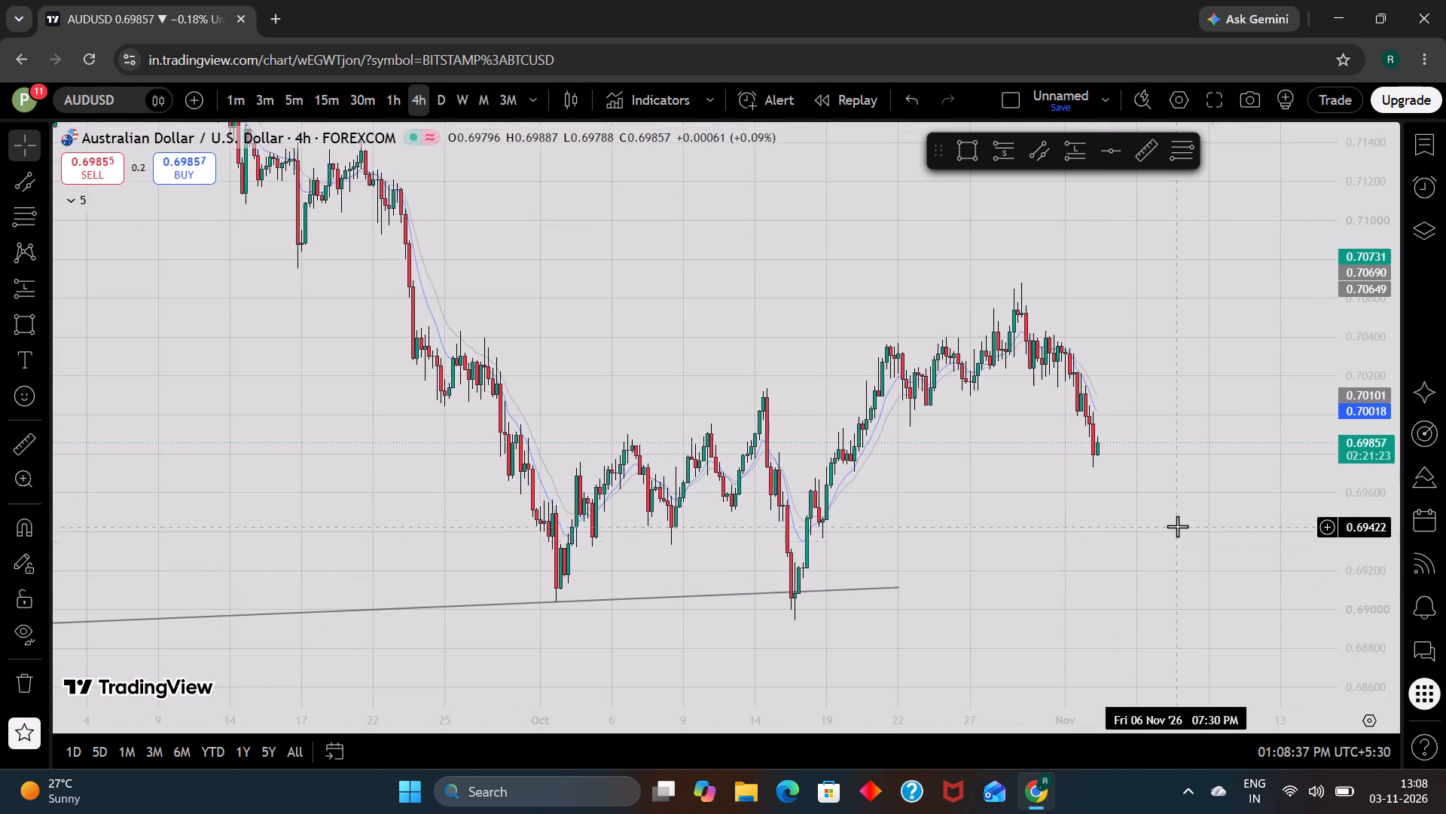
{"action": "scroll", "coordinate": [1177, 526], "scroll_direction": "down", "scroll_amount": 1}
{"action": "left_click_drag", "start_coordinate": [1177, 526], "coordinate": [1117, 544]}
{"action": "scroll", "coordinate": [1117, 544], "scroll_direction": "up", "scroll_amount": 2}
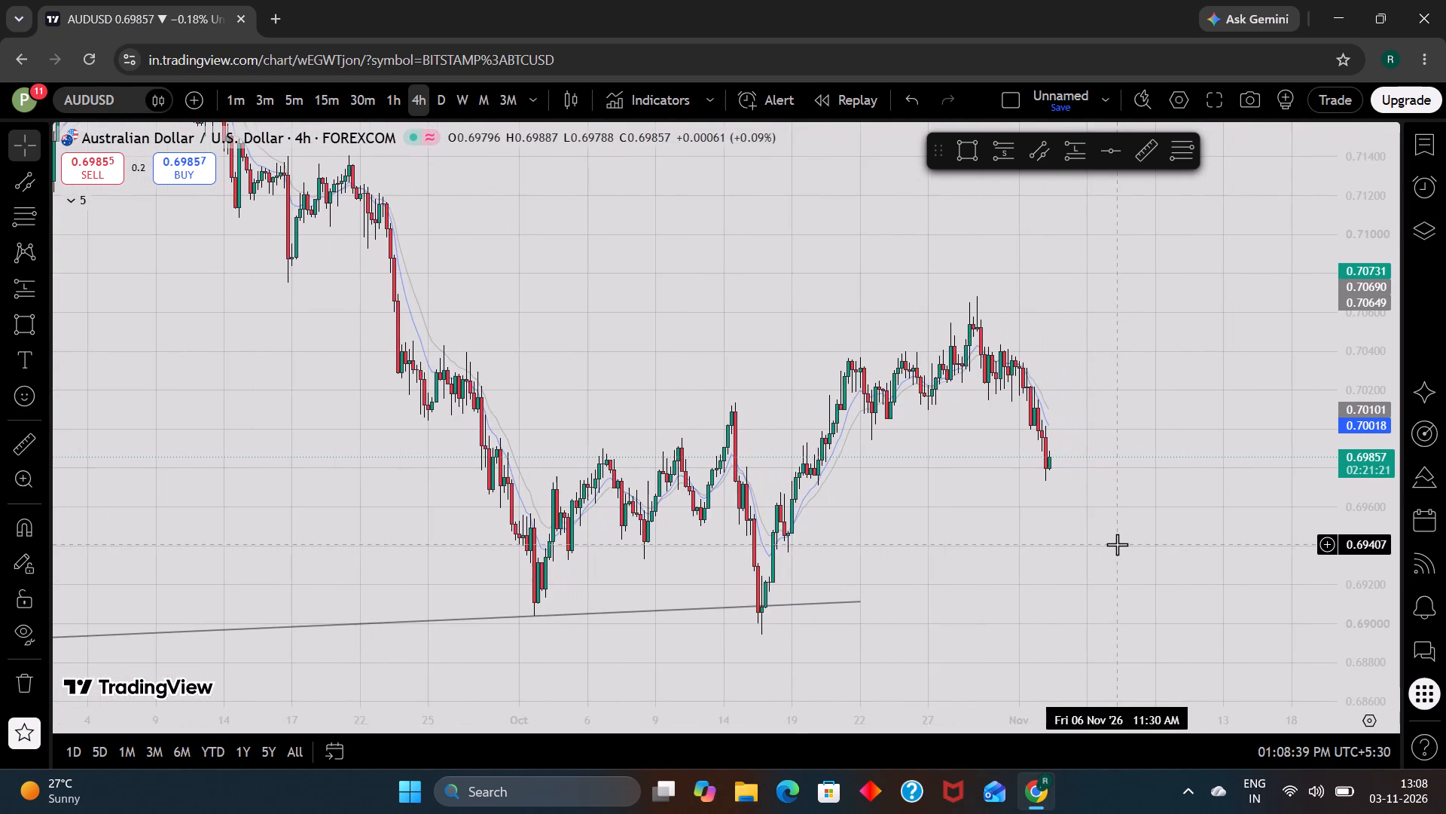
{"action": "scroll", "coordinate": [1117, 544], "scroll_direction": "up", "scroll_amount": 1}
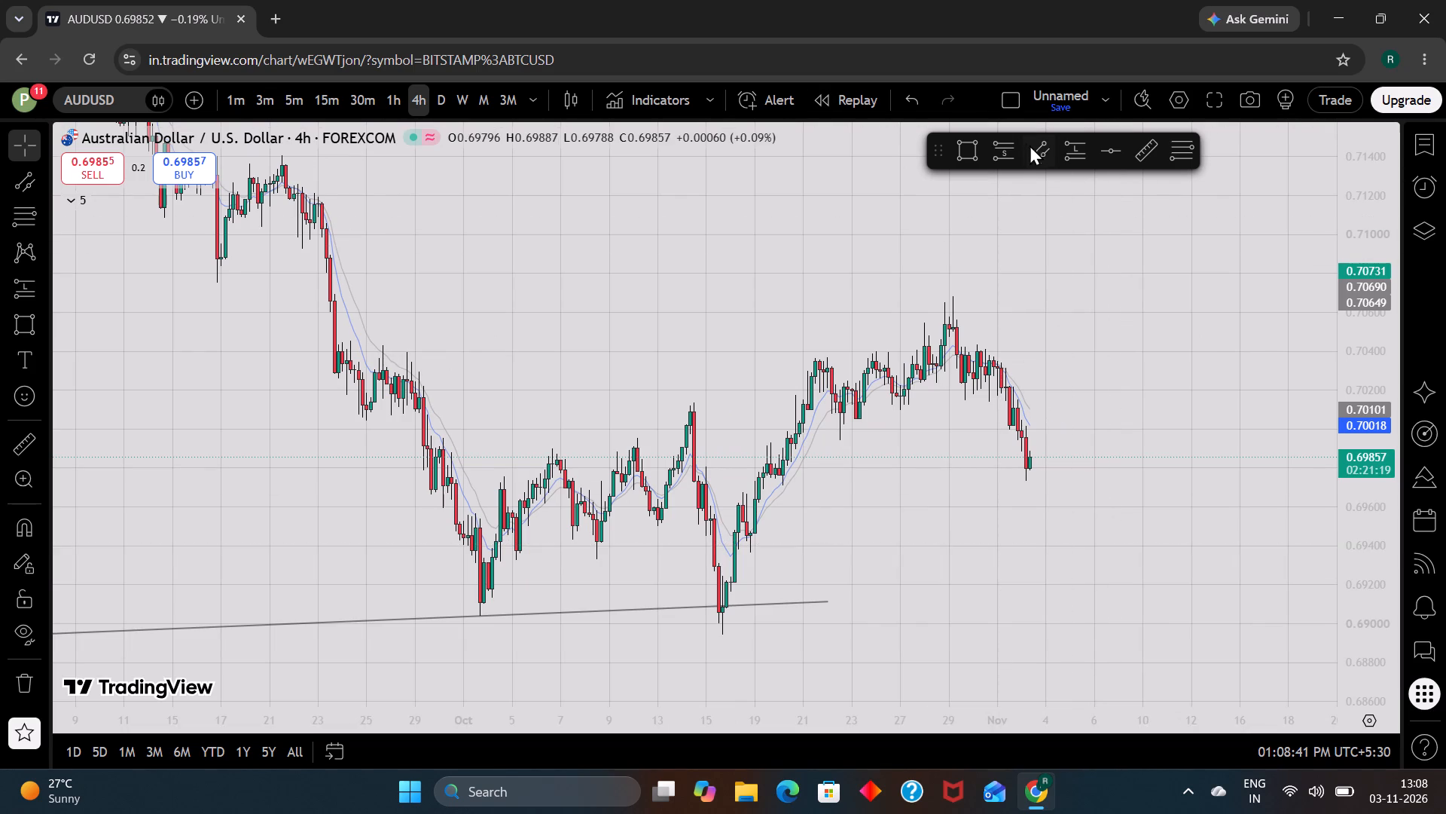
{"action": "left_click", "coordinate": [1030, 146]}
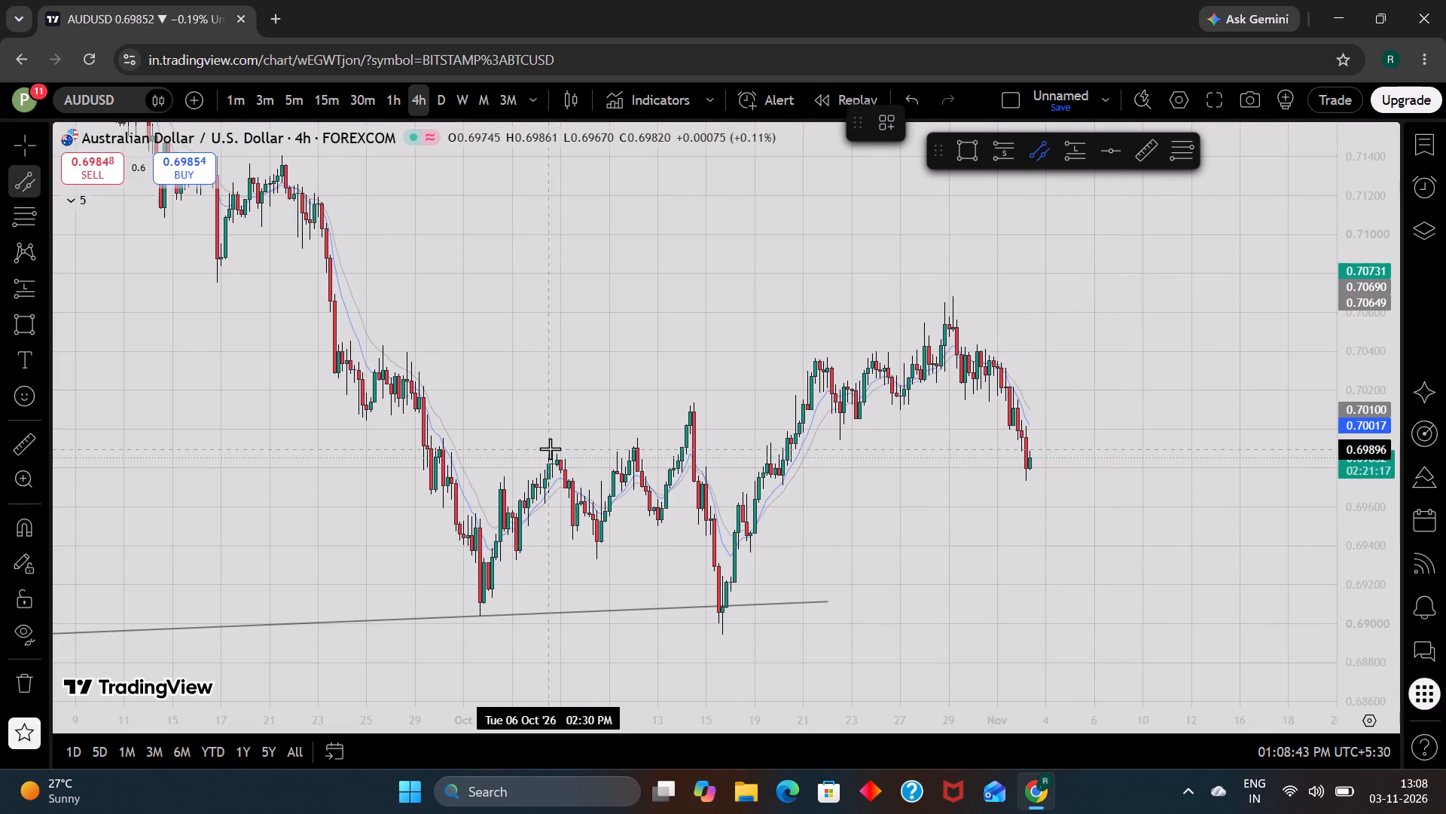
{"action": "left_click_drag", "start_coordinate": [547, 449], "coordinate": [1003, 307]}
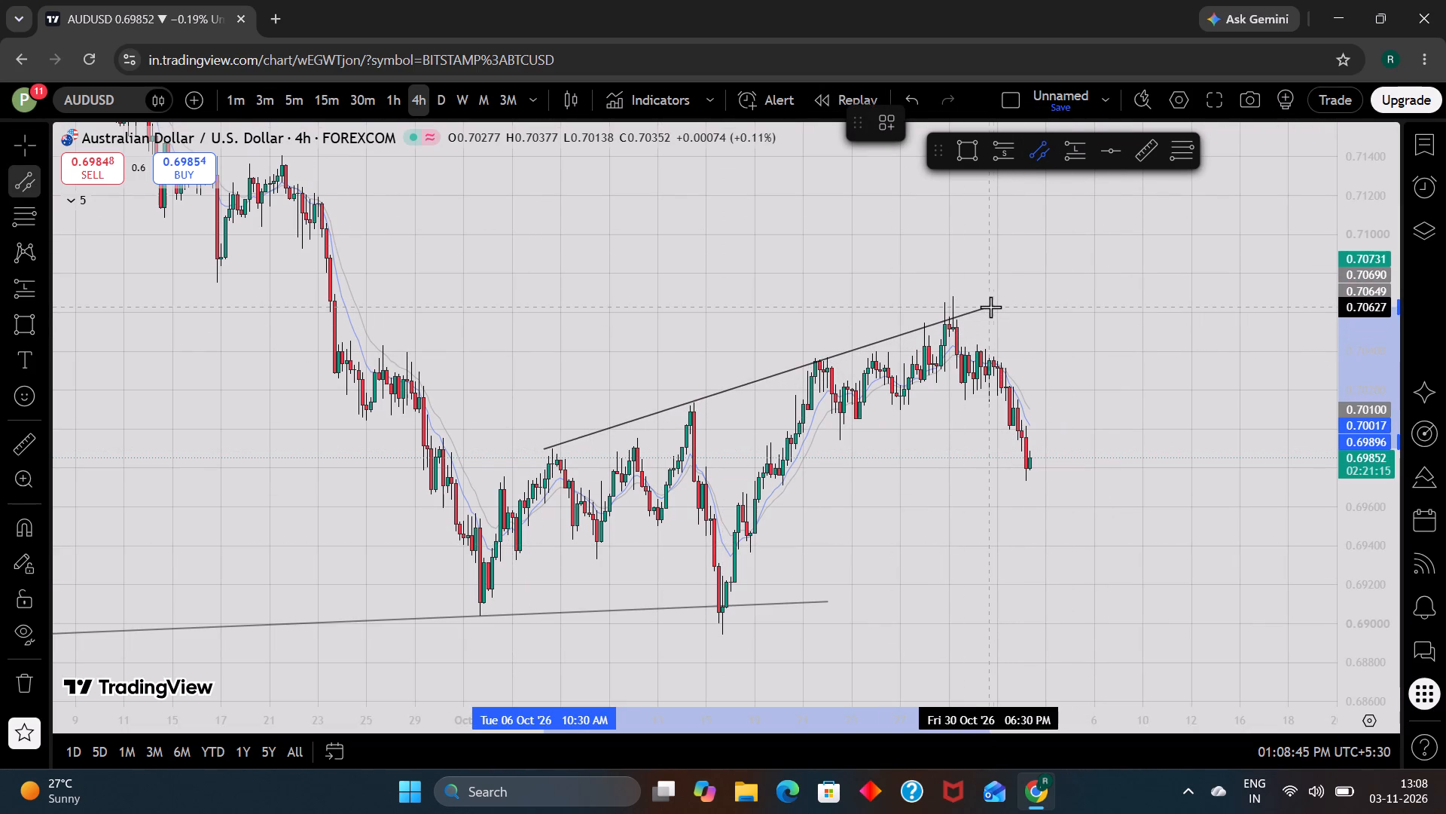
Finish placing the rising trendline along AUDUSD's 4h swing highs, deselect it, and delete it from the chart.
{"action": "double_click", "coordinate": [990, 307]}
{"action": "left_click", "coordinate": [1165, 345]}
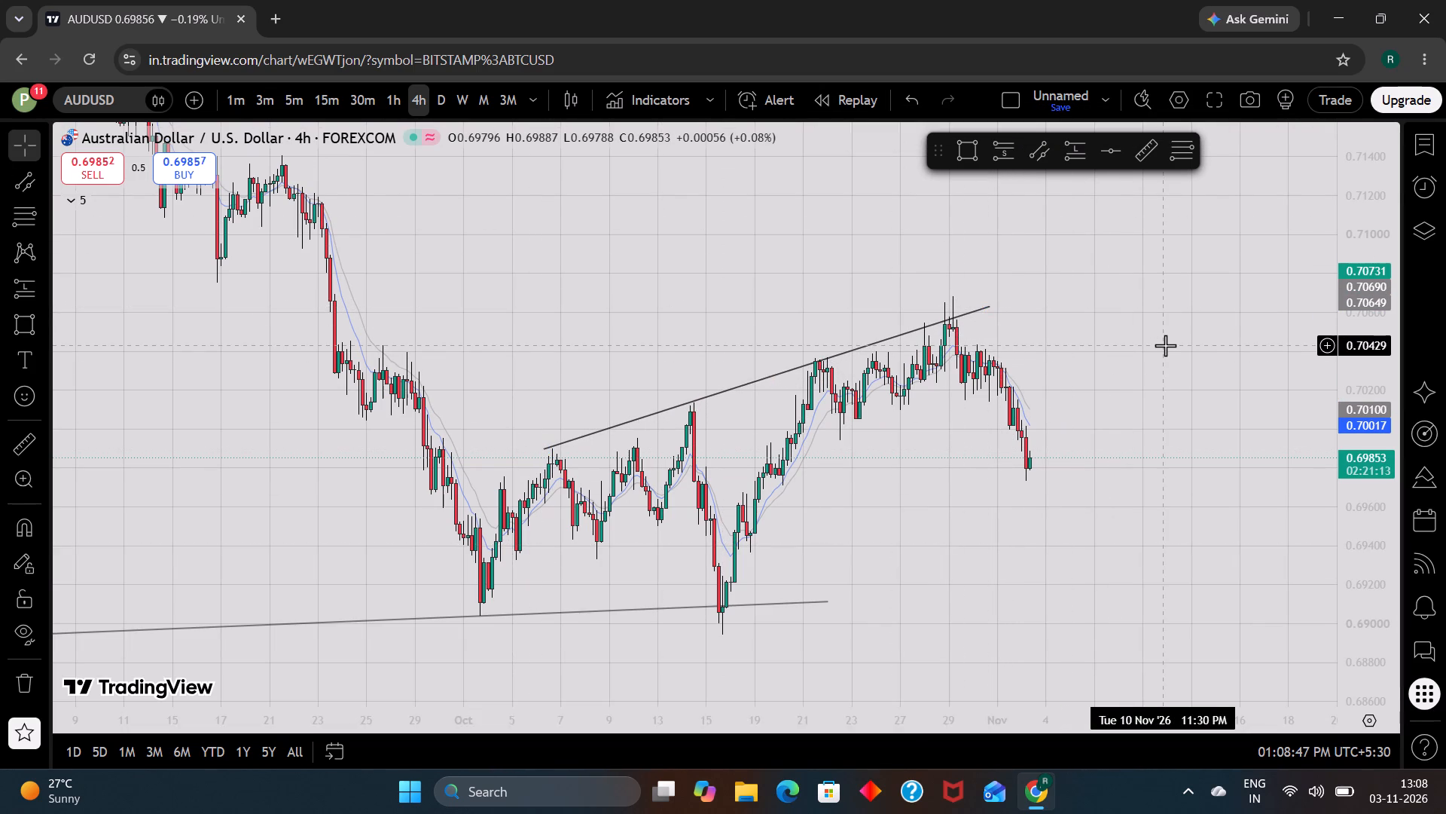
{"action": "scroll", "coordinate": [1165, 345], "scroll_direction": "down", "scroll_amount": 2}
{"action": "scroll", "coordinate": [898, 326], "scroll_direction": "up", "scroll_amount": 1}
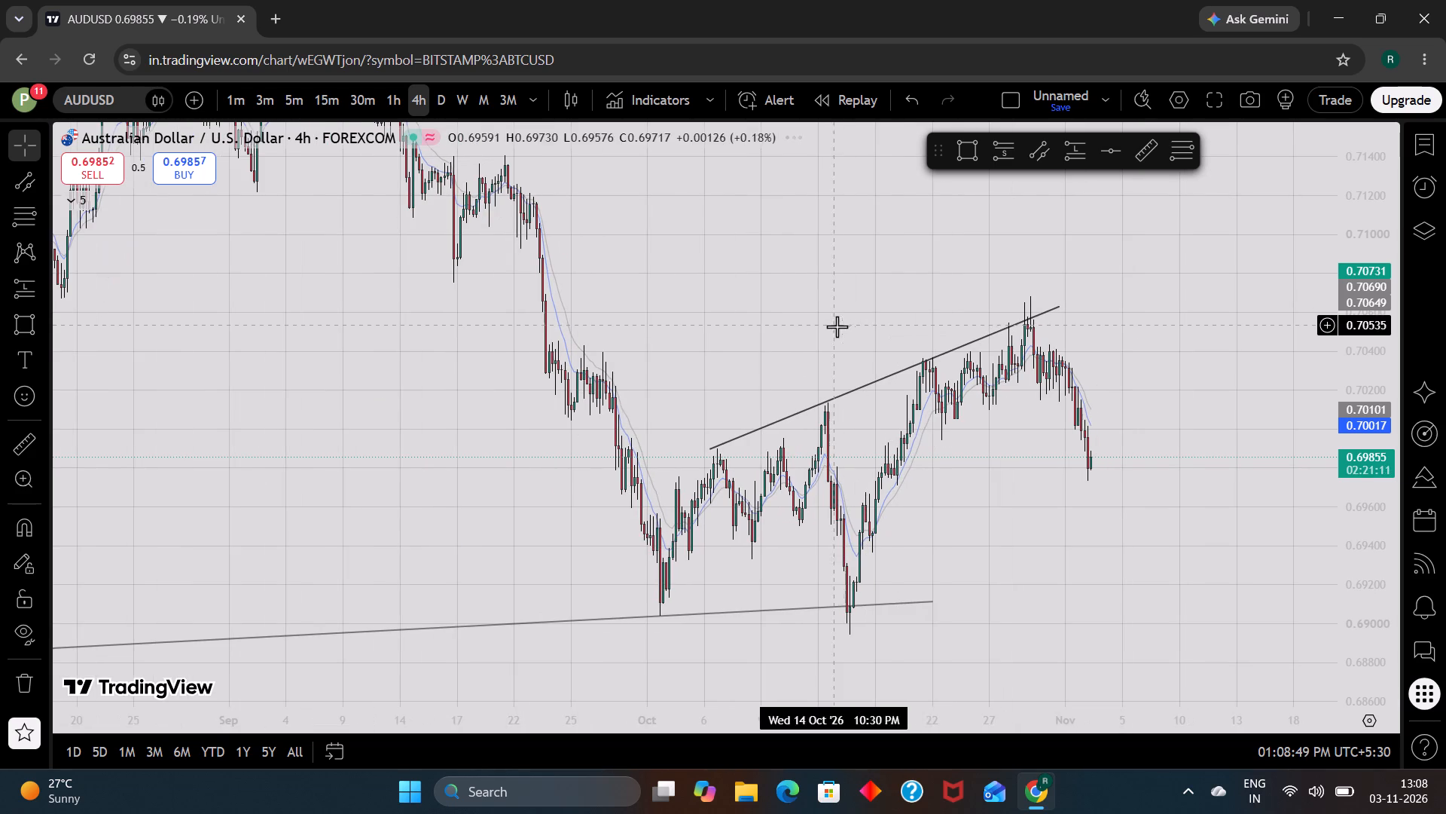
{"action": "left_click", "coordinate": [908, 367]}
{"action": "left_click", "coordinate": [1158, 112]}
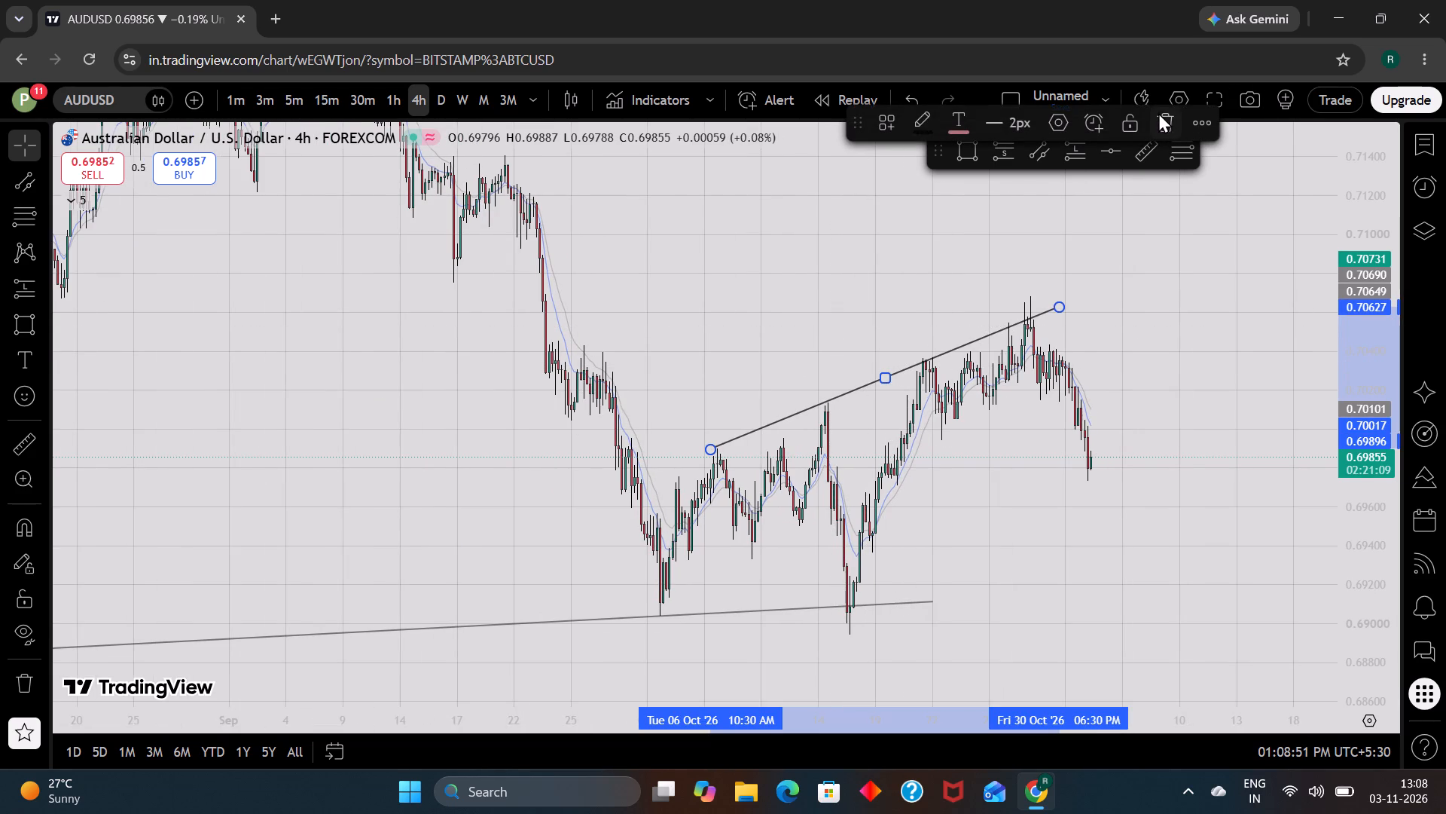
Examine EURUSD on 4h against its descending trendline and on 15m against the pink zone and short trendline.
{"action": "scroll", "coordinate": [1161, 470], "scroll_direction": "up", "scroll_amount": 2}
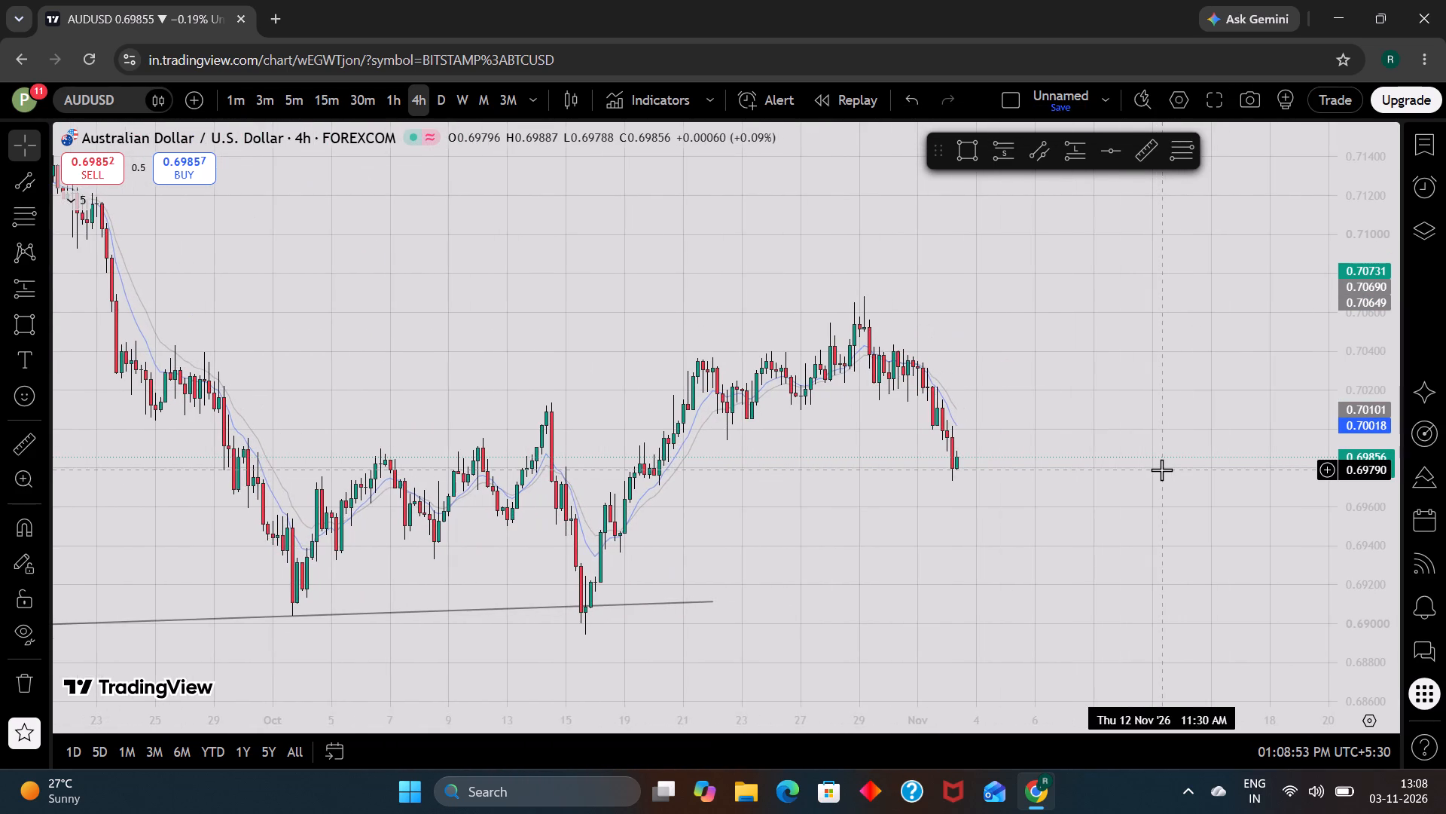
{"action": "key", "text": "Down"}
{"action": "scroll", "coordinate": [1182, 516], "scroll_direction": "up", "scroll_amount": 1}
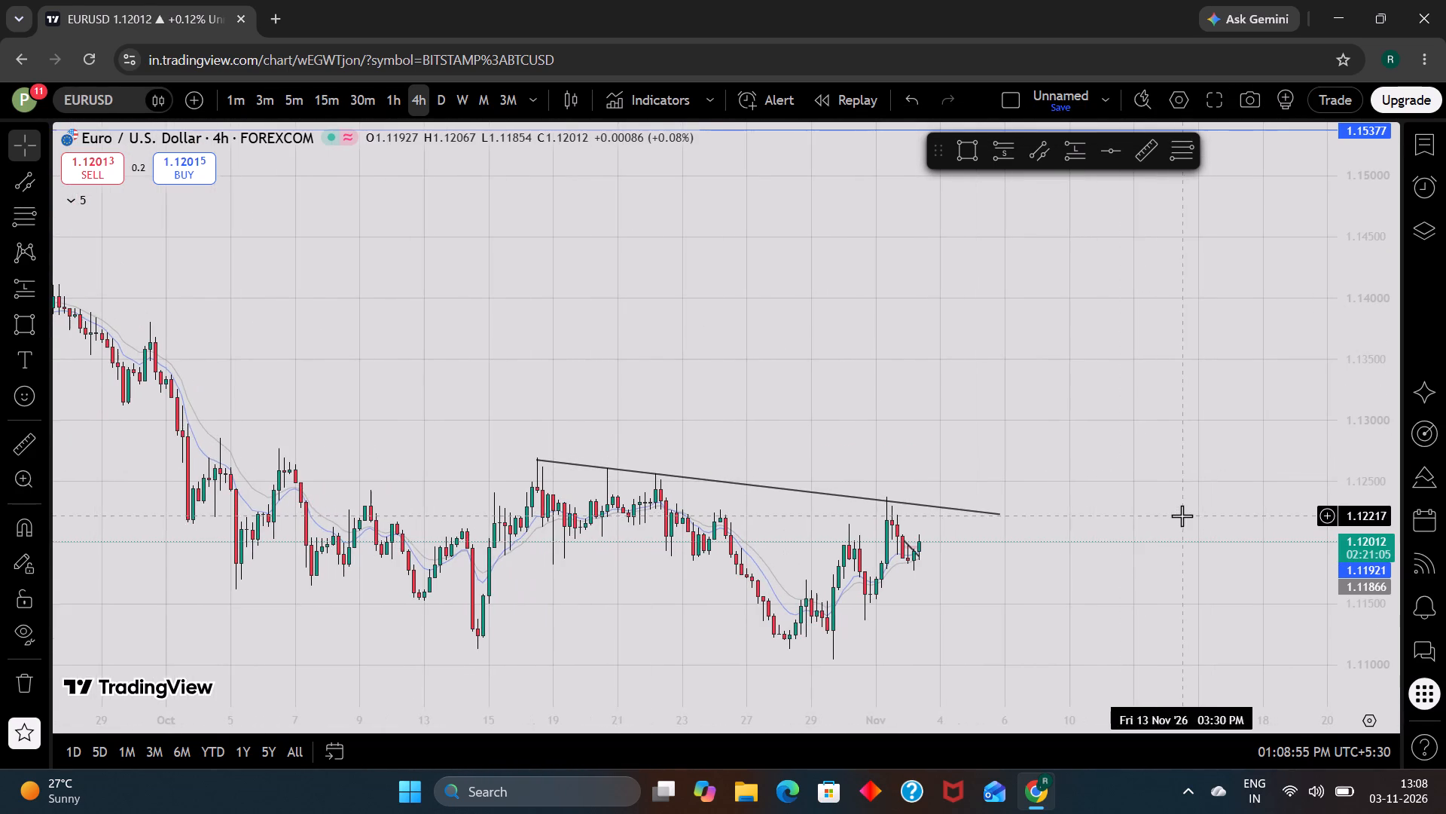
{"action": "scroll", "coordinate": [1376, 568], "scroll_direction": "up", "scroll_amount": 5}
{"action": "left_click_drag", "start_coordinate": [1199, 595], "coordinate": [1157, 362]}
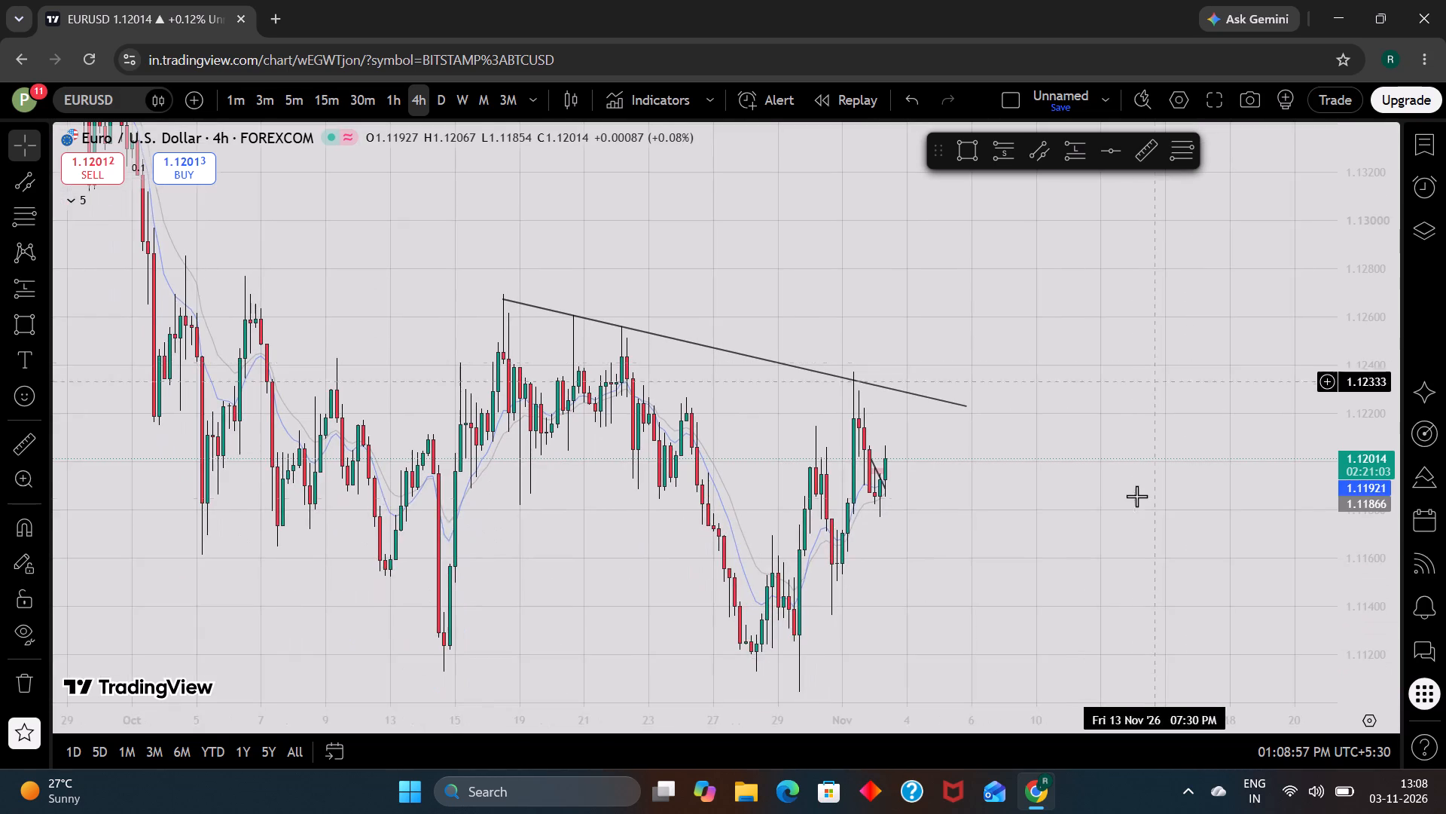
{"action": "scroll", "coordinate": [1135, 508], "scroll_direction": "up", "scroll_amount": 1}
{"action": "left_click", "coordinate": [334, 95]}
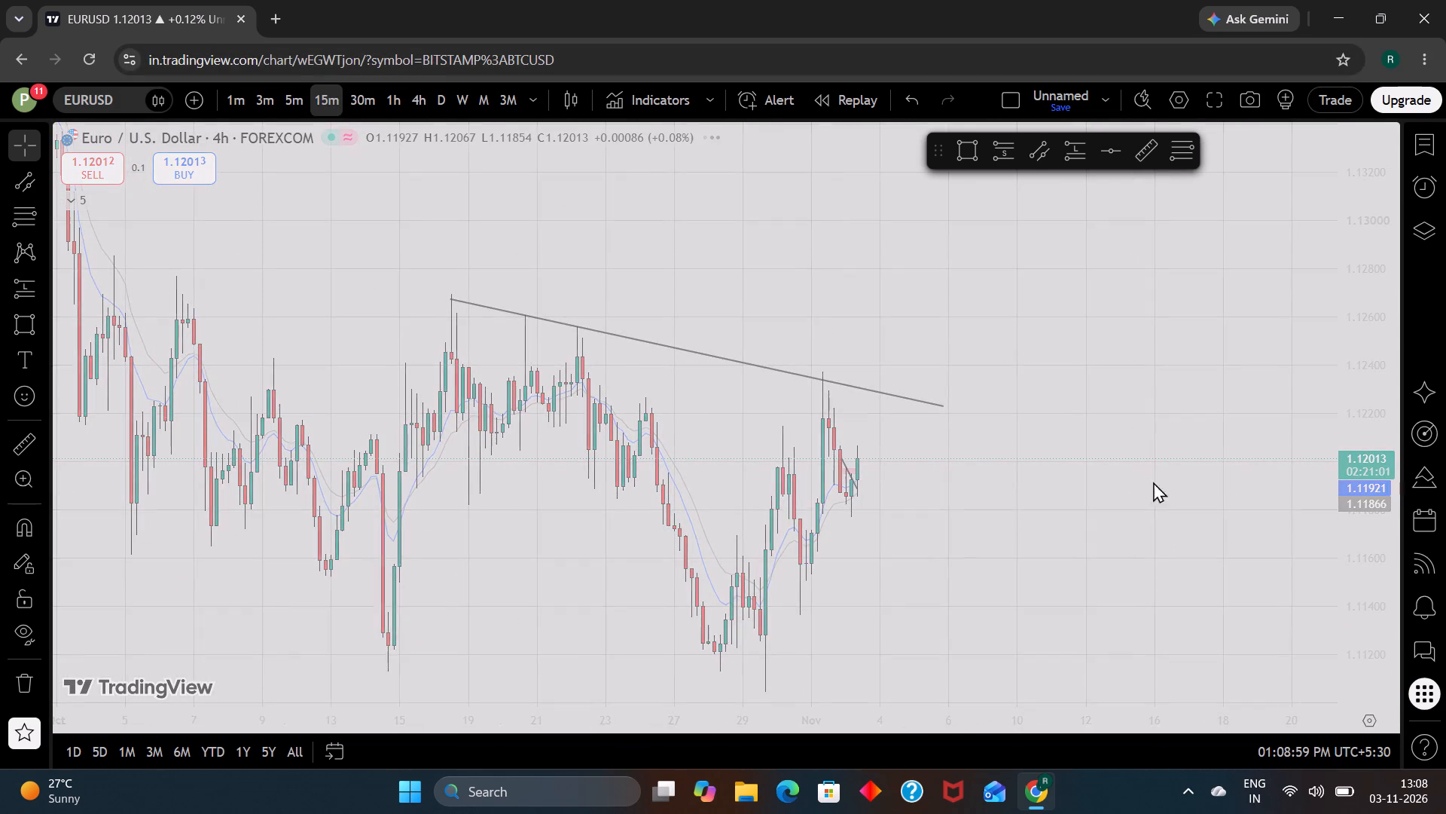
{"action": "scroll", "coordinate": [1376, 549], "scroll_direction": "up", "scroll_amount": 7}
Examine BTCUSD's latest price action on 15m against the descending channel, pink zone and EMAs.
{"action": "key", "text": "Down"}
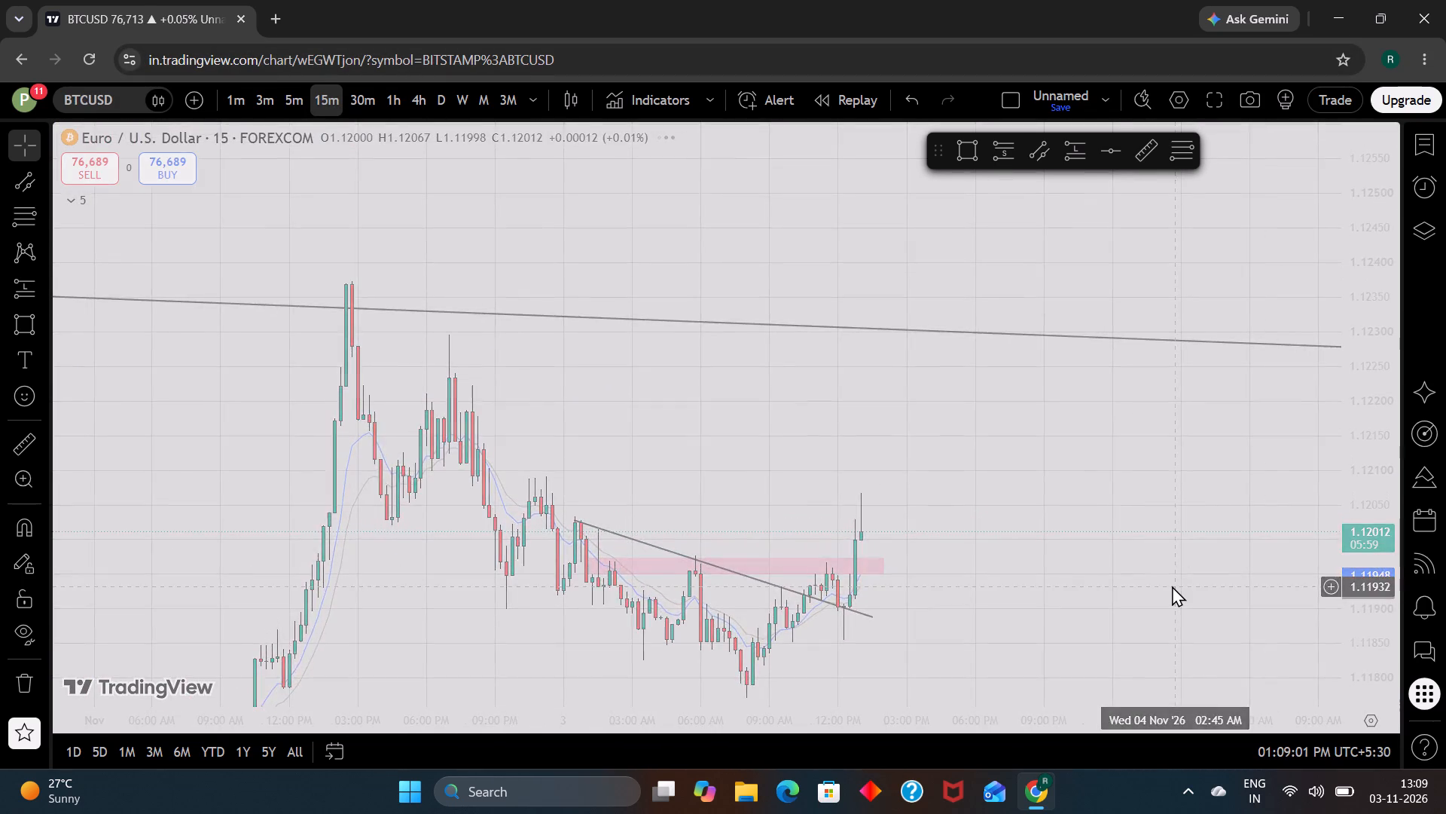
{"action": "left_click_drag", "start_coordinate": [1103, 608], "coordinate": [1123, 521]}
{"action": "scroll", "coordinate": [1123, 521], "scroll_direction": "up", "scroll_amount": 1}
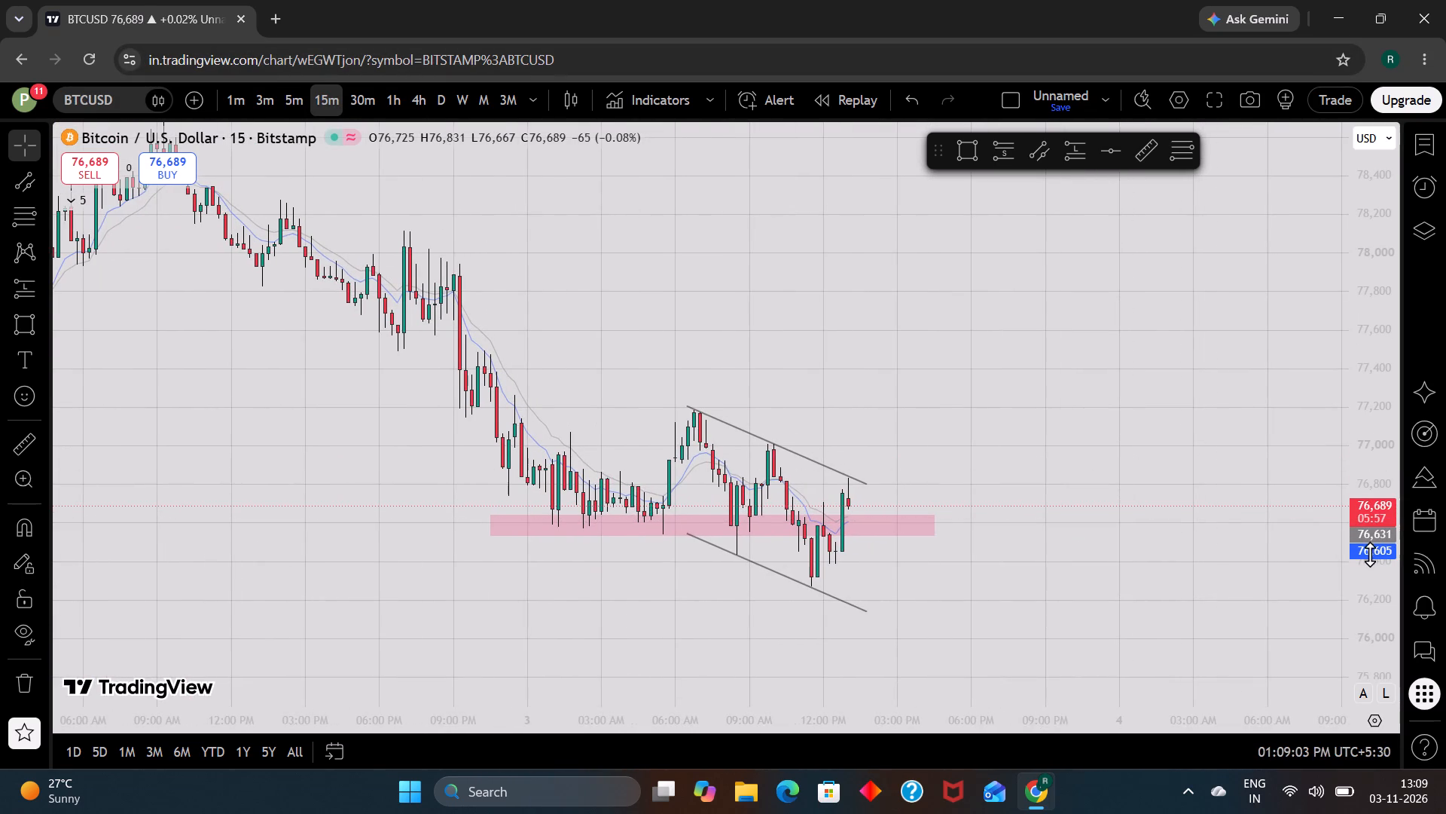
{"action": "scroll", "coordinate": [1380, 556], "scroll_direction": "up", "scroll_amount": 2}
{"action": "scroll", "coordinate": [1143, 514], "scroll_direction": "up", "scroll_amount": 1}
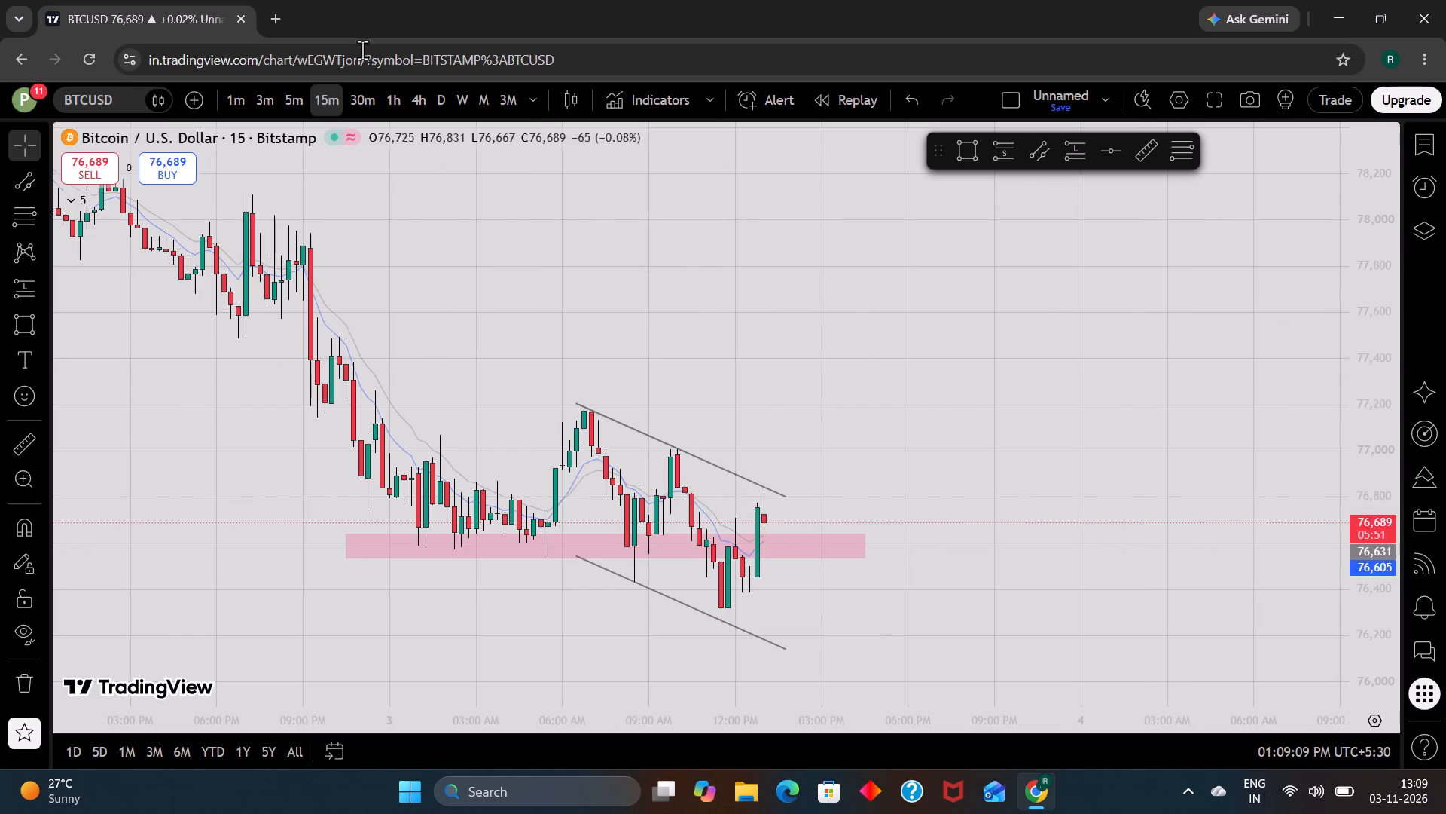
Examine BTCUSD on 30m, comparing the recent decline and descending channel with the pink zone and EMAs.
{"action": "left_click", "coordinate": [352, 81]}
{"action": "left_click", "coordinate": [355, 101]}
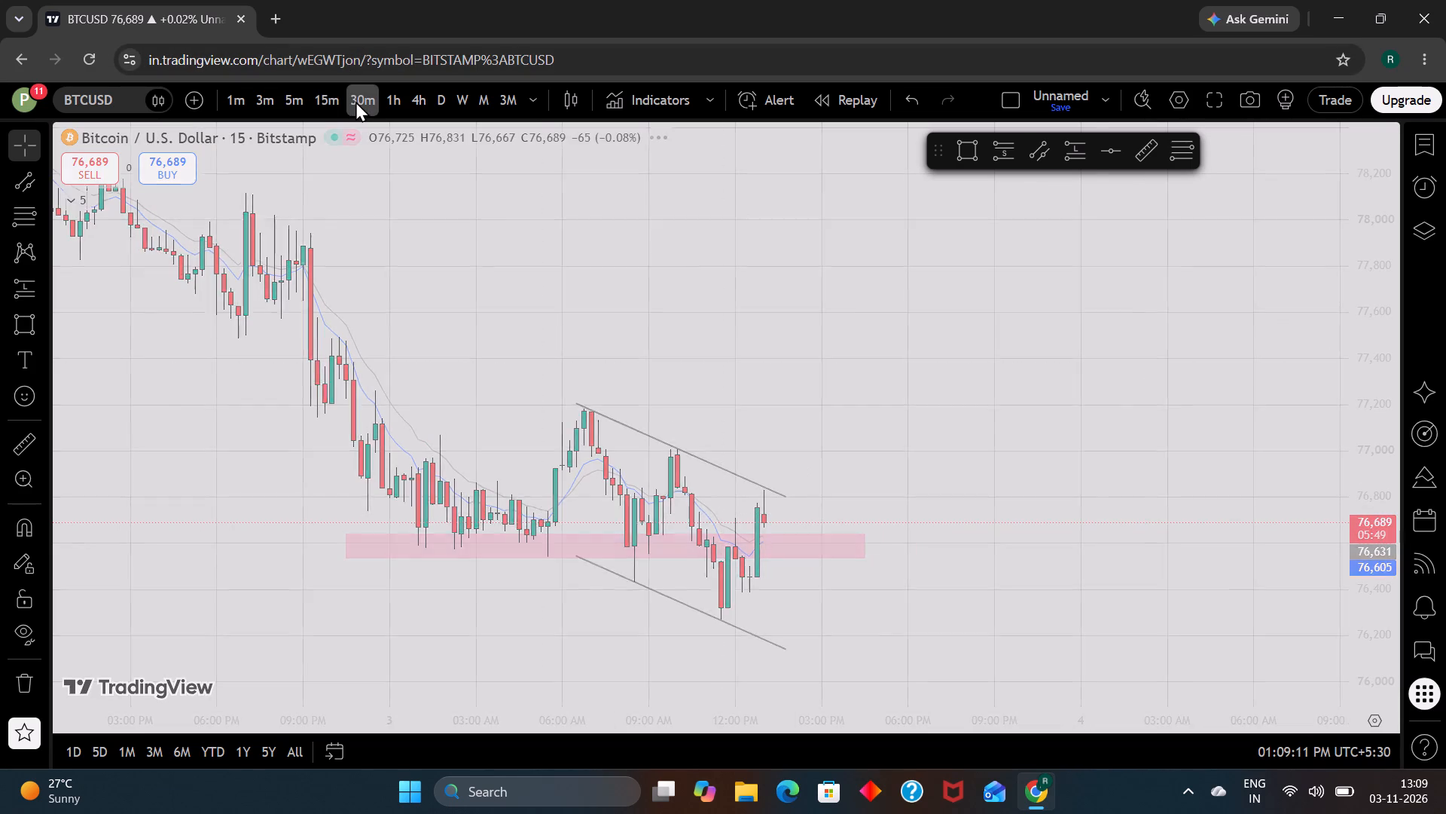
{"action": "scroll", "coordinate": [1014, 439], "scroll_direction": "up", "scroll_amount": 2}
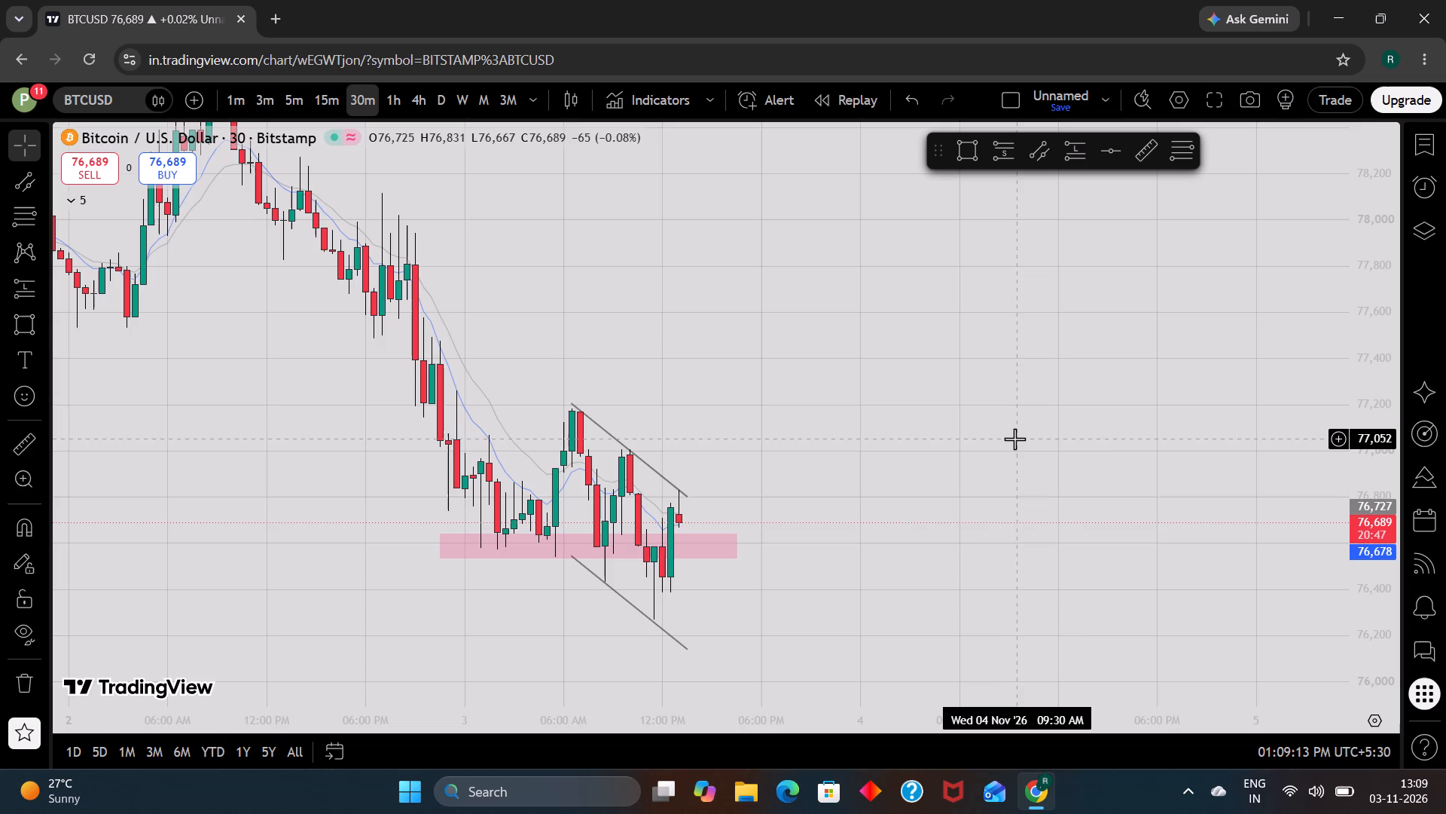
{"action": "left_click_drag", "start_coordinate": [962, 468], "coordinate": [1022, 423]}
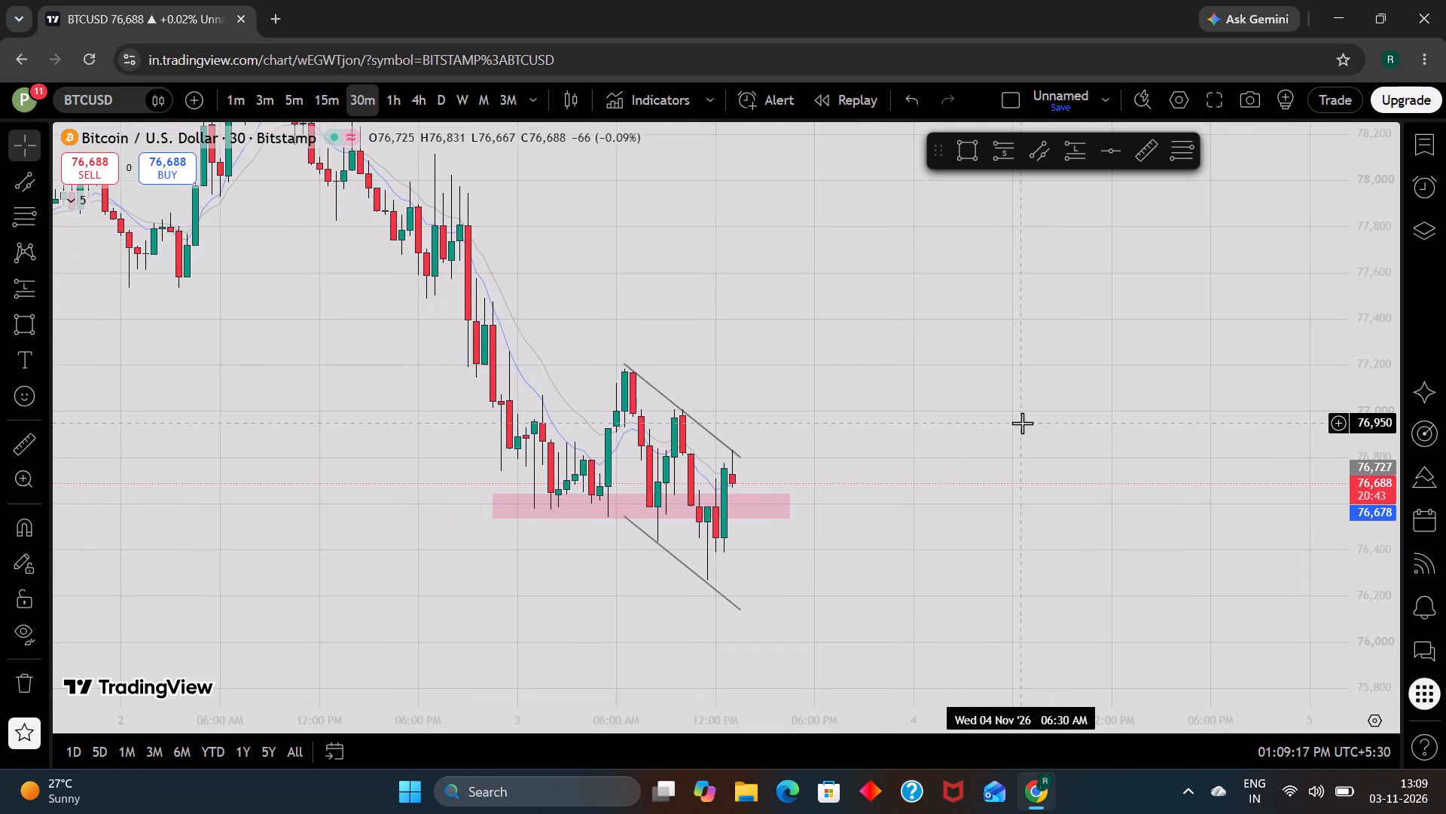
{"action": "scroll", "coordinate": [1022, 423], "scroll_direction": "up", "scroll_amount": 1}
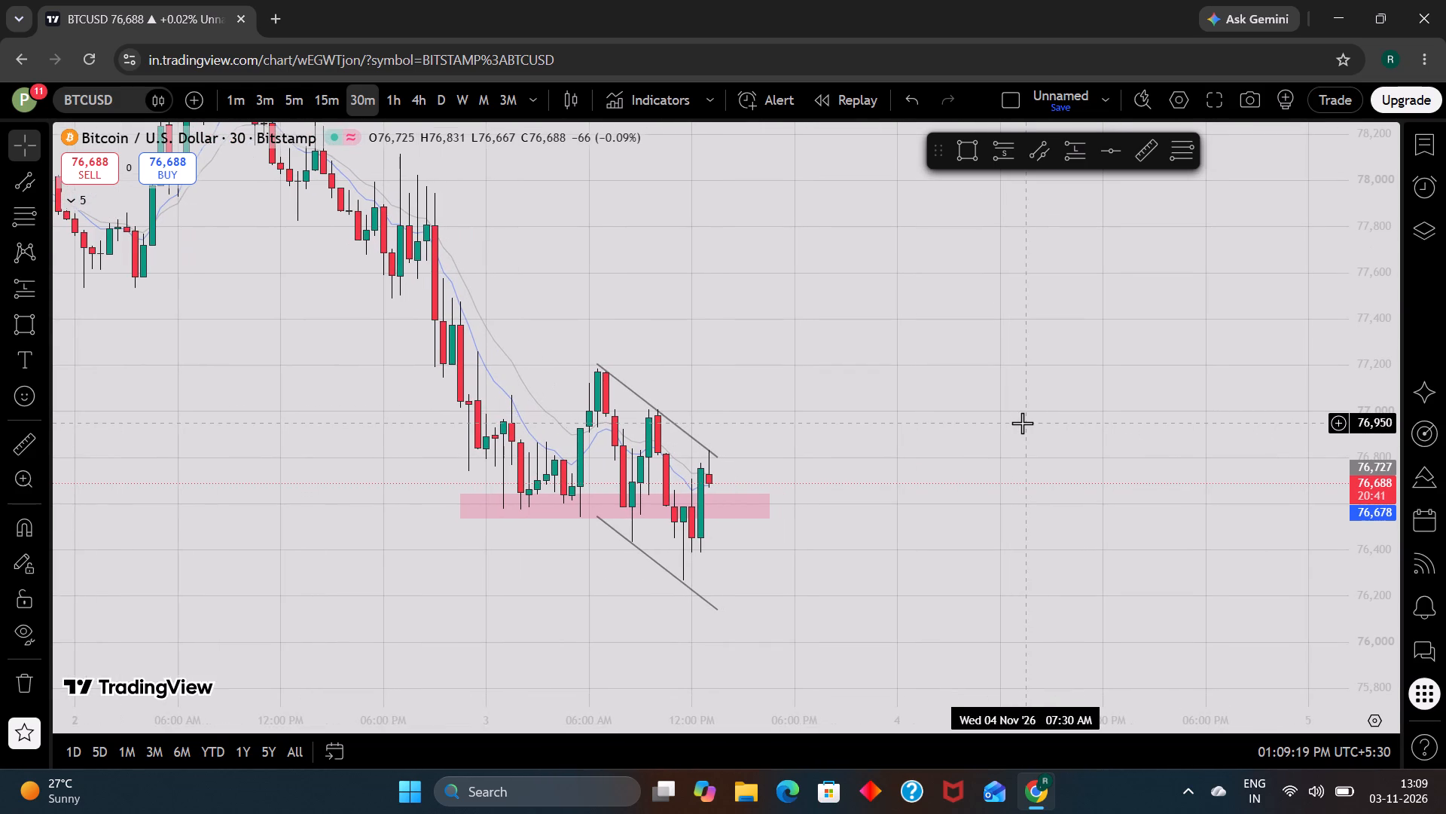
{"action": "scroll", "coordinate": [1022, 423], "scroll_direction": "down", "scroll_amount": 1}
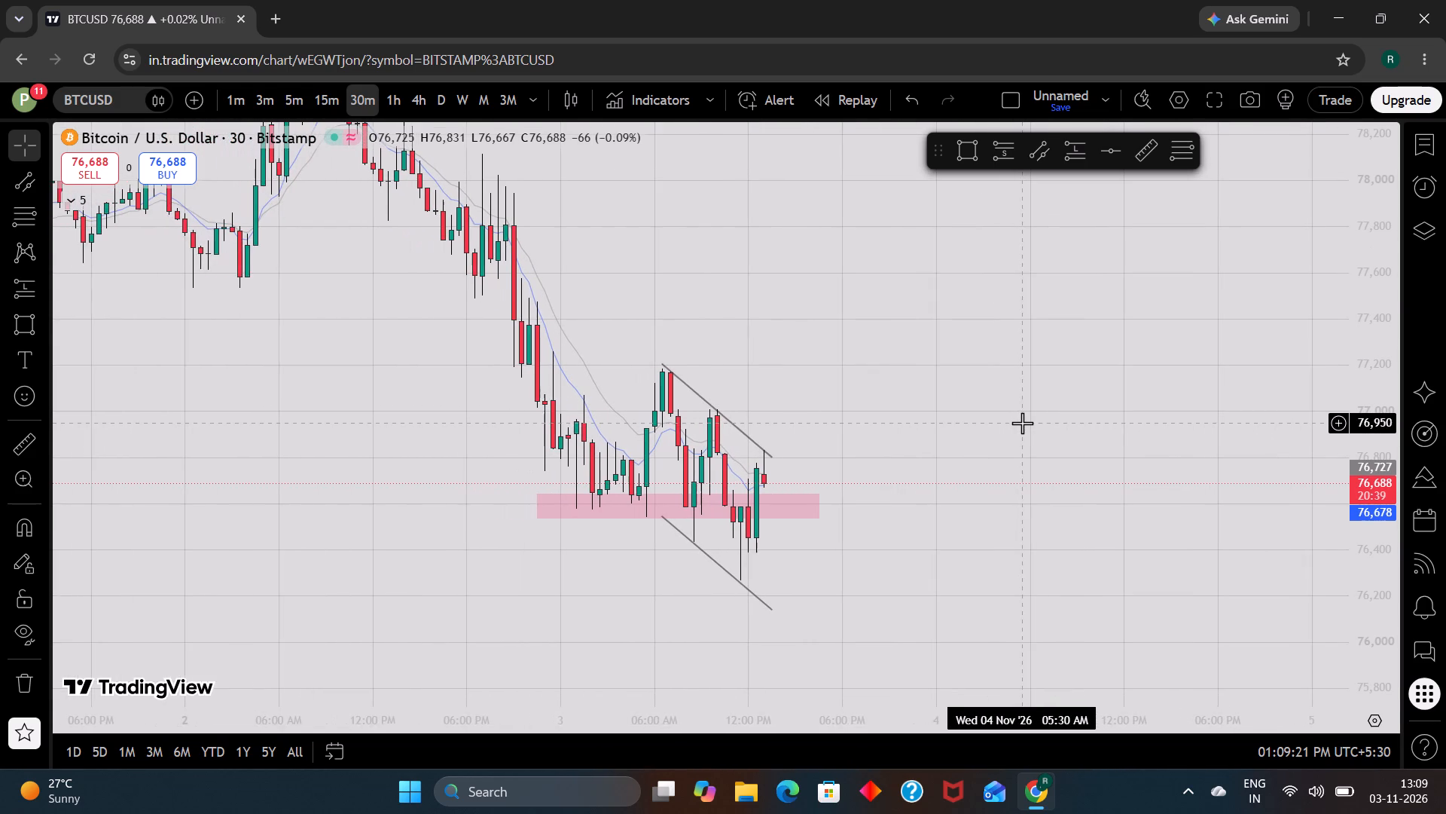
{"action": "scroll", "coordinate": [1022, 423], "scroll_direction": "down", "scroll_amount": 3}
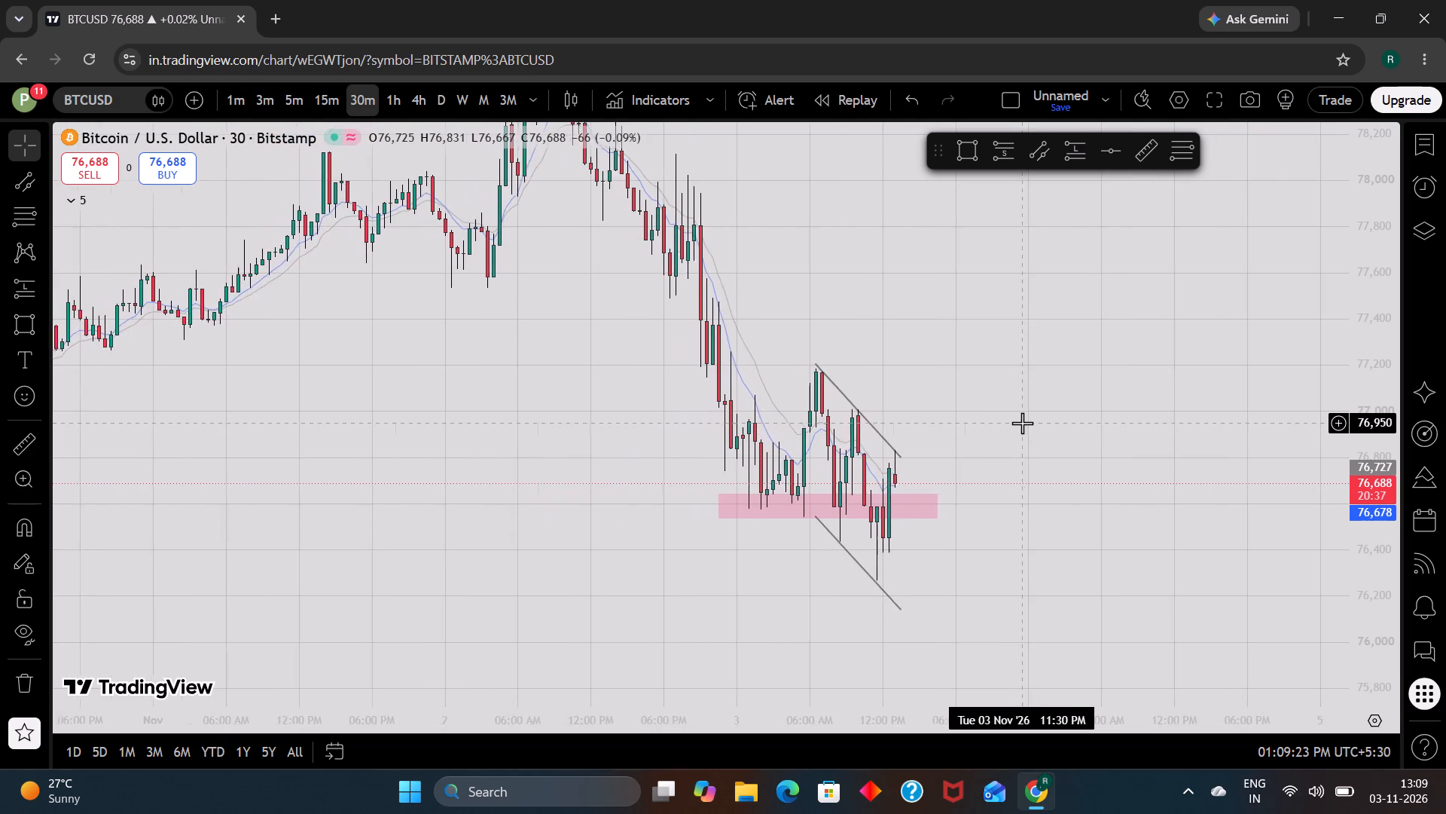
{"action": "scroll", "coordinate": [1022, 423], "scroll_direction": "down", "scroll_amount": 1}
{"action": "scroll", "coordinate": [643, 447], "scroll_direction": "up", "scroll_amount": 2}
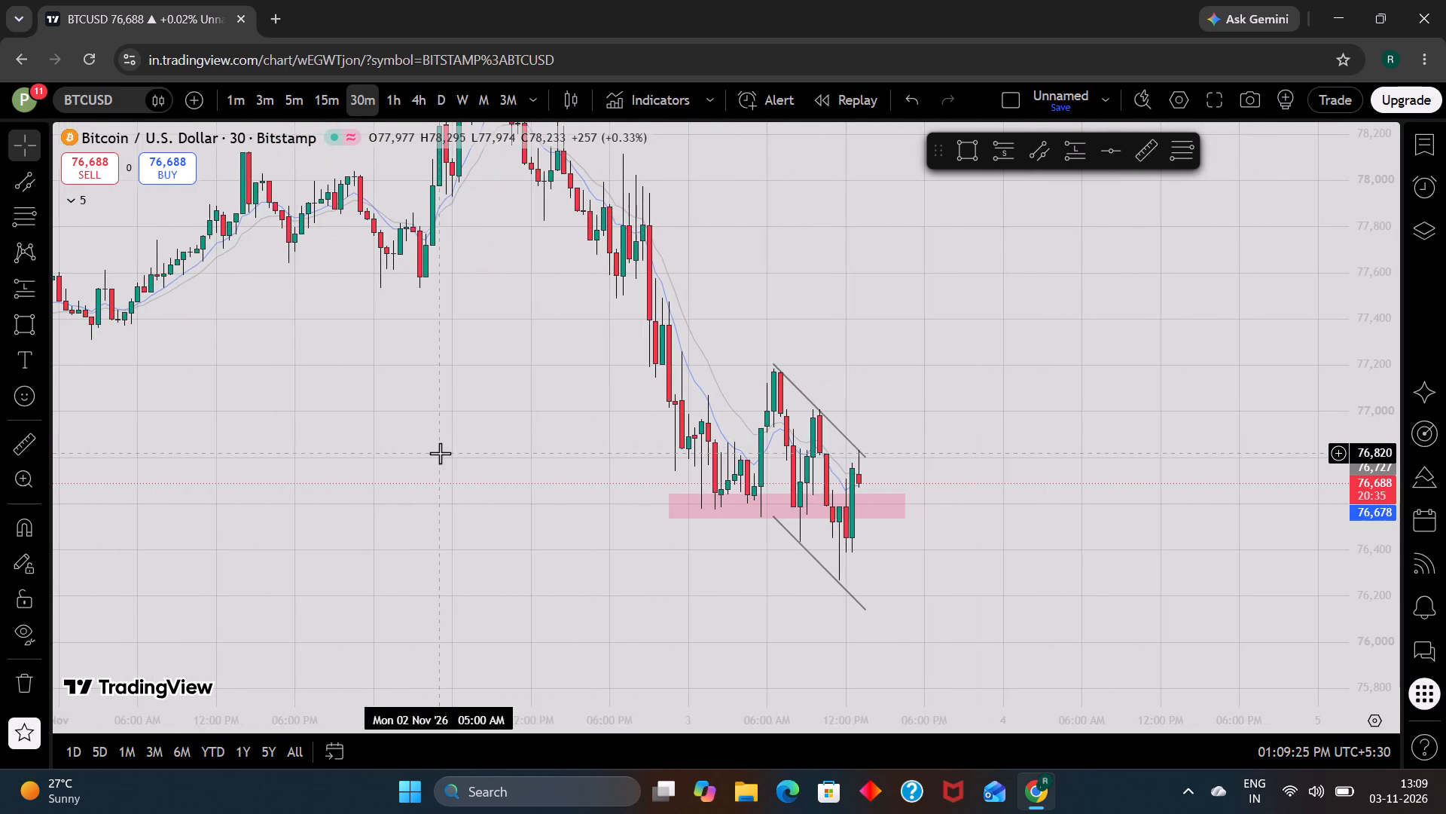
{"action": "scroll", "coordinate": [440, 453], "scroll_direction": "up", "scroll_amount": 1}
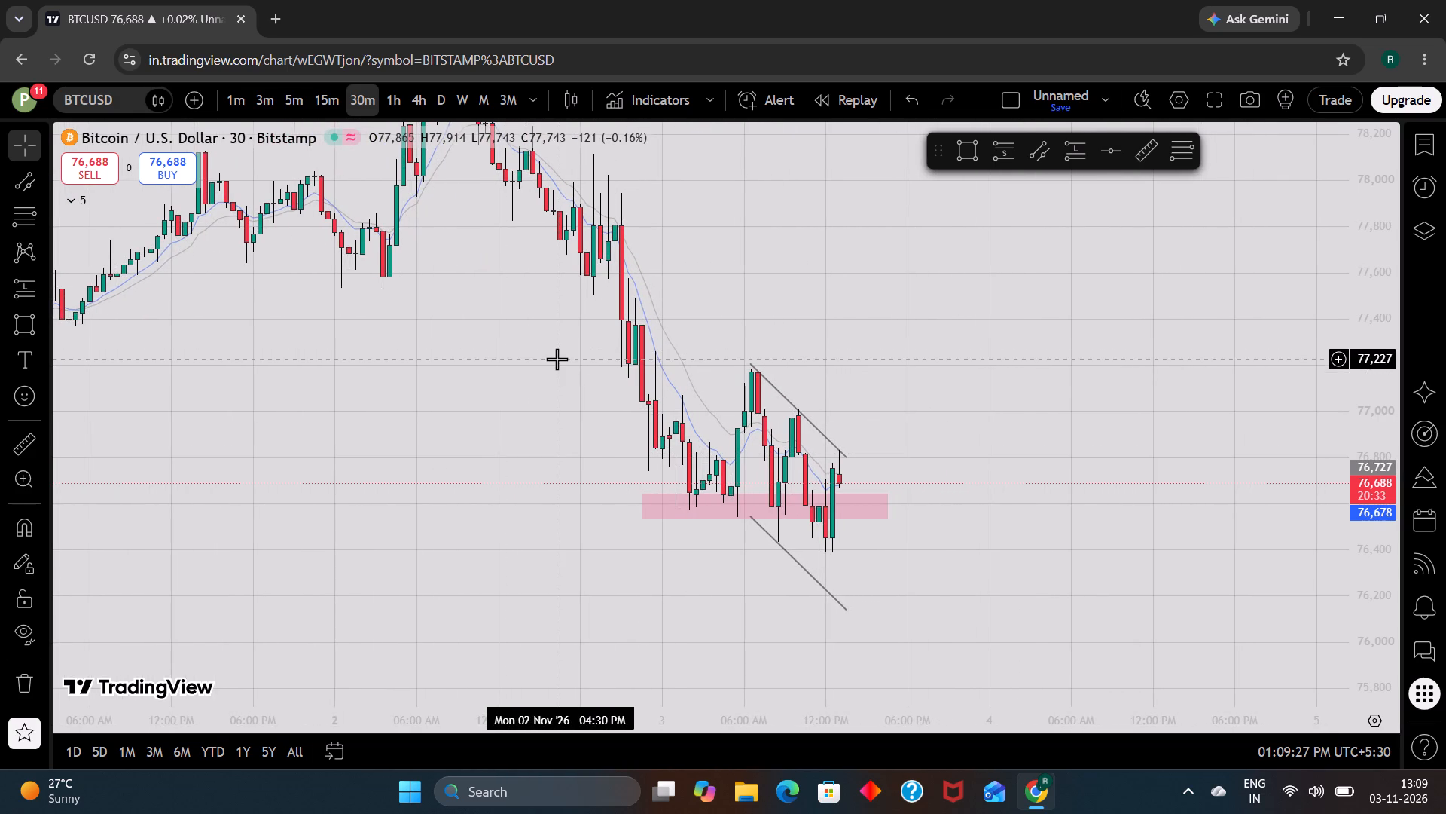
{"action": "scroll", "coordinate": [561, 364], "scroll_direction": "up", "scroll_amount": 1}
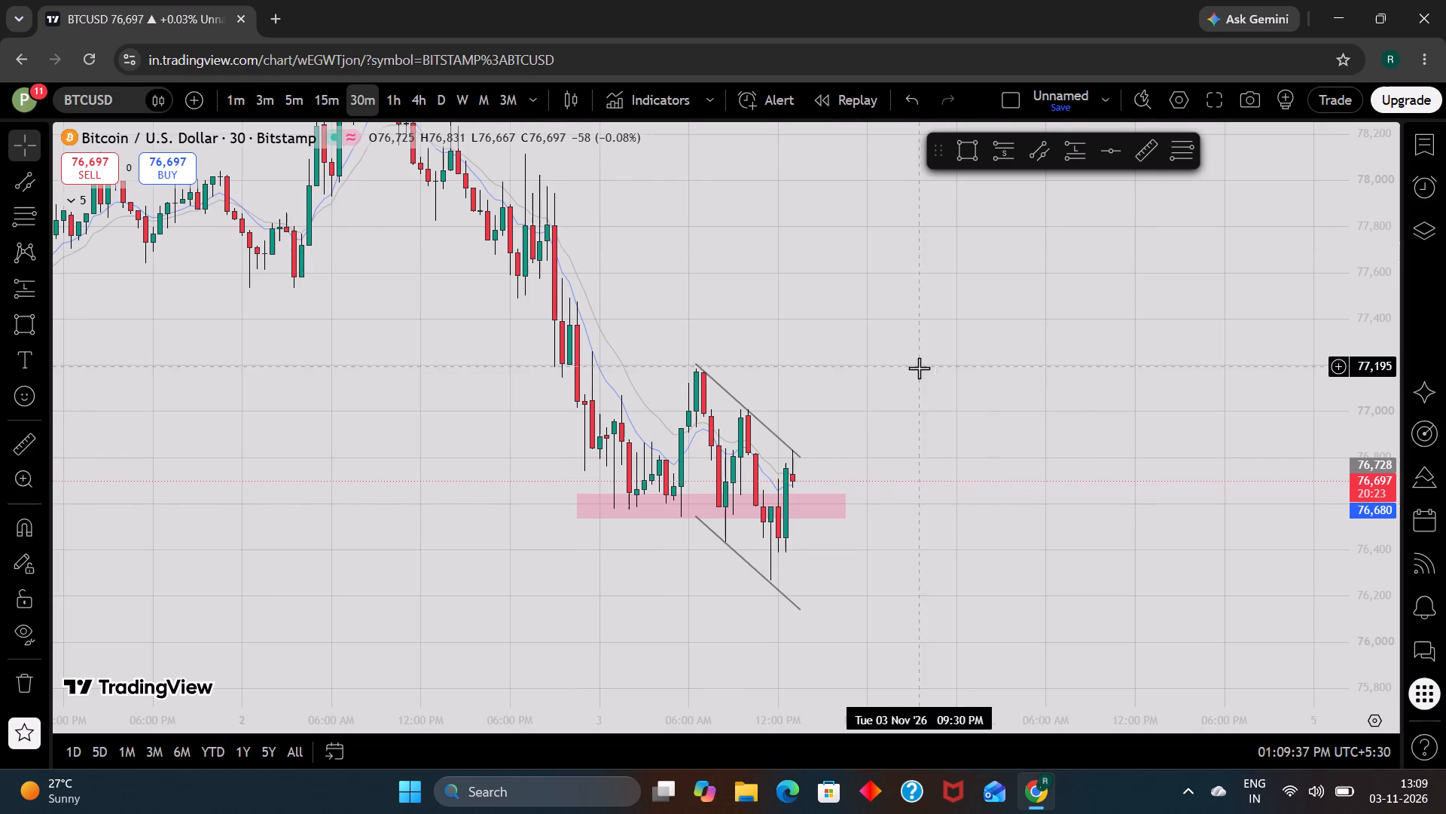
Draw a BTCUSD long position on 30m with entry about 76,697 and stop about 76,265, narrowed to end around 5 PM on 3 Nov.
{"action": "left_click", "coordinate": [1078, 151]}
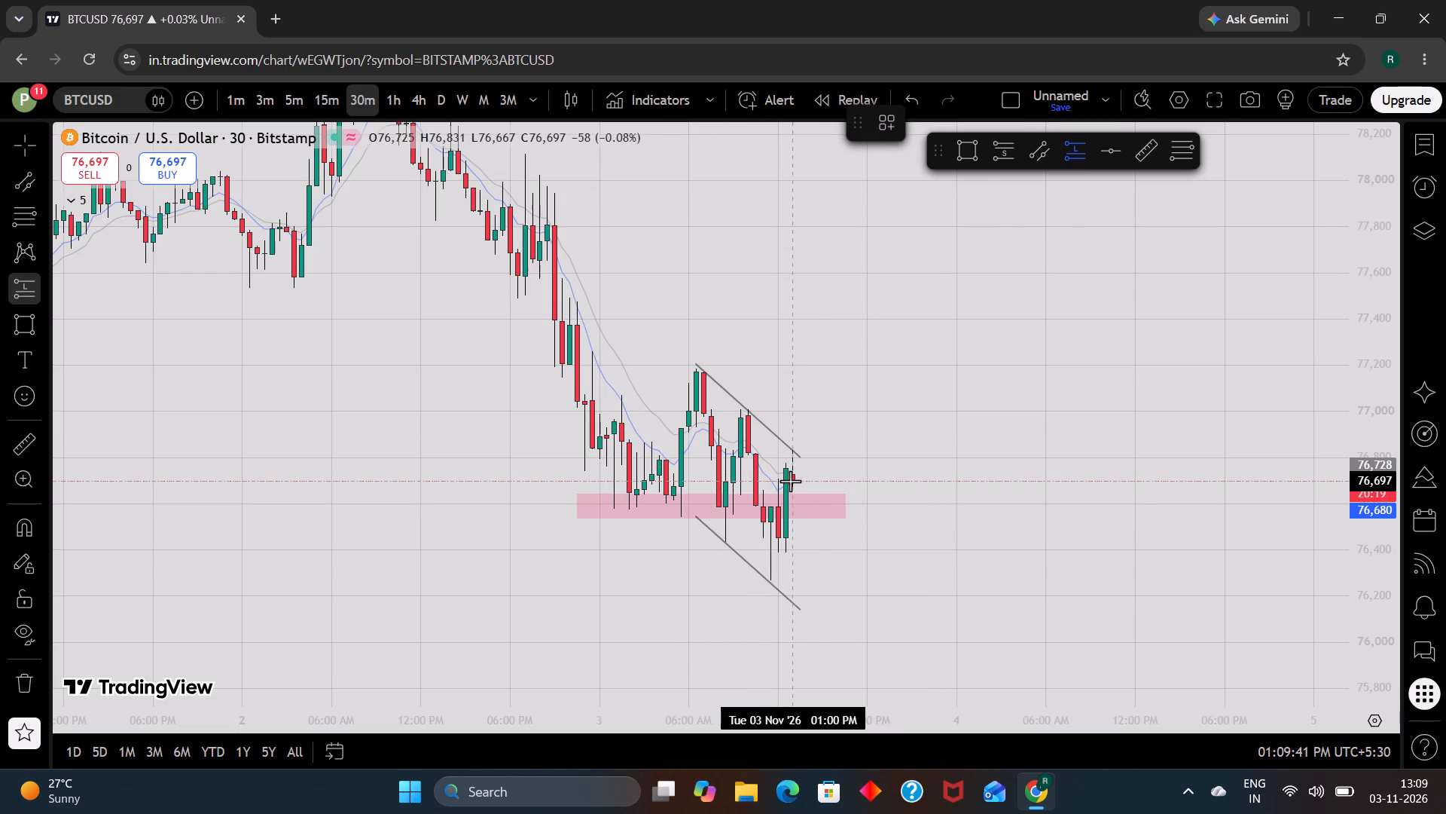
{"action": "left_click", "coordinate": [790, 481]}
{"action": "left_click_drag", "start_coordinate": [791, 595], "coordinate": [746, 583]}
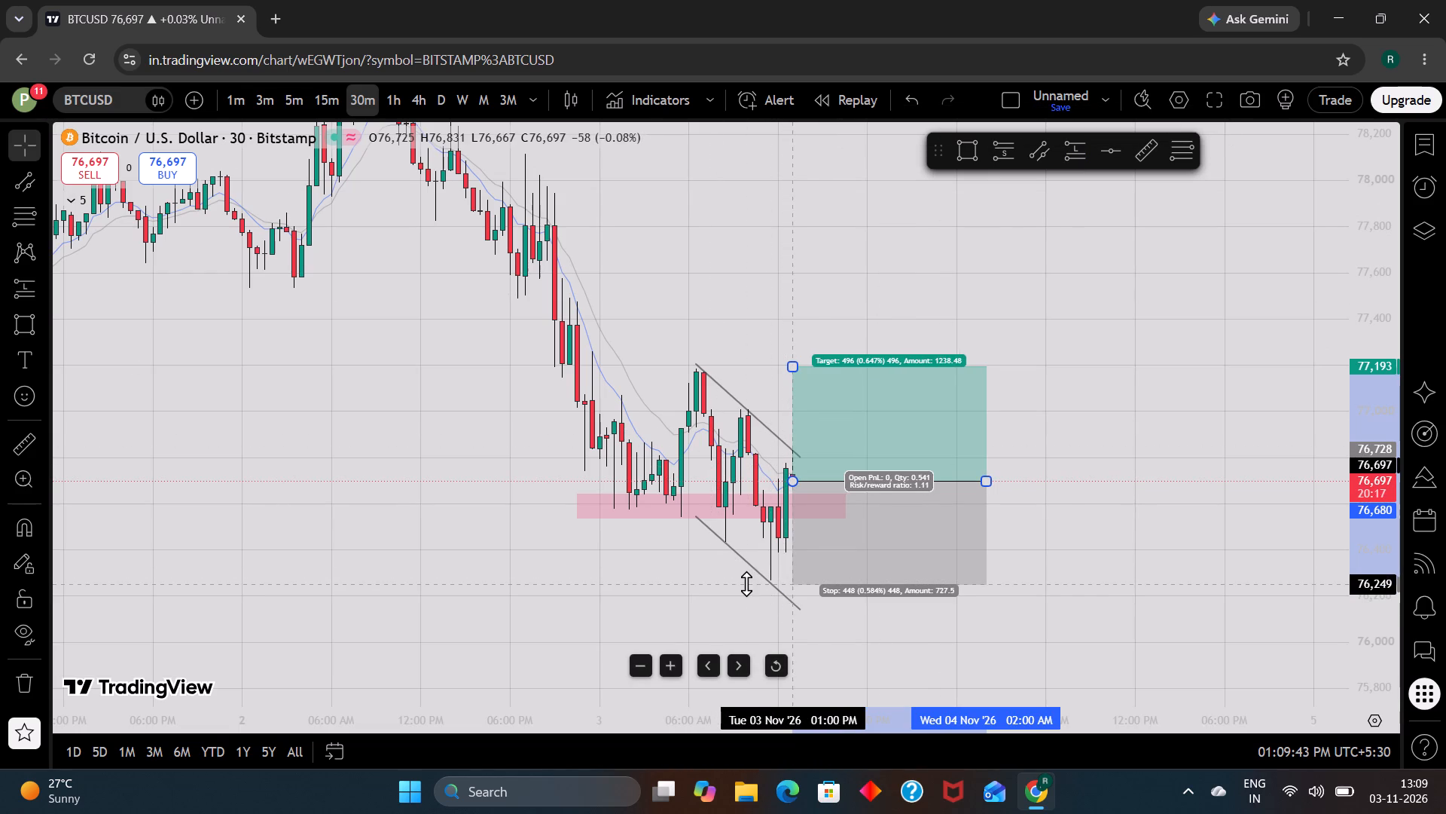
{"action": "left_click_drag", "start_coordinate": [746, 583], "coordinate": [744, 580]}
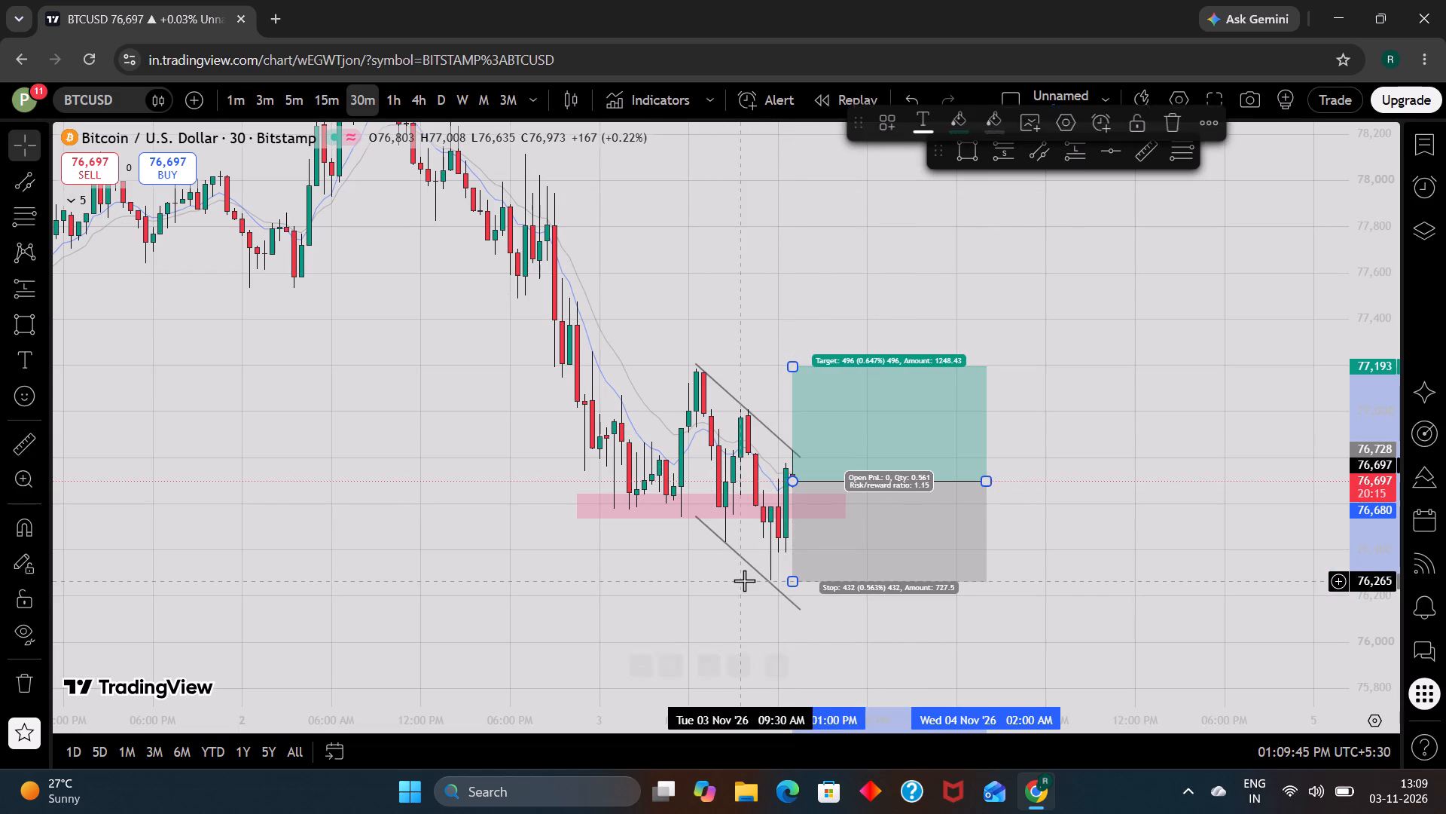
{"action": "left_click_drag", "start_coordinate": [985, 480], "coordinate": [904, 476]}
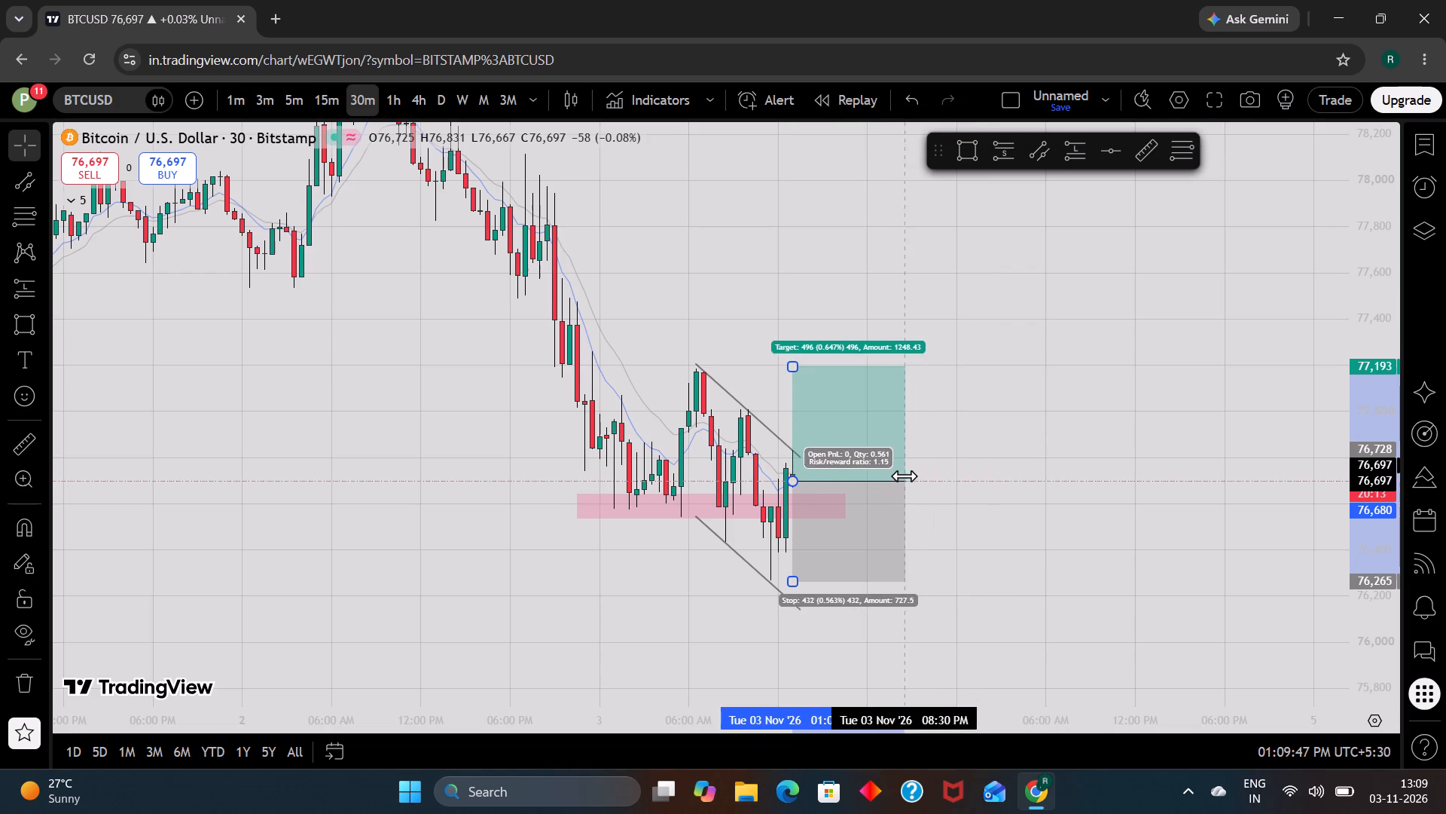
{"action": "left_click_drag", "start_coordinate": [904, 476], "coordinate": [856, 471]}
{"action": "left_click", "coordinate": [988, 590]}
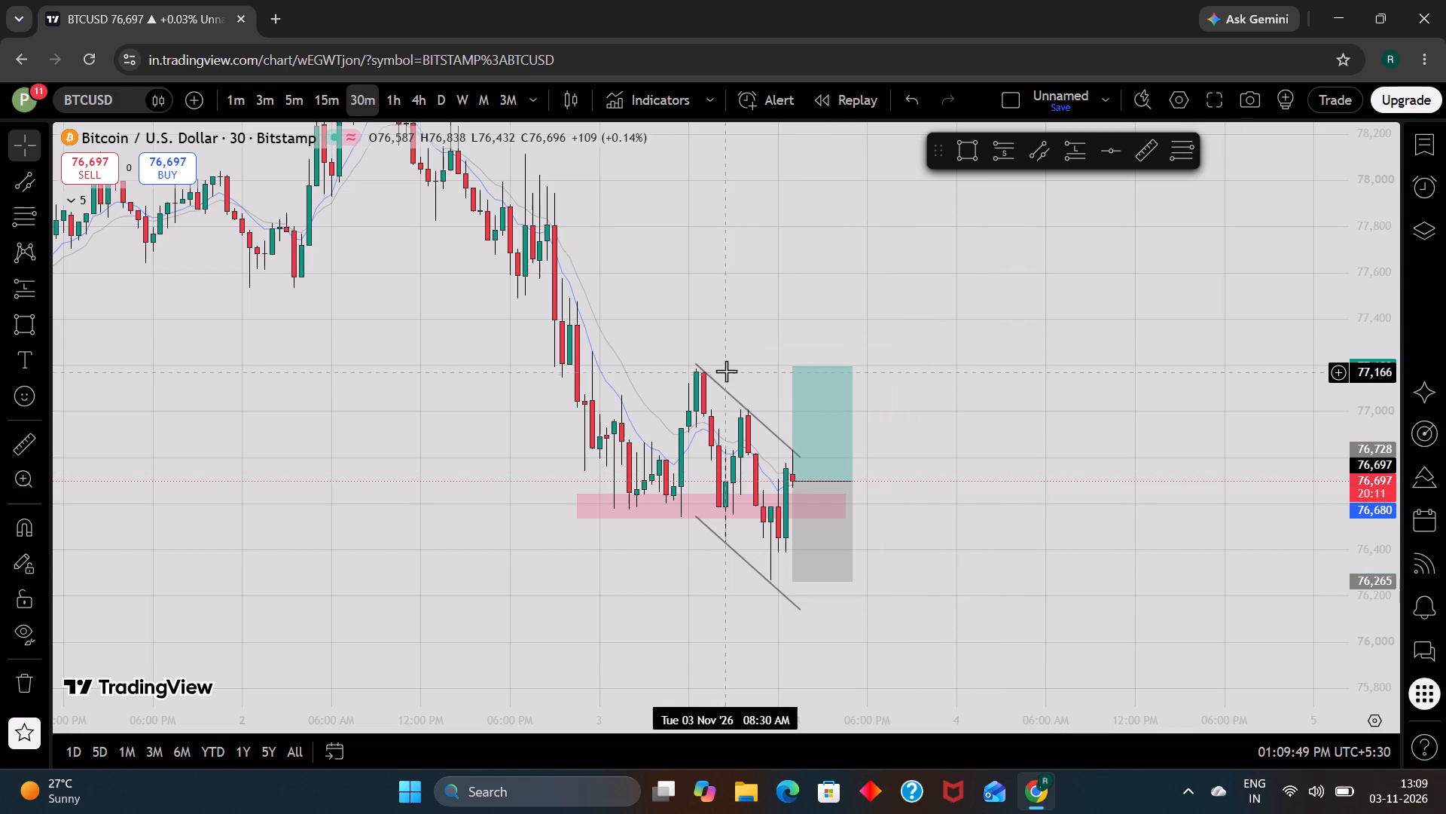
Raise the BTCUSD long position's target above the channel's starting high, to about 77,276.
{"action": "left_click_drag", "start_coordinate": [792, 366], "coordinate": [763, 353]}
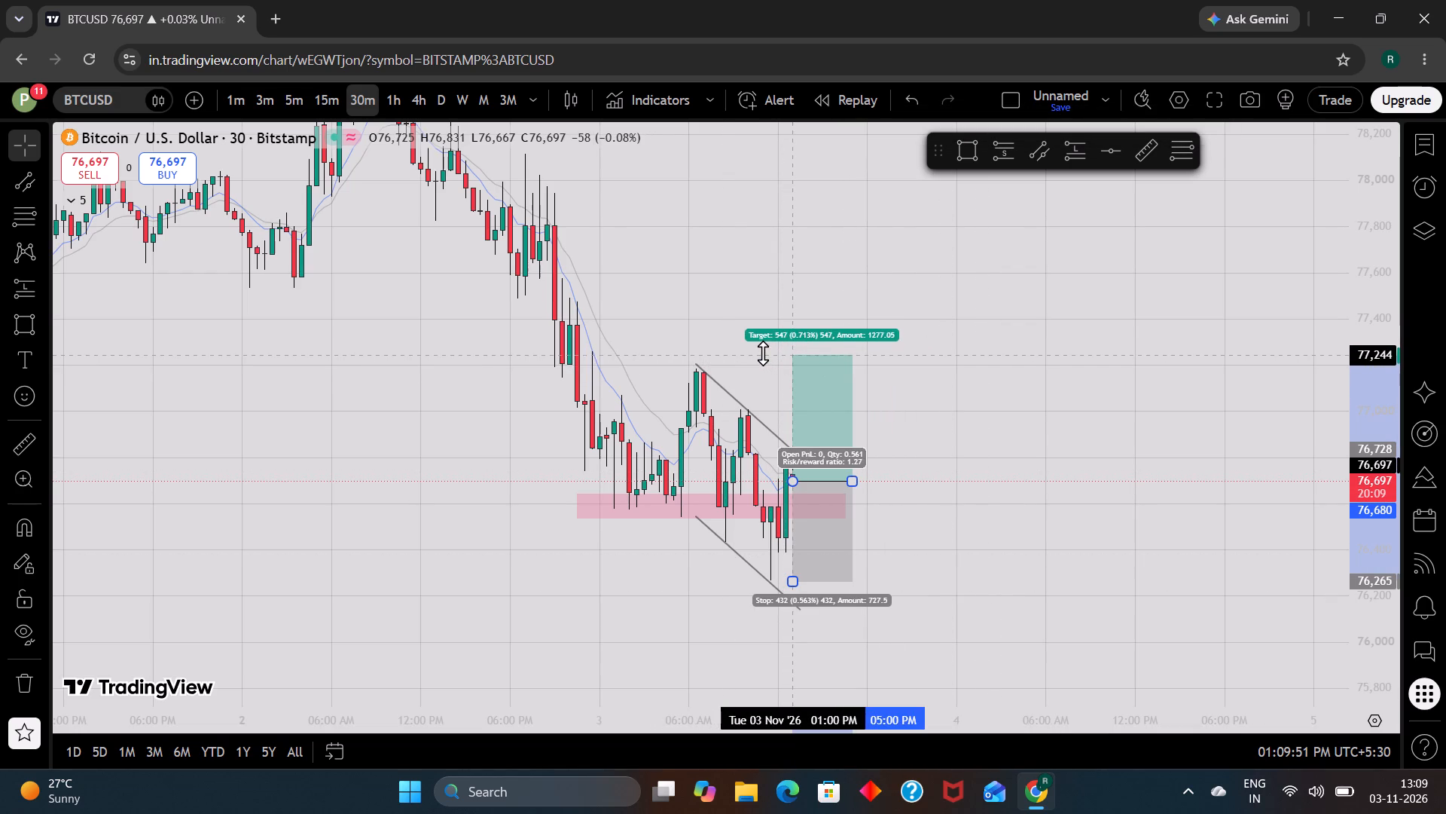
{"action": "left_click_drag", "start_coordinate": [763, 353], "coordinate": [751, 344]}
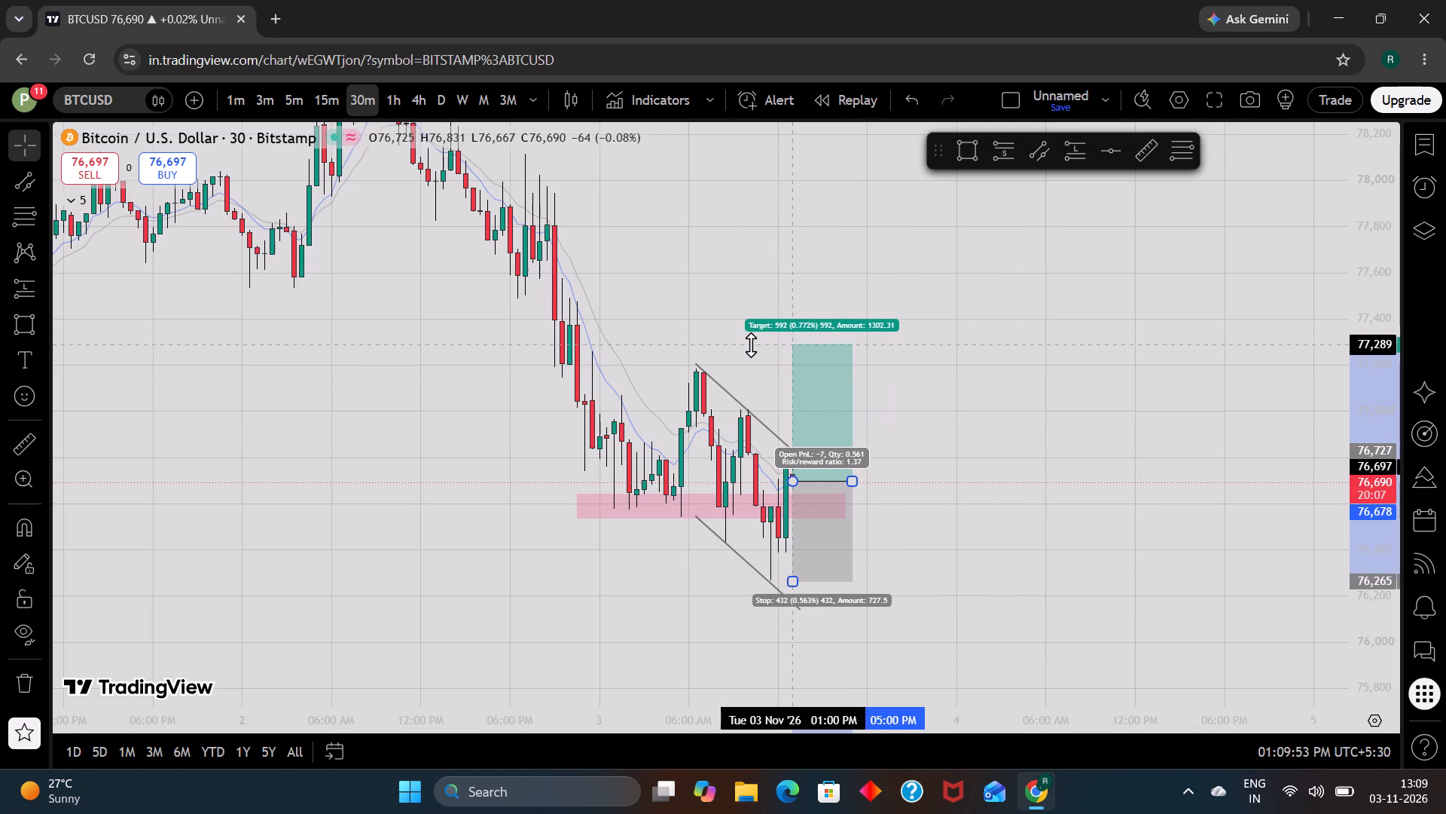
{"action": "left_click_drag", "start_coordinate": [751, 344], "coordinate": [750, 344]}
{"action": "left_click_drag", "start_coordinate": [750, 344], "coordinate": [746, 342]}
{"action": "left_click", "coordinate": [366, 421]}
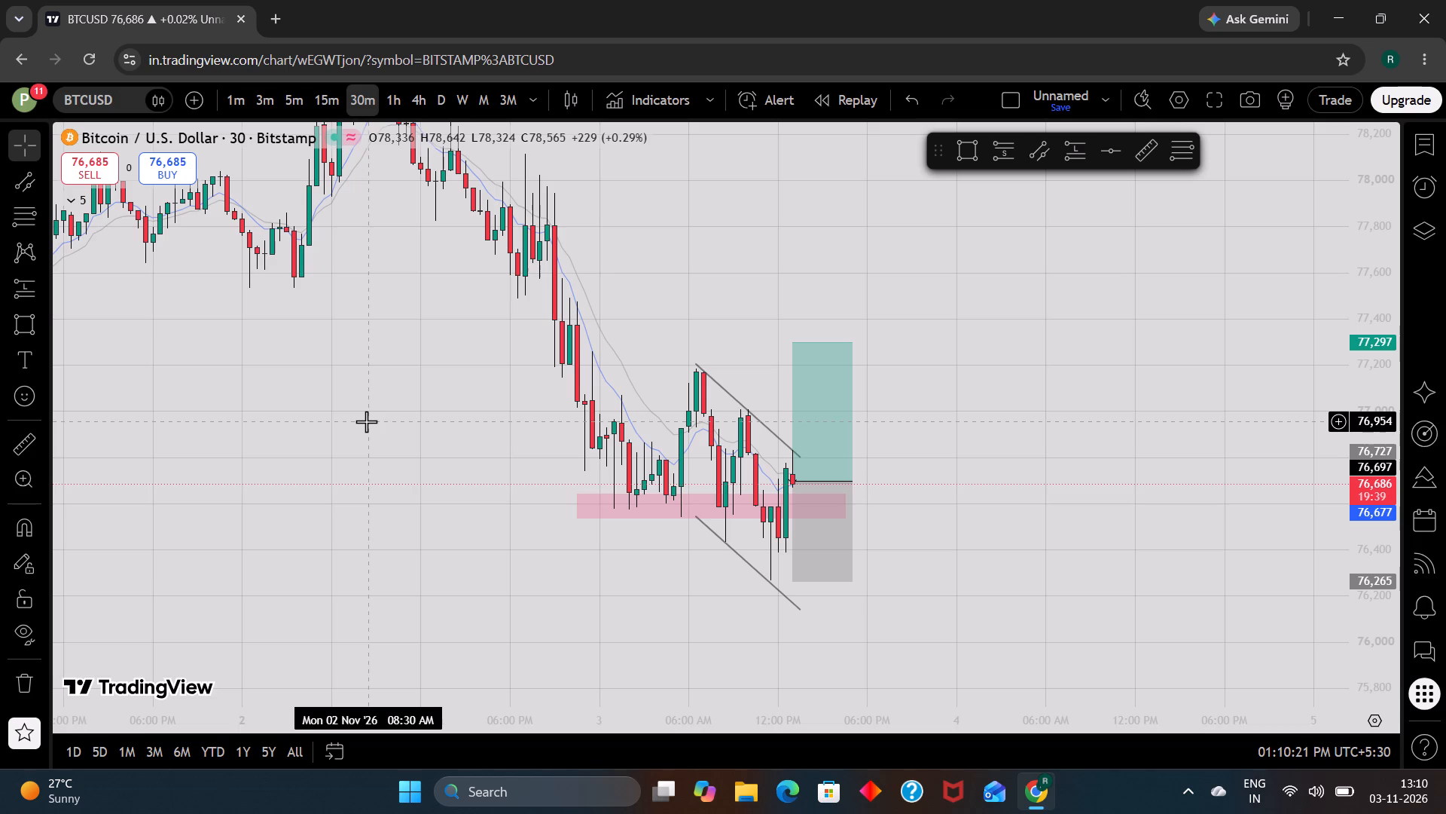
{"action": "left_click_drag", "start_coordinate": [795, 342], "coordinate": [789, 344]}
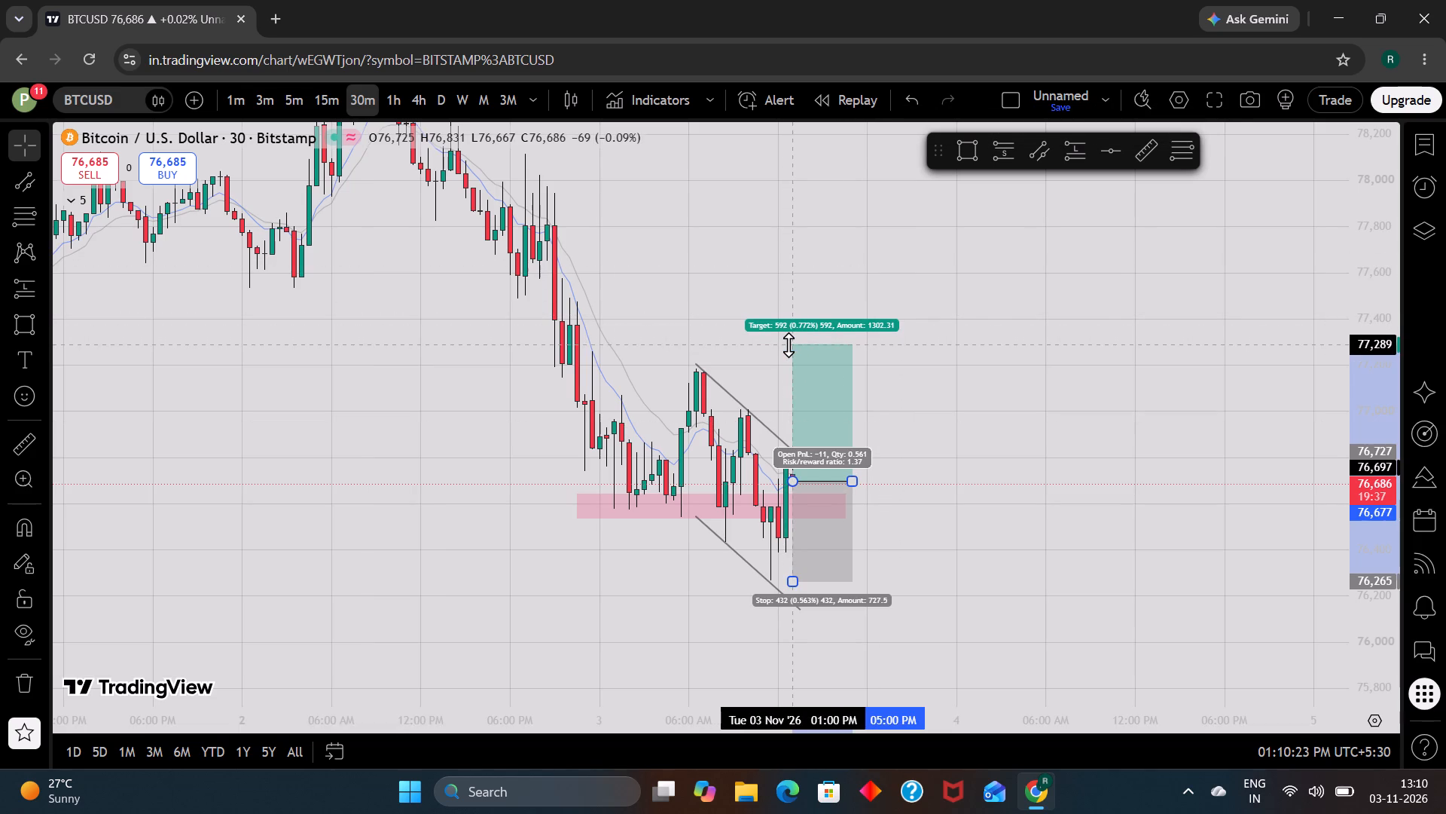
{"action": "left_click_drag", "start_coordinate": [789, 344], "coordinate": [779, 347]}
{"action": "left_click", "coordinate": [1039, 465]}
Check XAUUSD and EURUSD on 30m, and examine EURUSD on 4h against its descending trendline.
{"action": "scroll", "coordinate": [1039, 465], "scroll_direction": "up", "scroll_amount": 1}
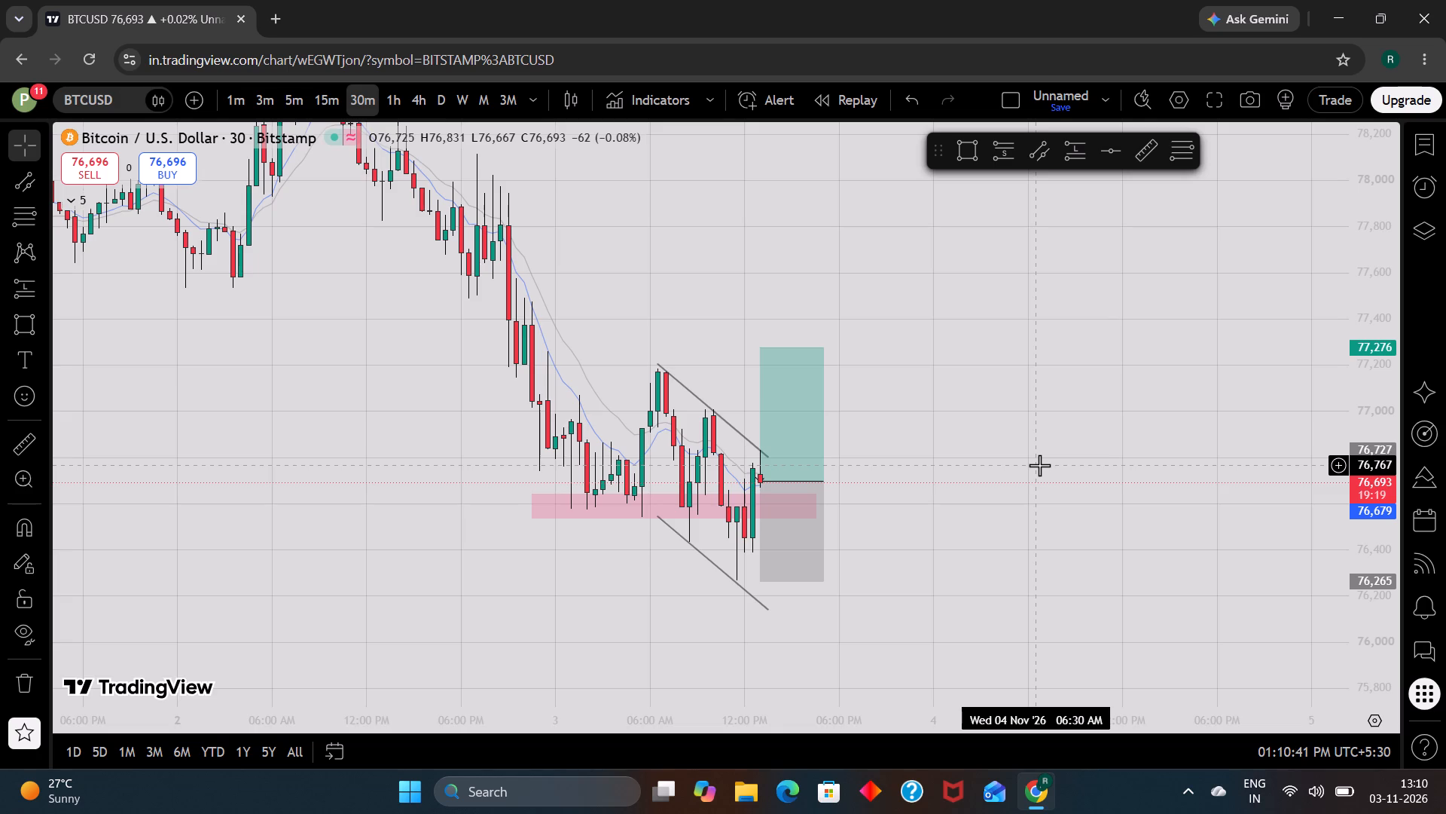
{"action": "key", "text": "Down"}
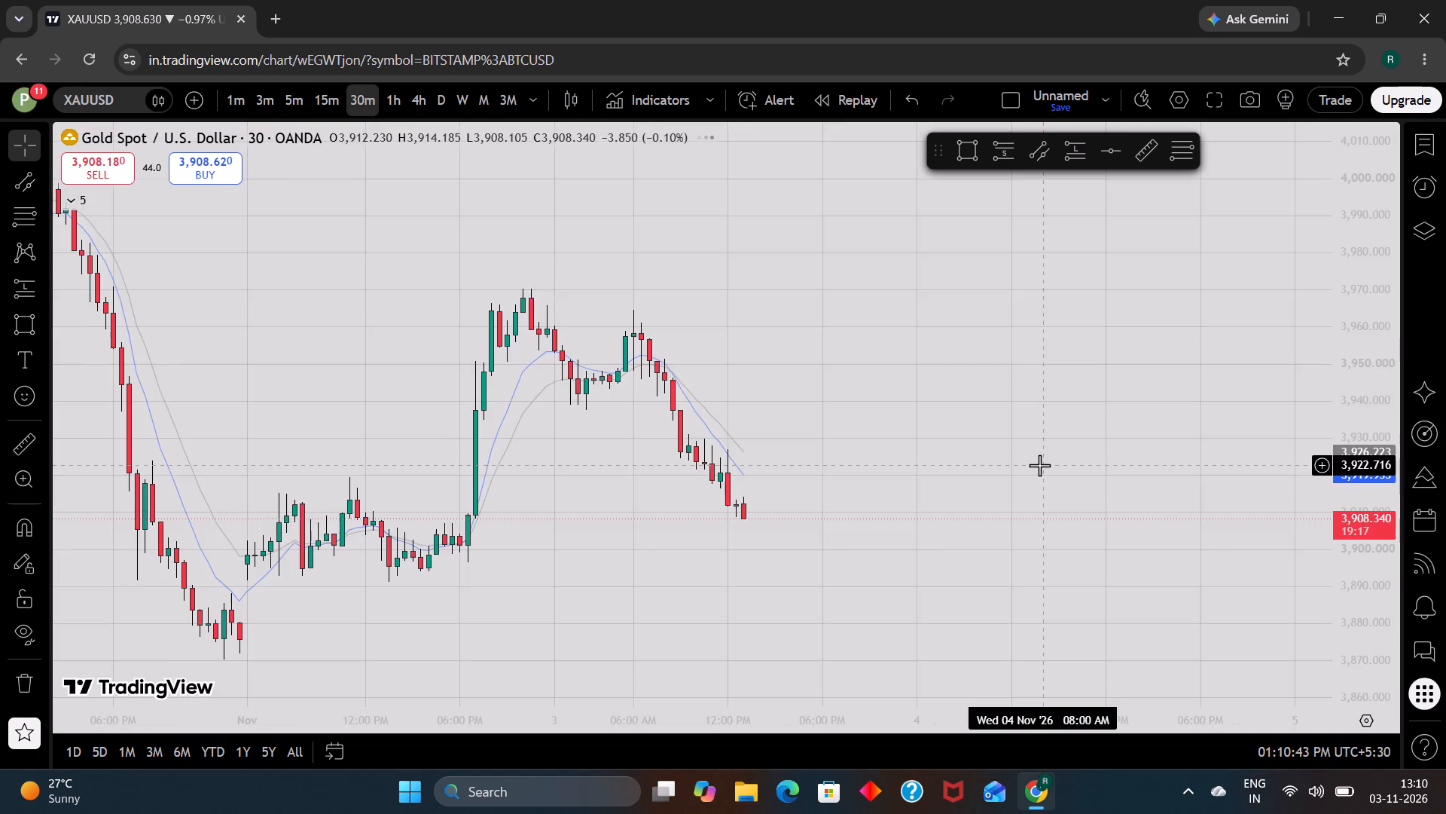
{"action": "key", "text": "Down"}
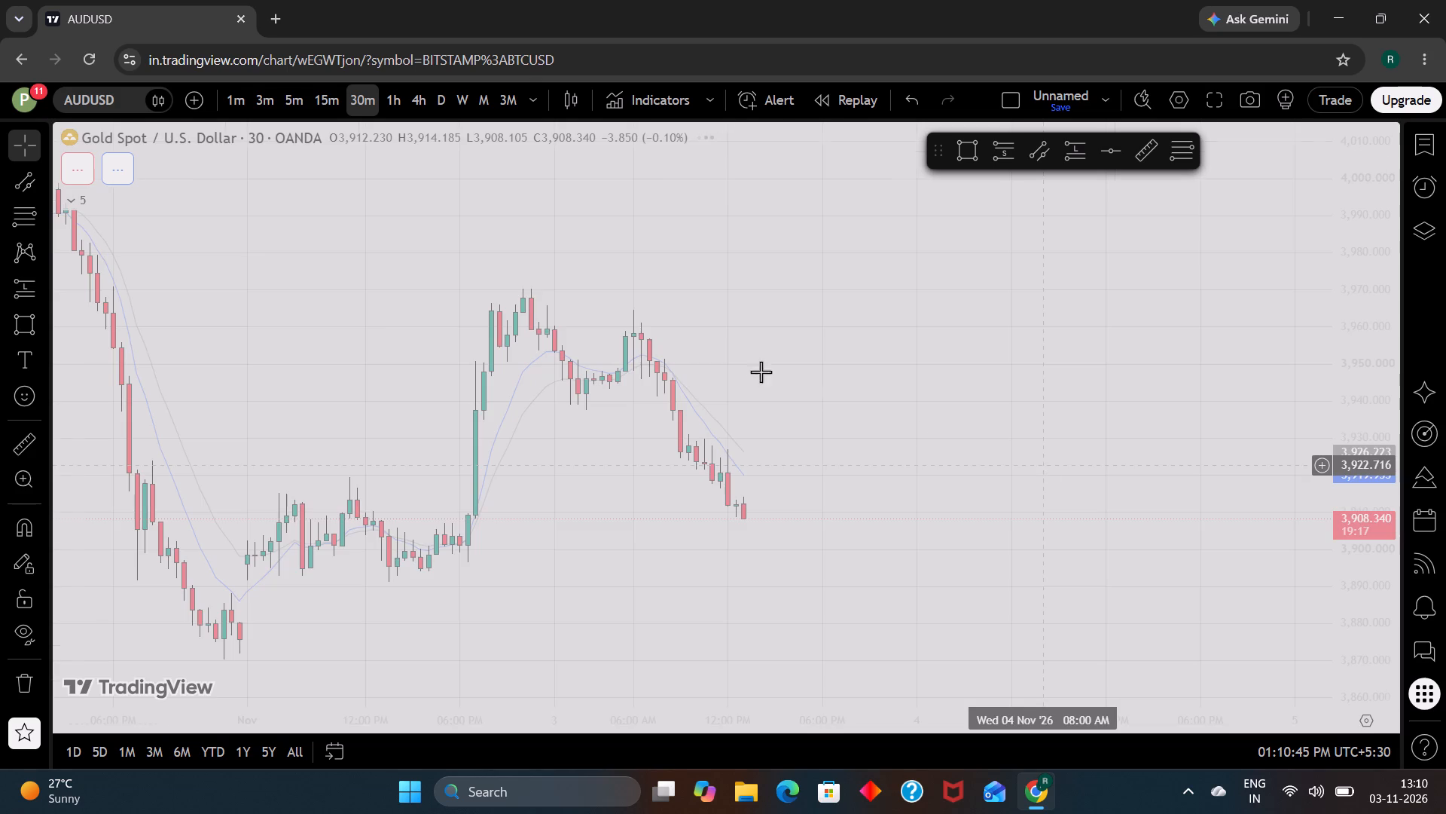
{"action": "key", "text": "Down"}
{"action": "left_click_drag", "start_coordinate": [656, 279], "coordinate": [650, 332]}
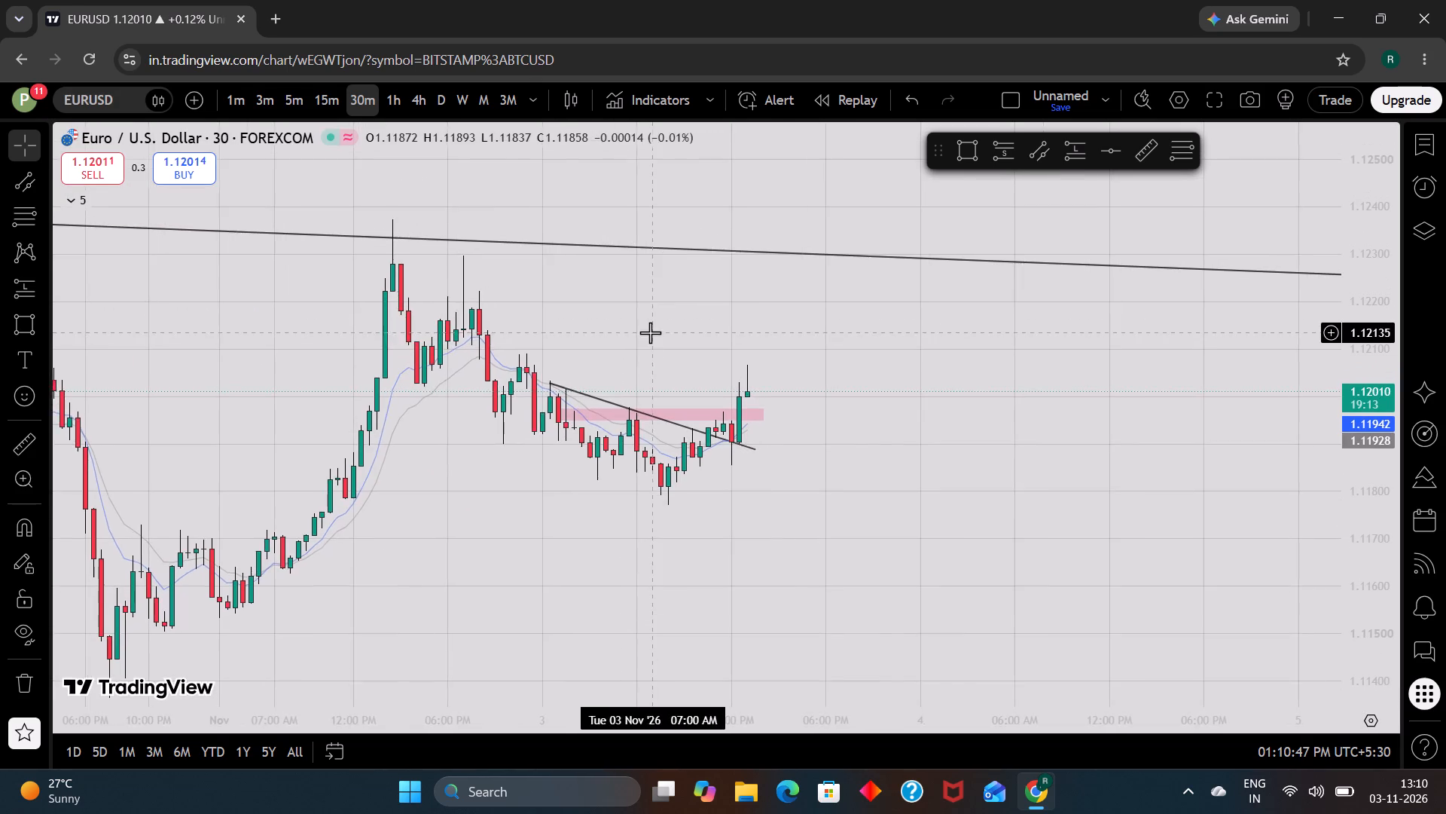
{"action": "scroll", "coordinate": [650, 332], "scroll_direction": "down", "scroll_amount": 3}
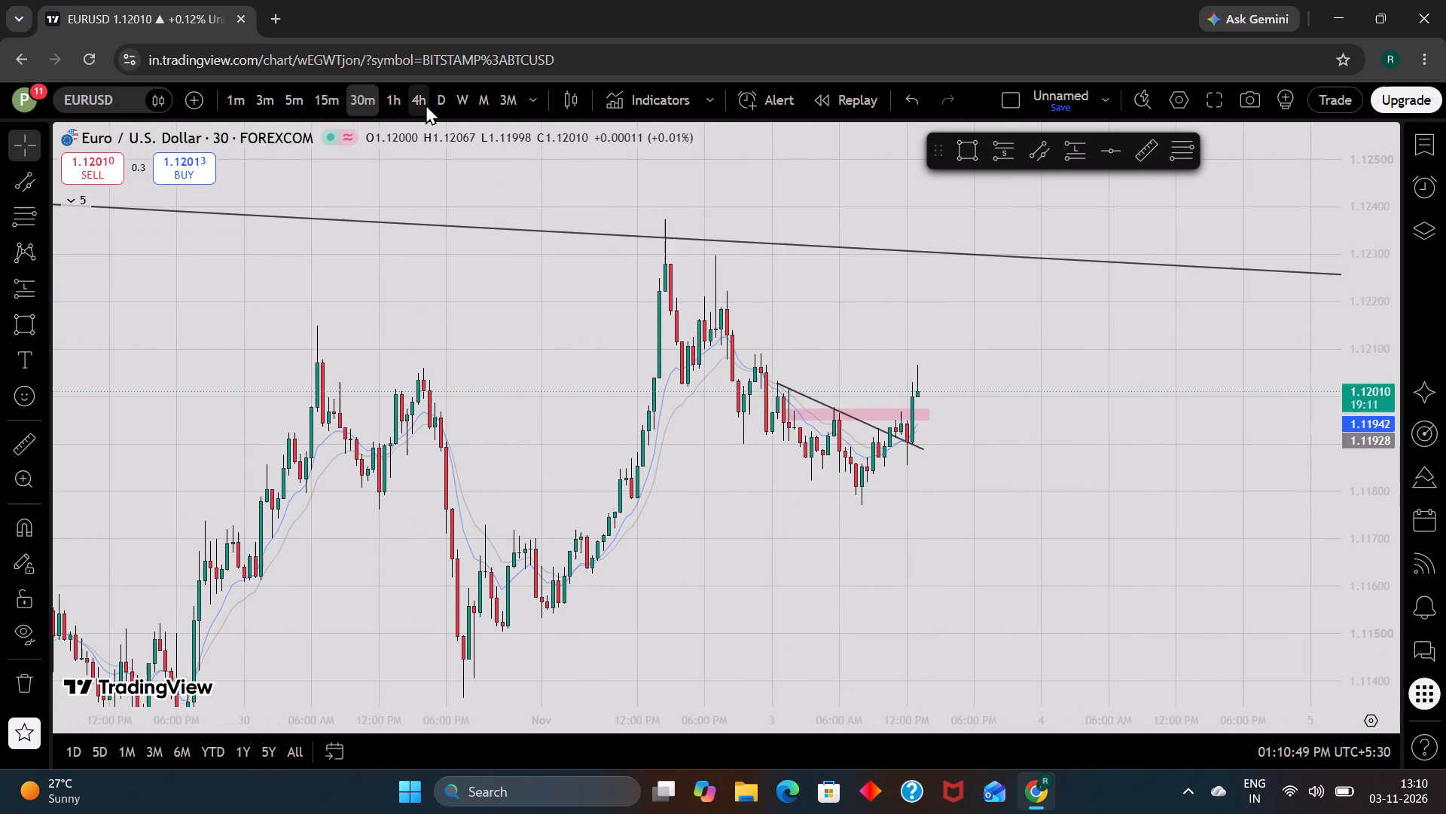
{"action": "left_click", "coordinate": [426, 104]}
{"action": "scroll", "coordinate": [1377, 577], "scroll_direction": "down", "scroll_amount": 9}
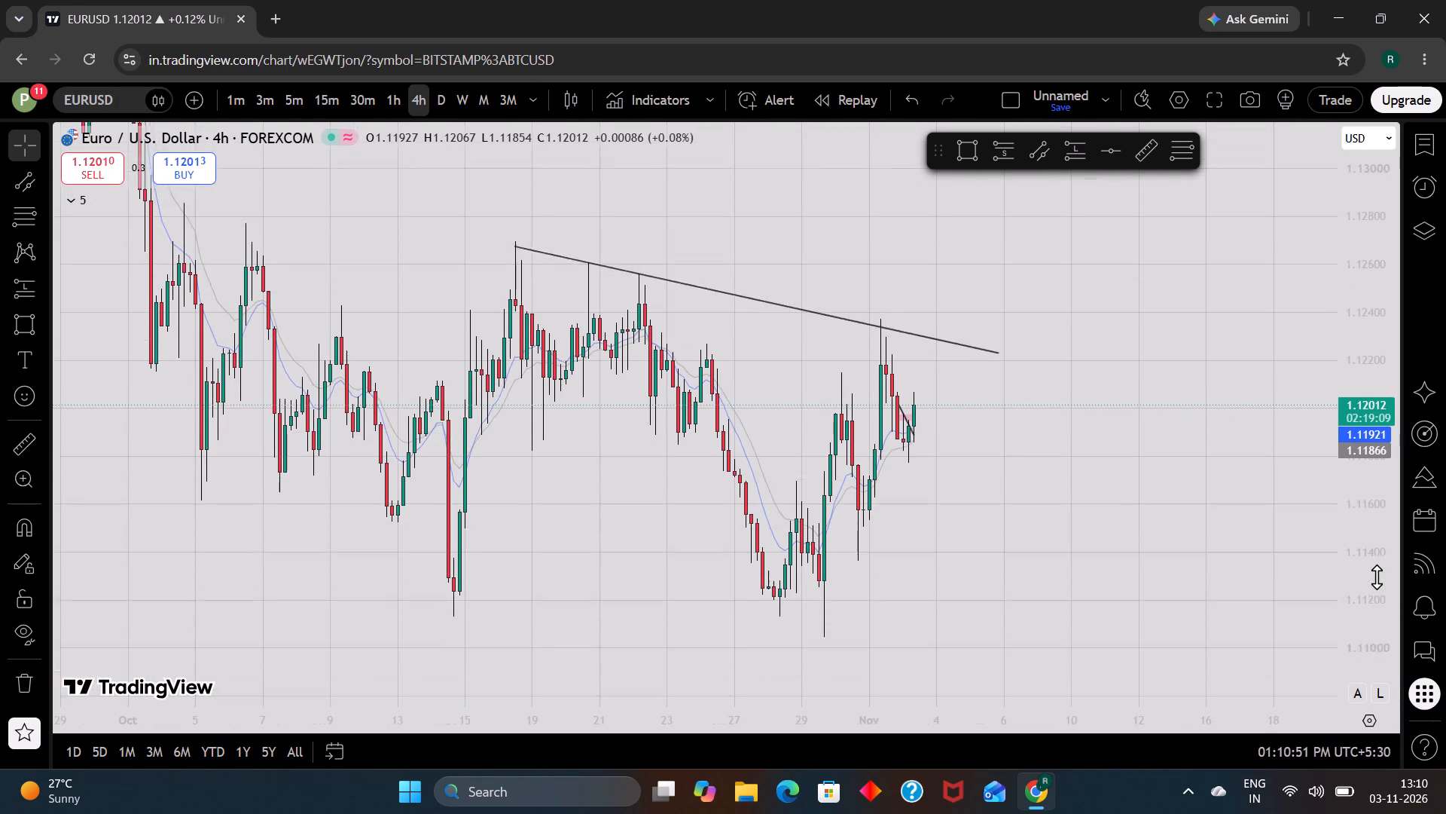
Examine EURUSD on 4h around the descending trendline and recent swings, with a brief check of the 15m chart.
{"action": "scroll", "coordinate": [1377, 577], "scroll_direction": "down", "scroll_amount": 2}
{"action": "scroll", "coordinate": [1258, 555], "scroll_direction": "down", "scroll_amount": 3}
{"action": "left_click_drag", "start_coordinate": [1246, 533], "coordinate": [1078, 578]}
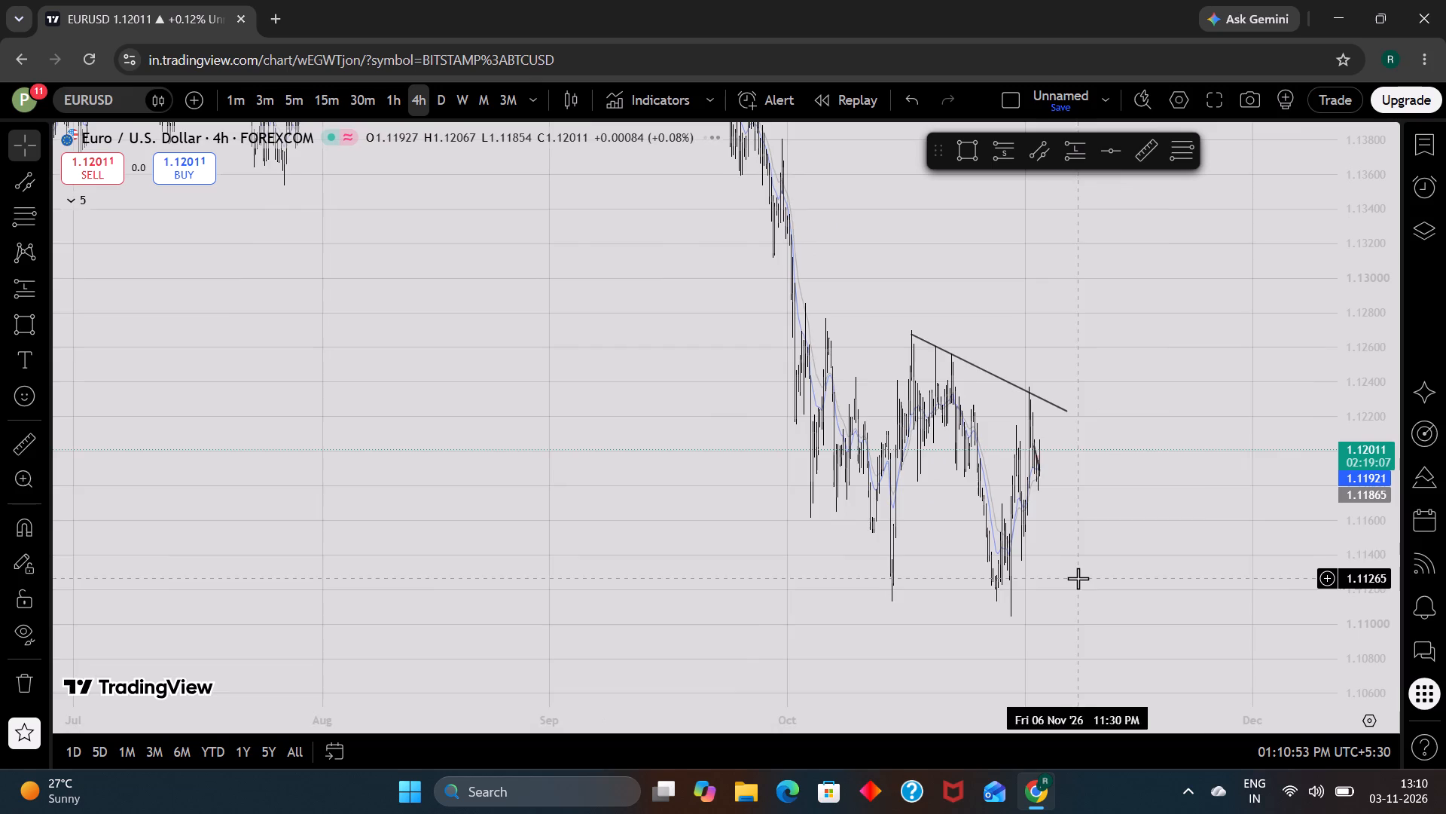
{"action": "scroll", "coordinate": [1164, 540], "scroll_direction": "up", "scroll_amount": 5}
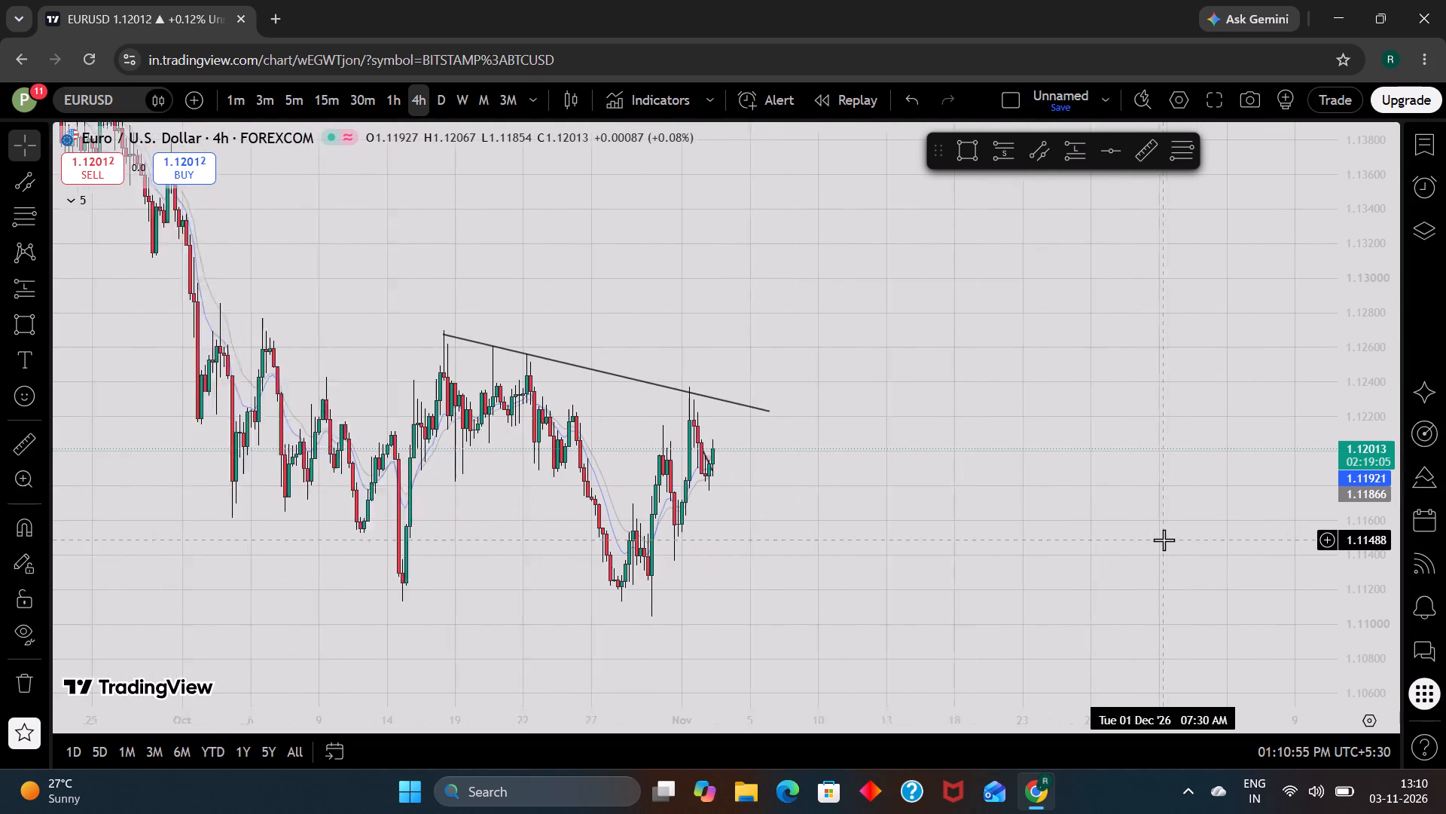
{"action": "scroll", "coordinate": [1164, 540], "scroll_direction": "up", "scroll_amount": 1}
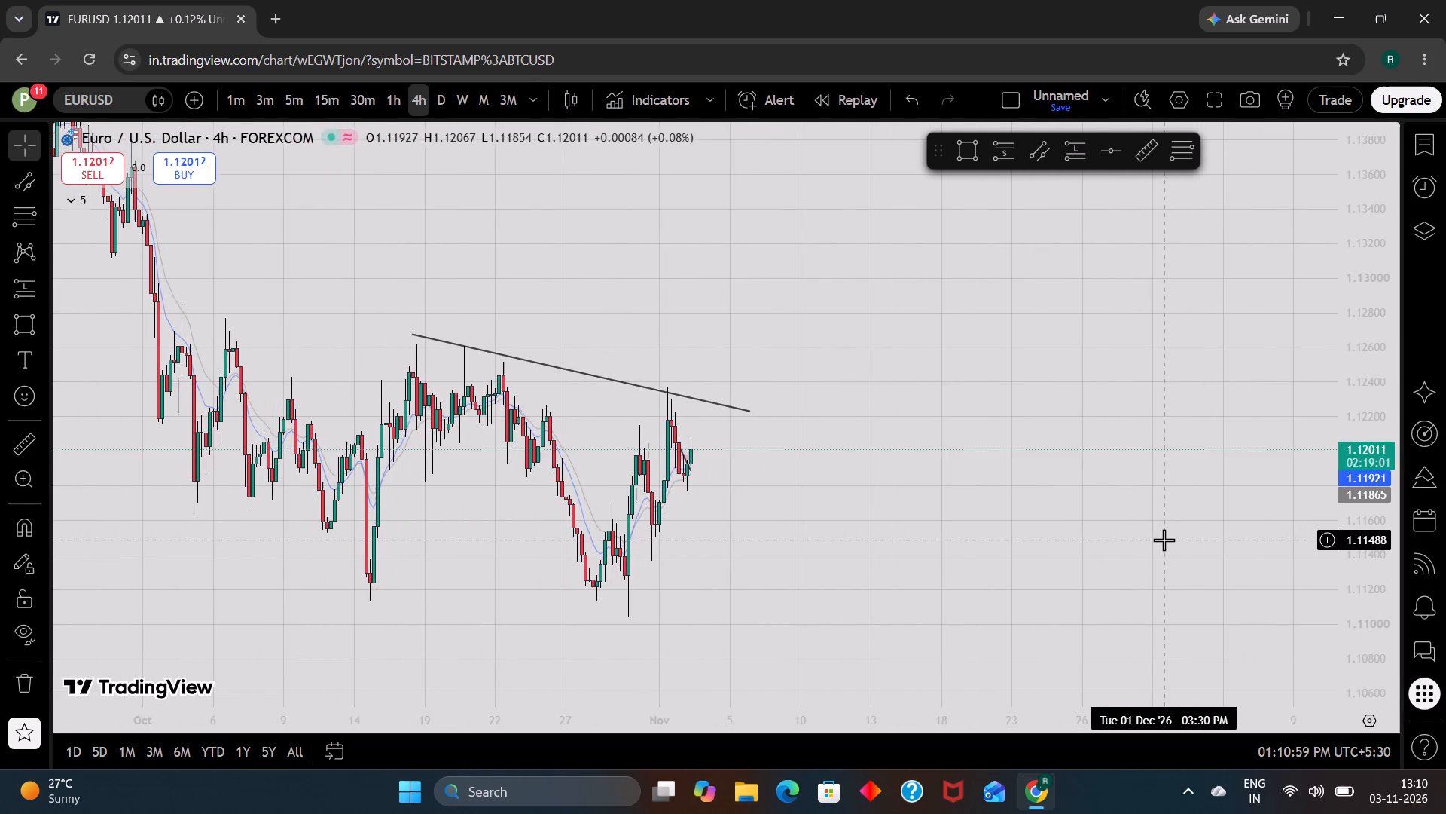
{"action": "scroll", "coordinate": [1164, 540], "scroll_direction": "down", "scroll_amount": 1}
{"action": "scroll", "coordinate": [1164, 540], "scroll_direction": "up", "scroll_amount": 1}
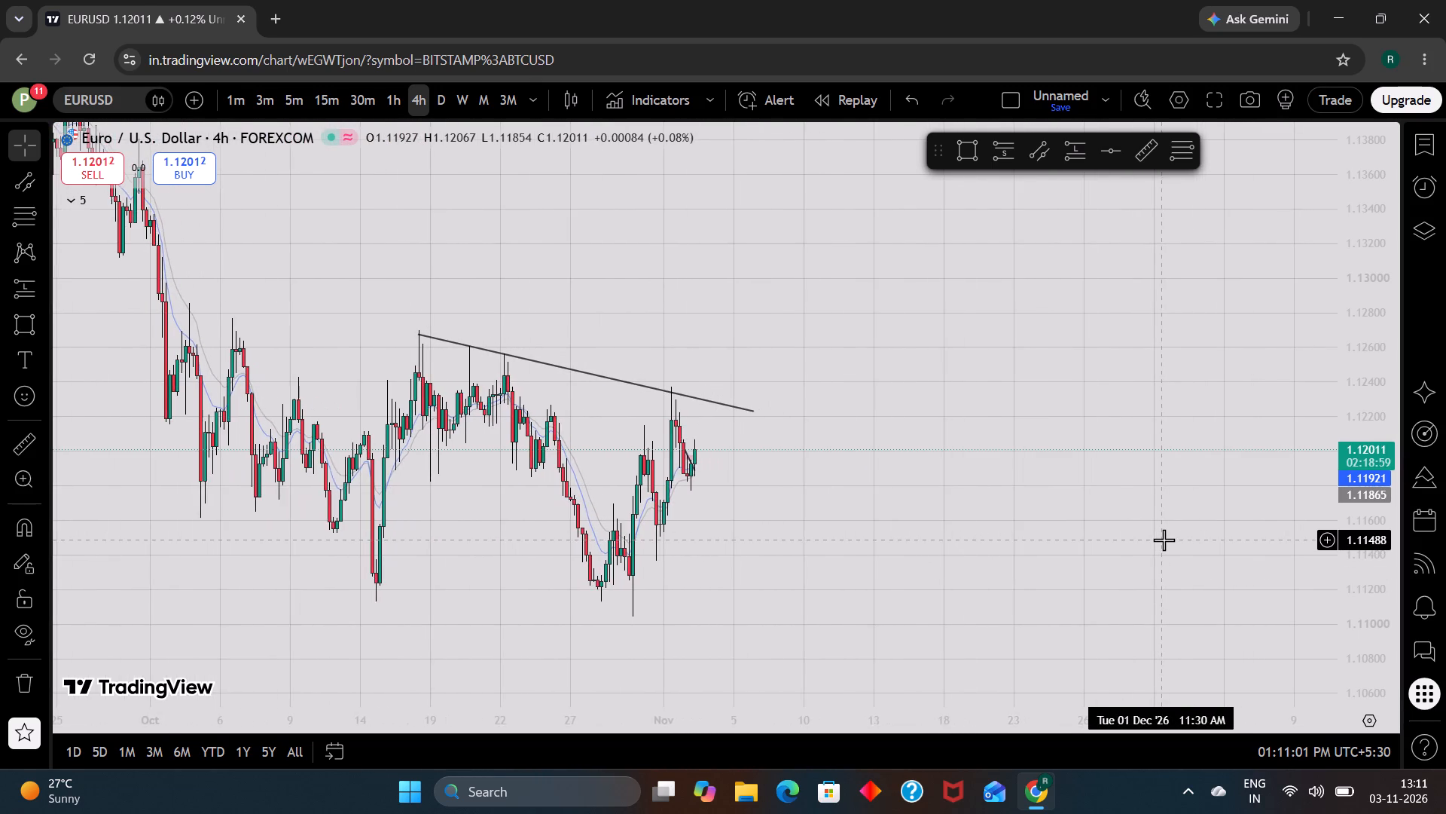
{"action": "scroll", "coordinate": [1164, 540], "scroll_direction": "up", "scroll_amount": 1}
{"action": "scroll", "coordinate": [1164, 540], "scroll_direction": "down", "scroll_amount": 1}
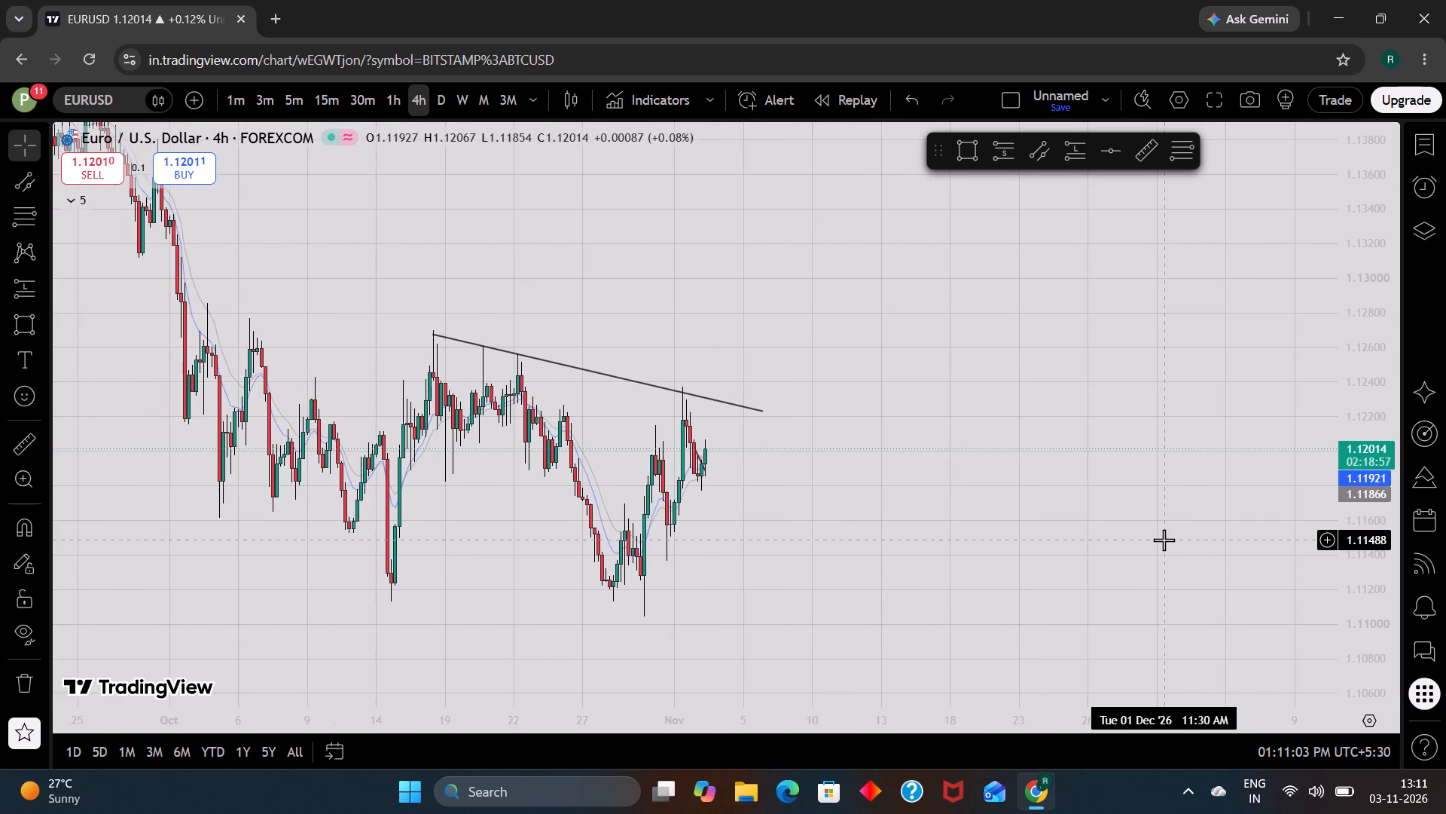
{"action": "scroll", "coordinate": [1164, 540], "scroll_direction": "up", "scroll_amount": 1}
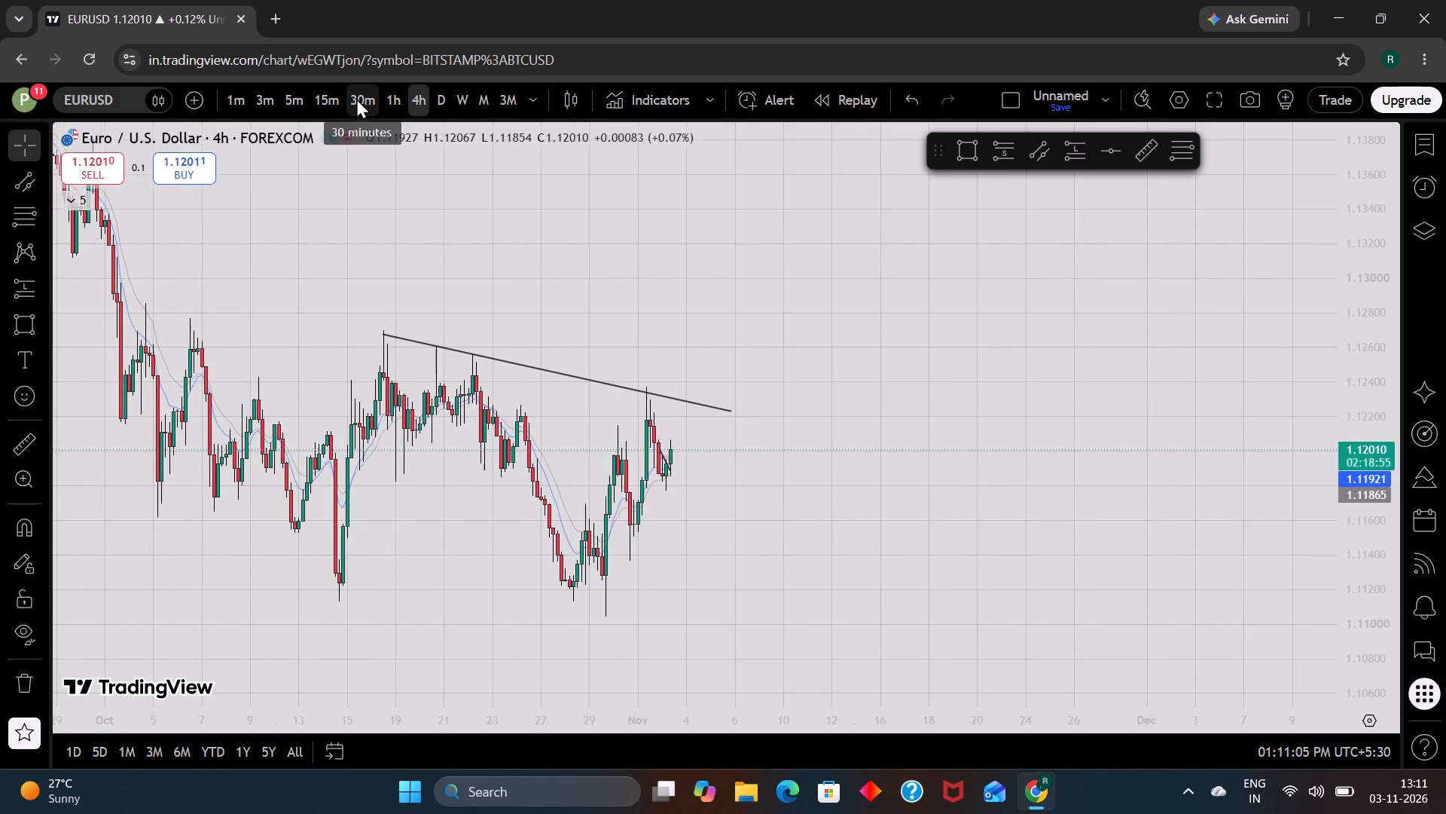
{"action": "left_click", "coordinate": [329, 106]}
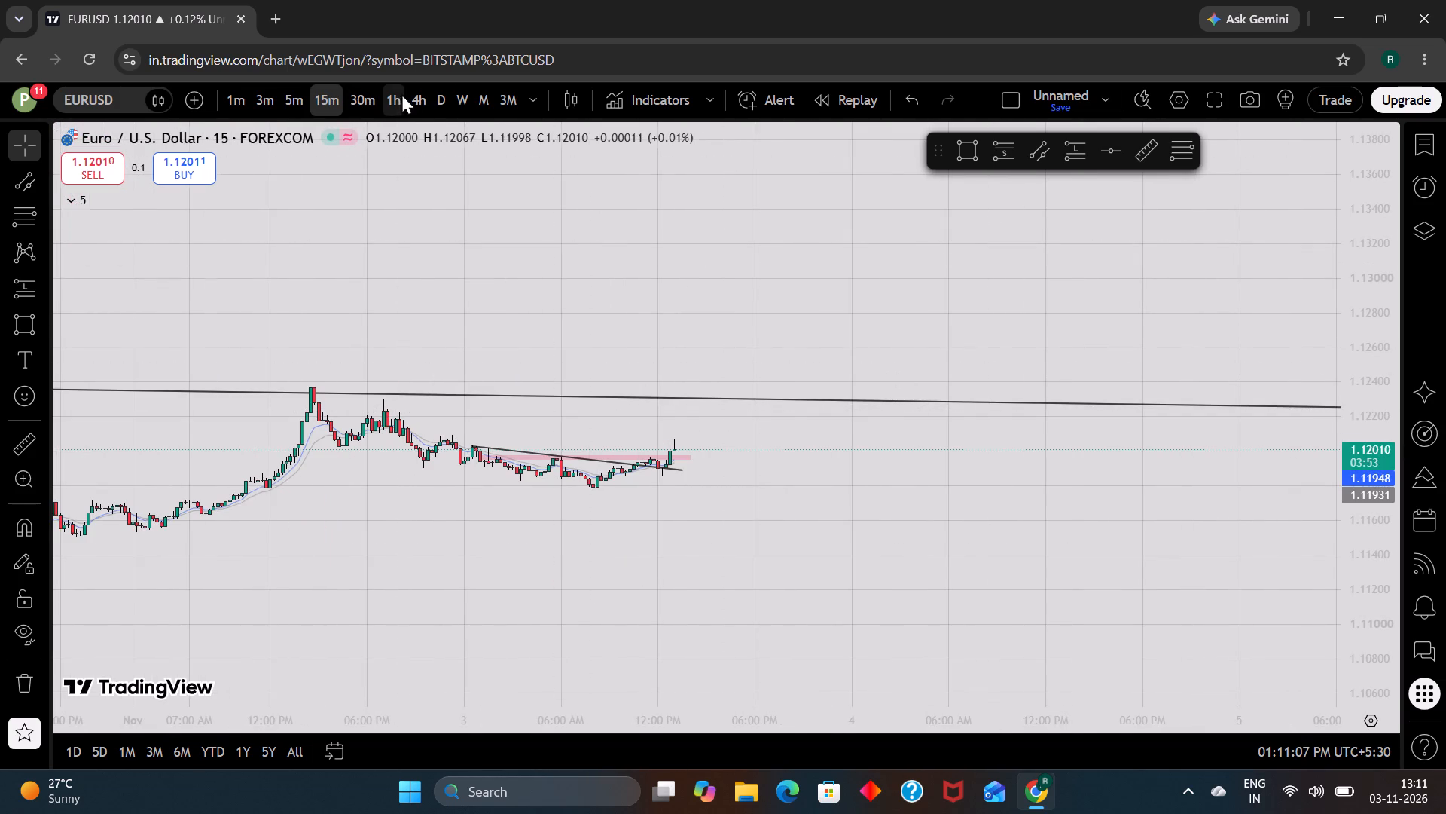
{"action": "left_click", "coordinate": [429, 95]}
{"action": "scroll", "coordinate": [917, 356], "scroll_direction": "up", "scroll_amount": 1}
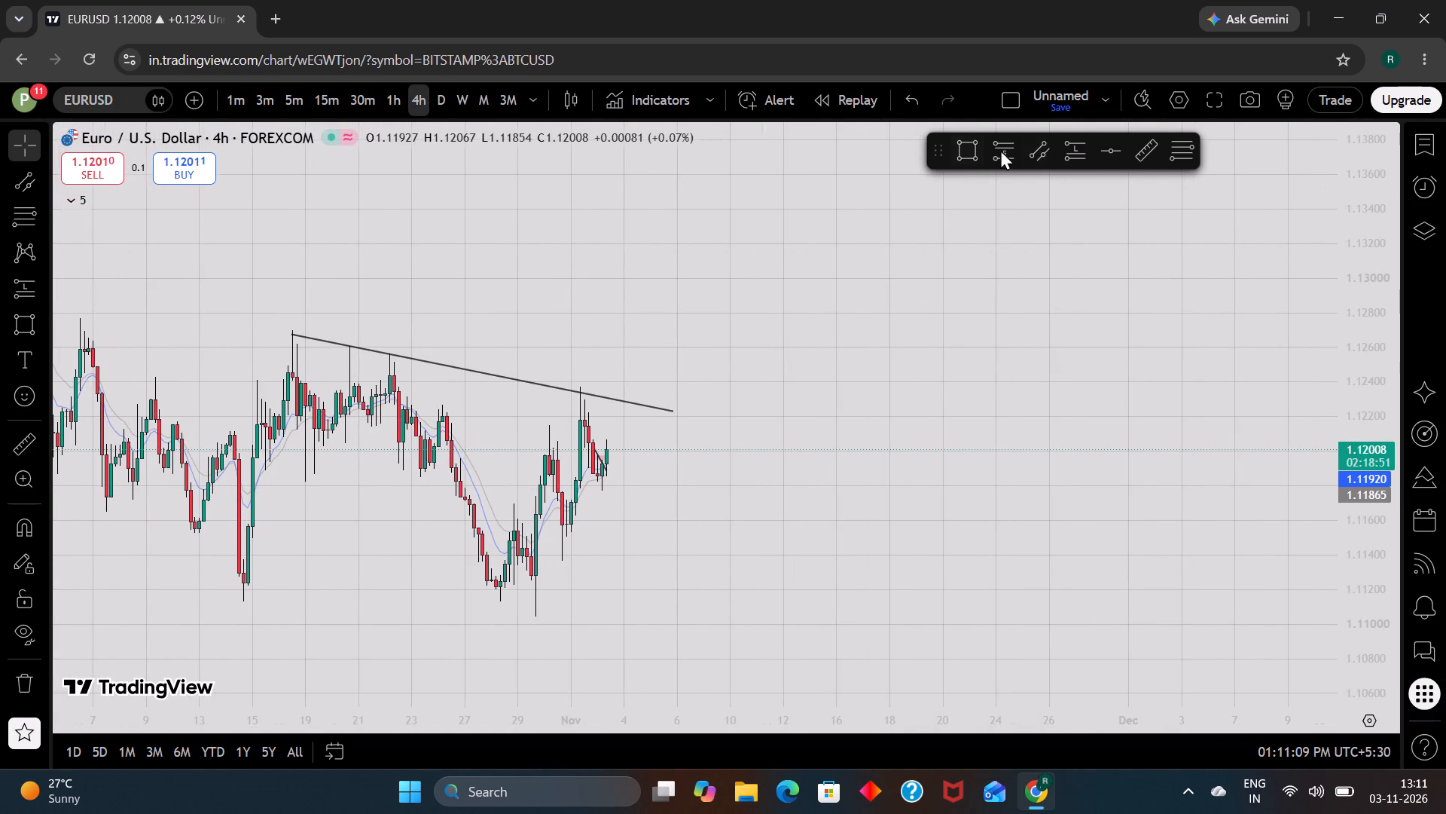
Draw a EURUSD long position on 4h with entry about 1.12011, stop about 1.11385 and target about 1.12882, narrowed to end around 9 Nov.
{"action": "left_click", "coordinate": [1063, 160]}
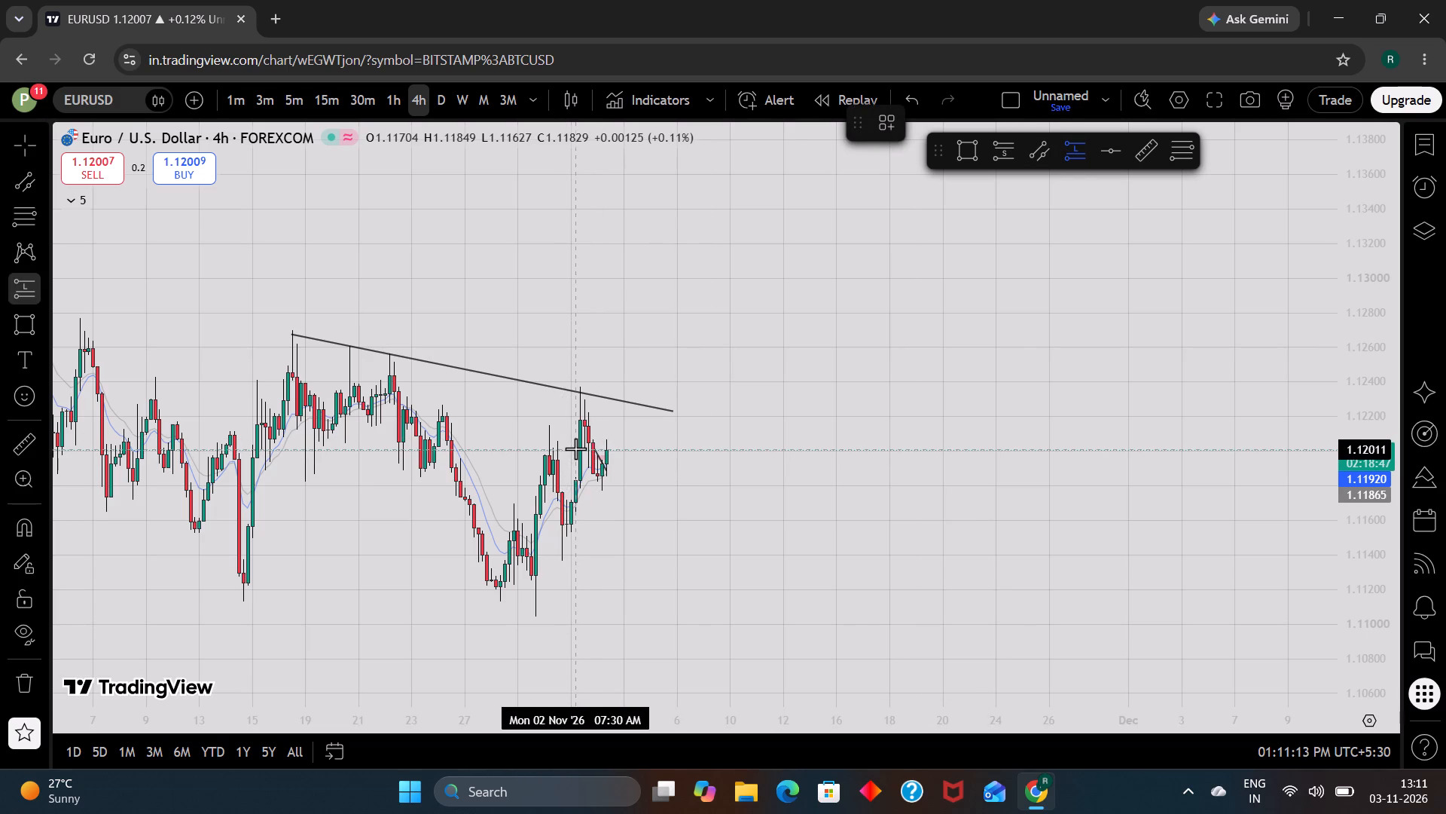
{"action": "left_click", "coordinate": [575, 448]}
{"action": "left_click_drag", "start_coordinate": [578, 511], "coordinate": [557, 557]}
{"action": "left_click_drag", "start_coordinate": [572, 383], "coordinate": [572, 335]}
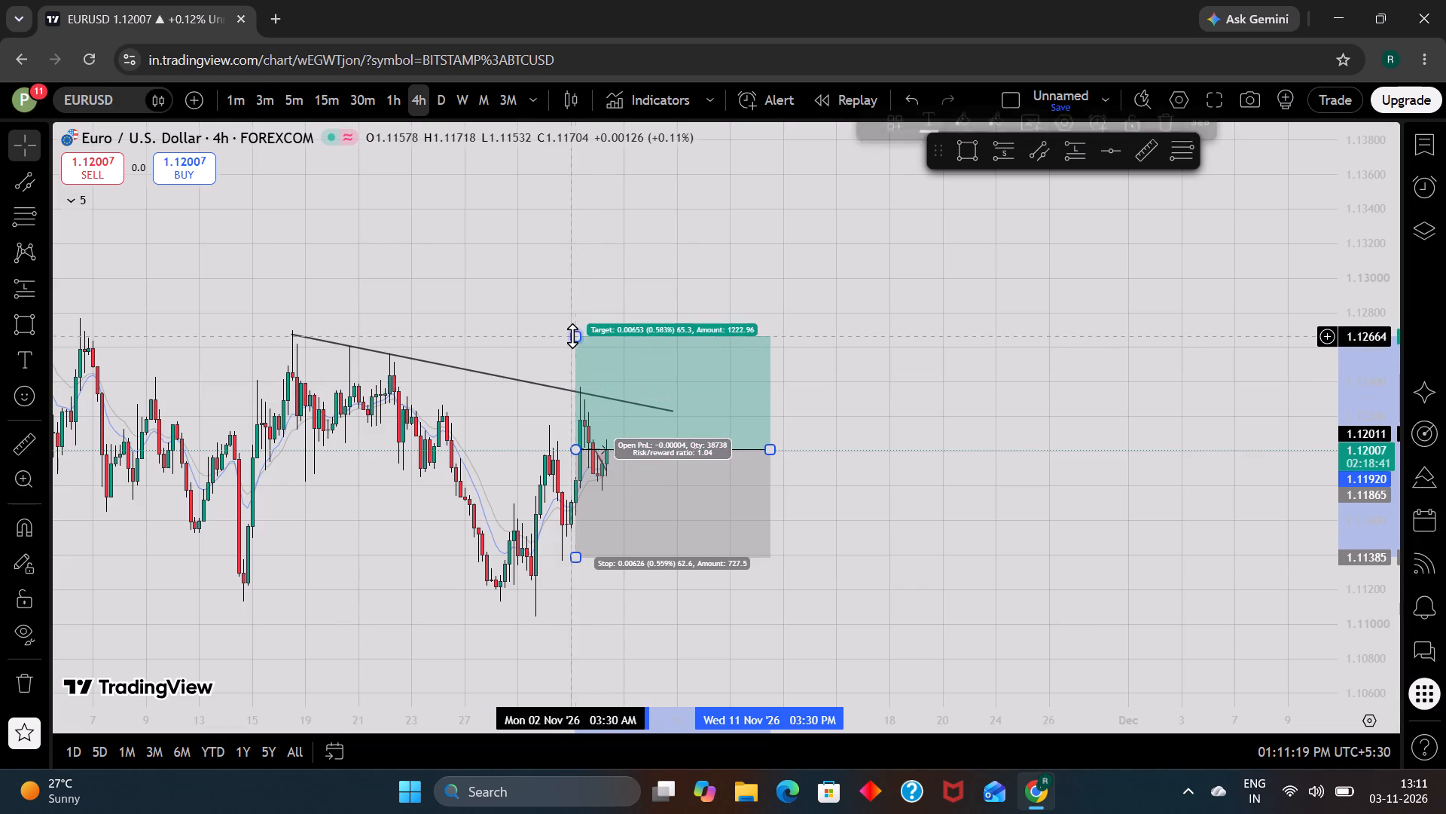
{"action": "scroll", "coordinate": [572, 335], "scroll_direction": "down", "scroll_amount": 2}
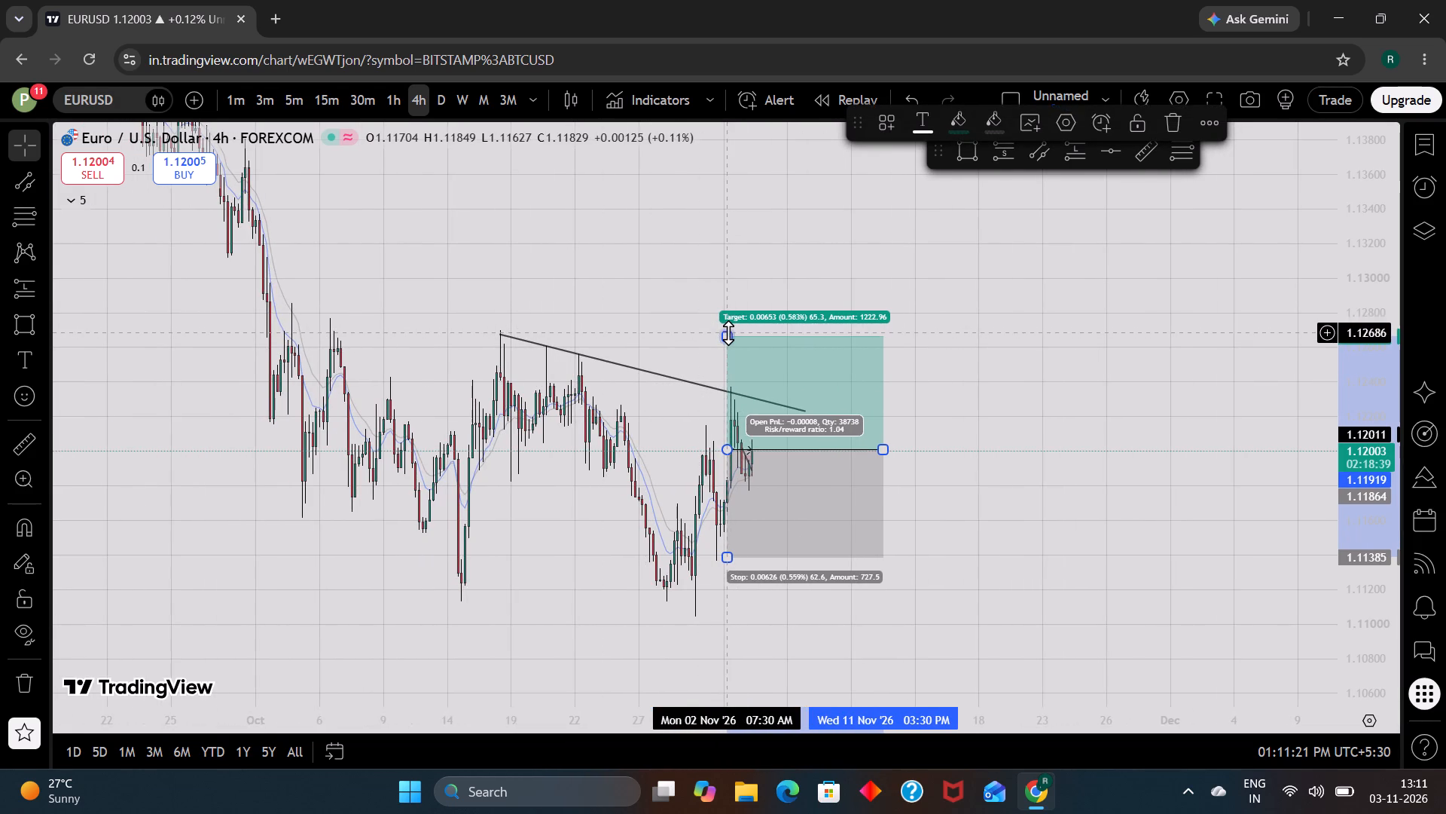
{"action": "left_click_drag", "start_coordinate": [728, 332], "coordinate": [690, 298]}
{"action": "scroll", "coordinate": [1121, 487], "scroll_direction": "up", "scroll_amount": 1}
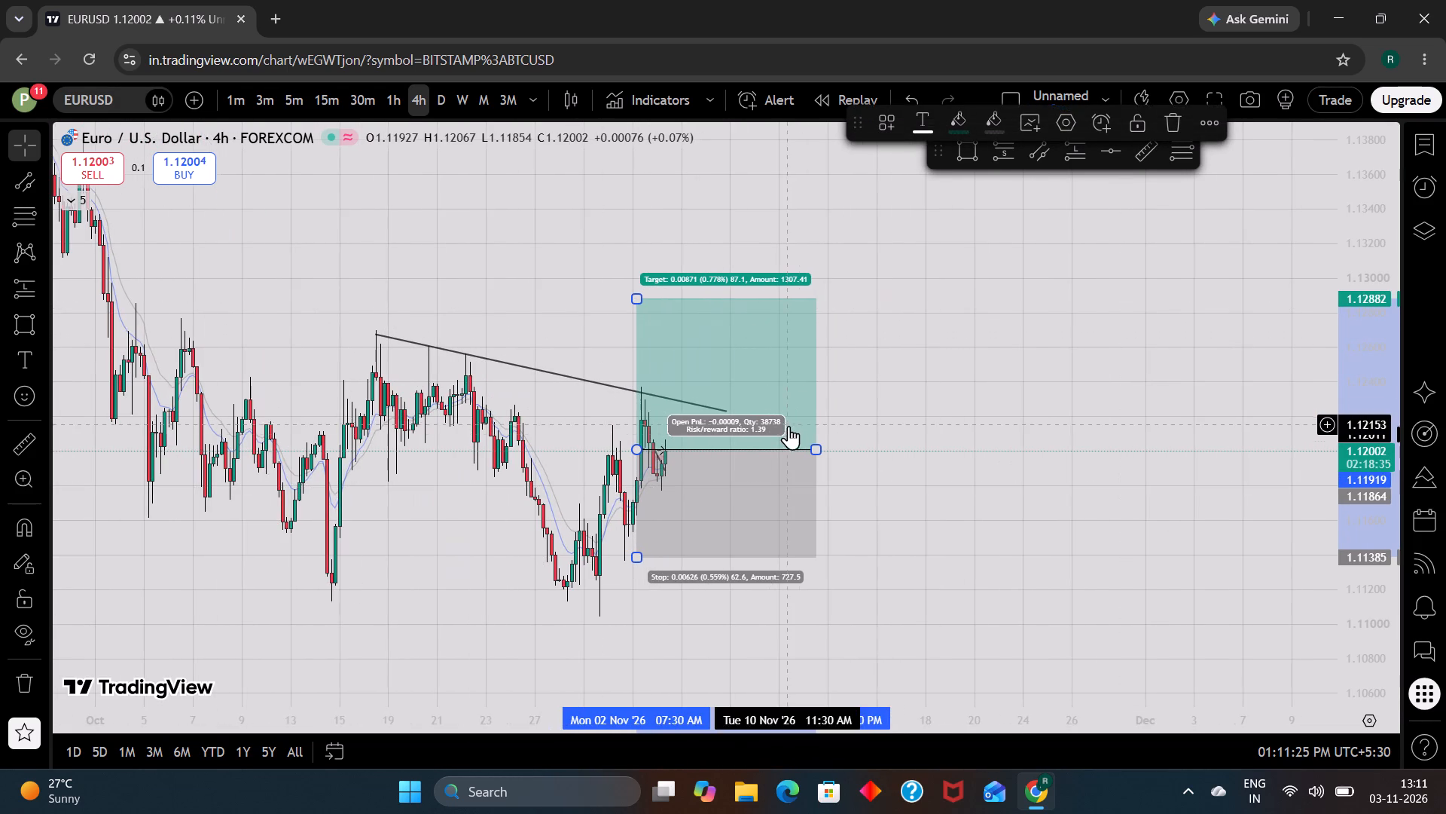
{"action": "left_click_drag", "start_coordinate": [821, 448], "coordinate": [766, 446]}
{"action": "left_click", "coordinate": [873, 500]}
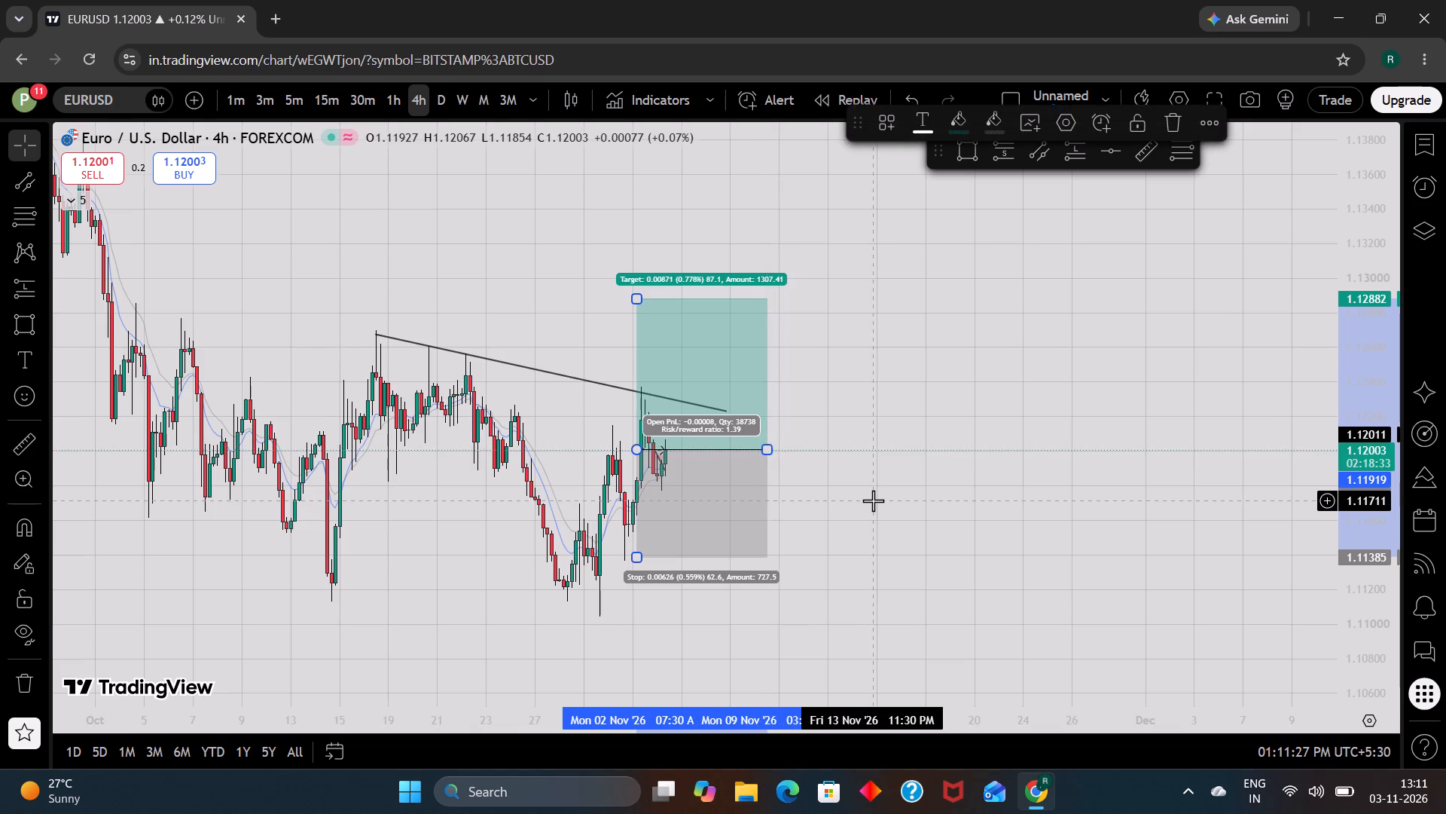
Delete the short descending trendline and the small pink zone overlapping the latest EURUSD candles.
{"action": "scroll", "coordinate": [873, 500], "scroll_direction": "down", "scroll_amount": 1}
{"action": "scroll", "coordinate": [911, 531], "scroll_direction": "up", "scroll_amount": 2}
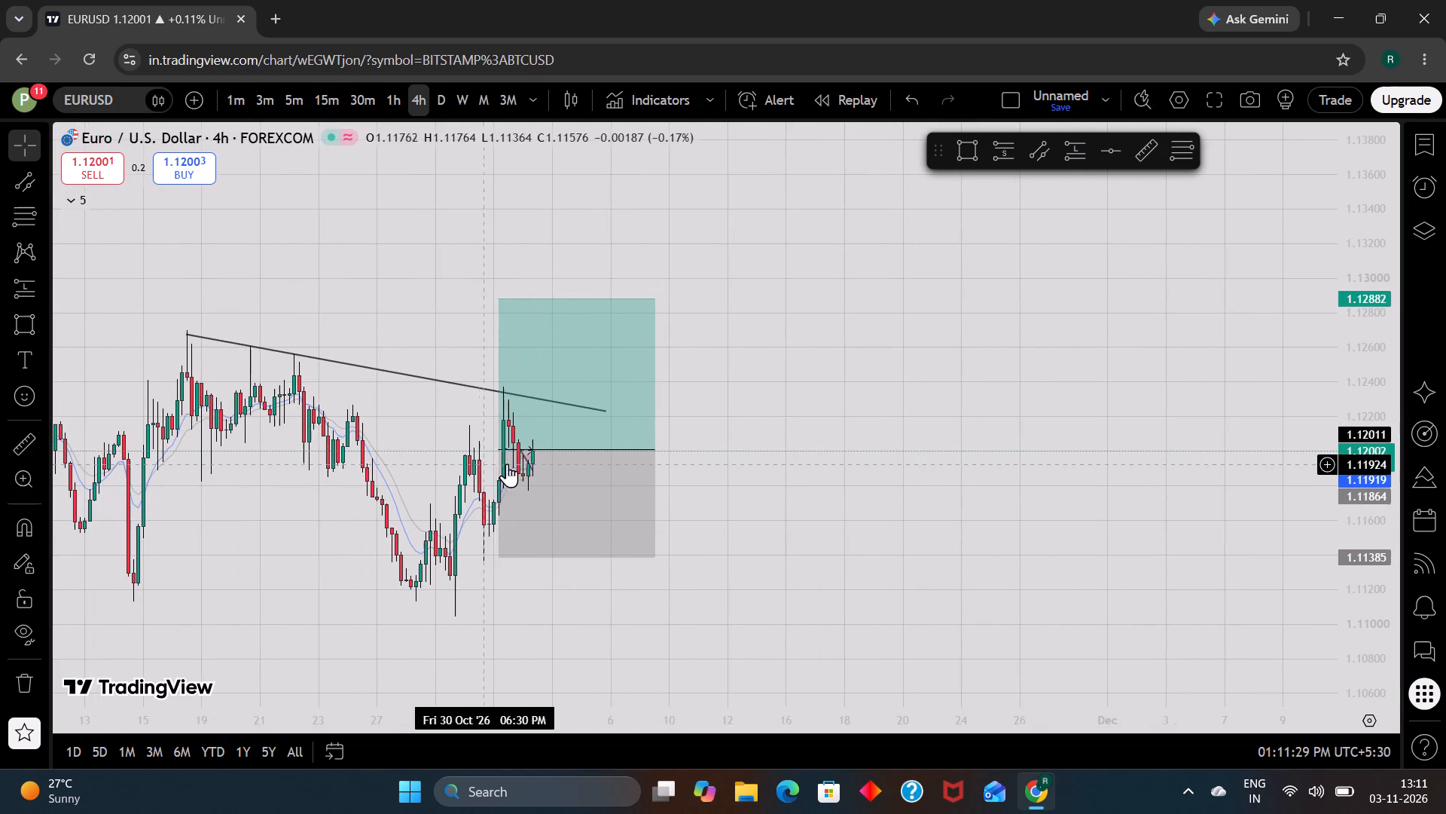
{"action": "left_click", "coordinate": [526, 462]}
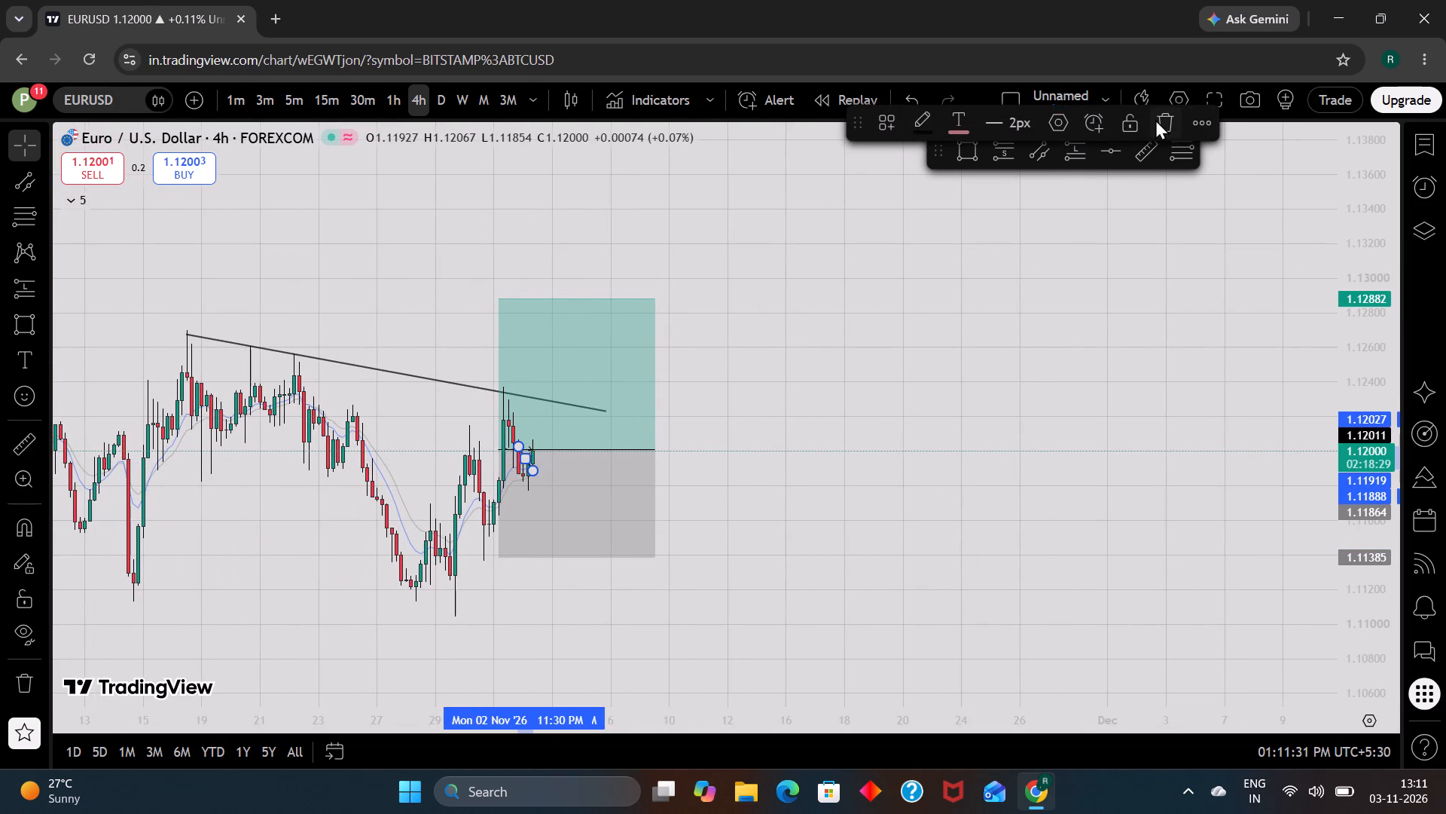
{"action": "left_click", "coordinate": [1155, 119]}
{"action": "left_click", "coordinate": [528, 454]}
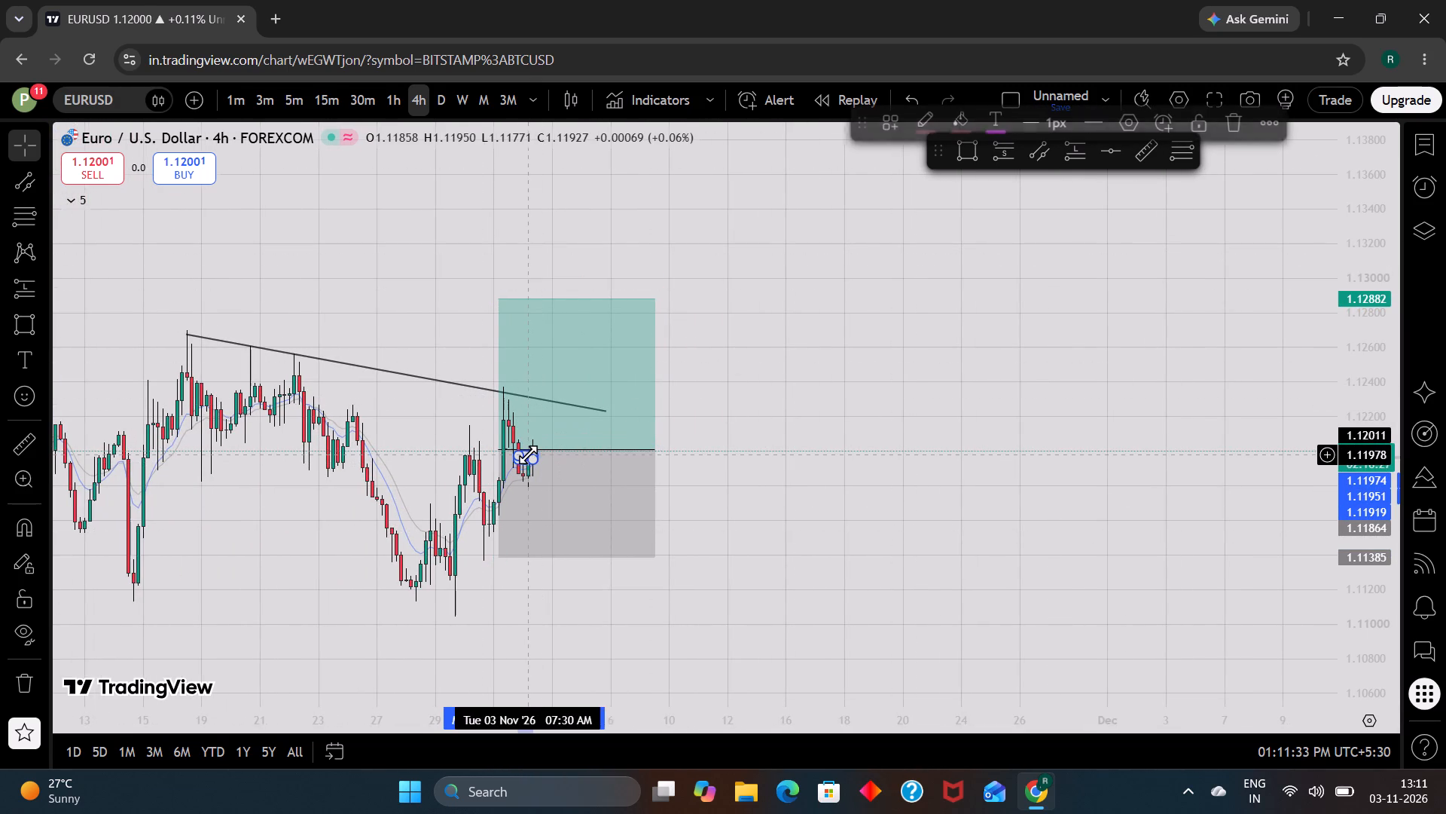
{"action": "left_click", "coordinate": [1240, 116]}
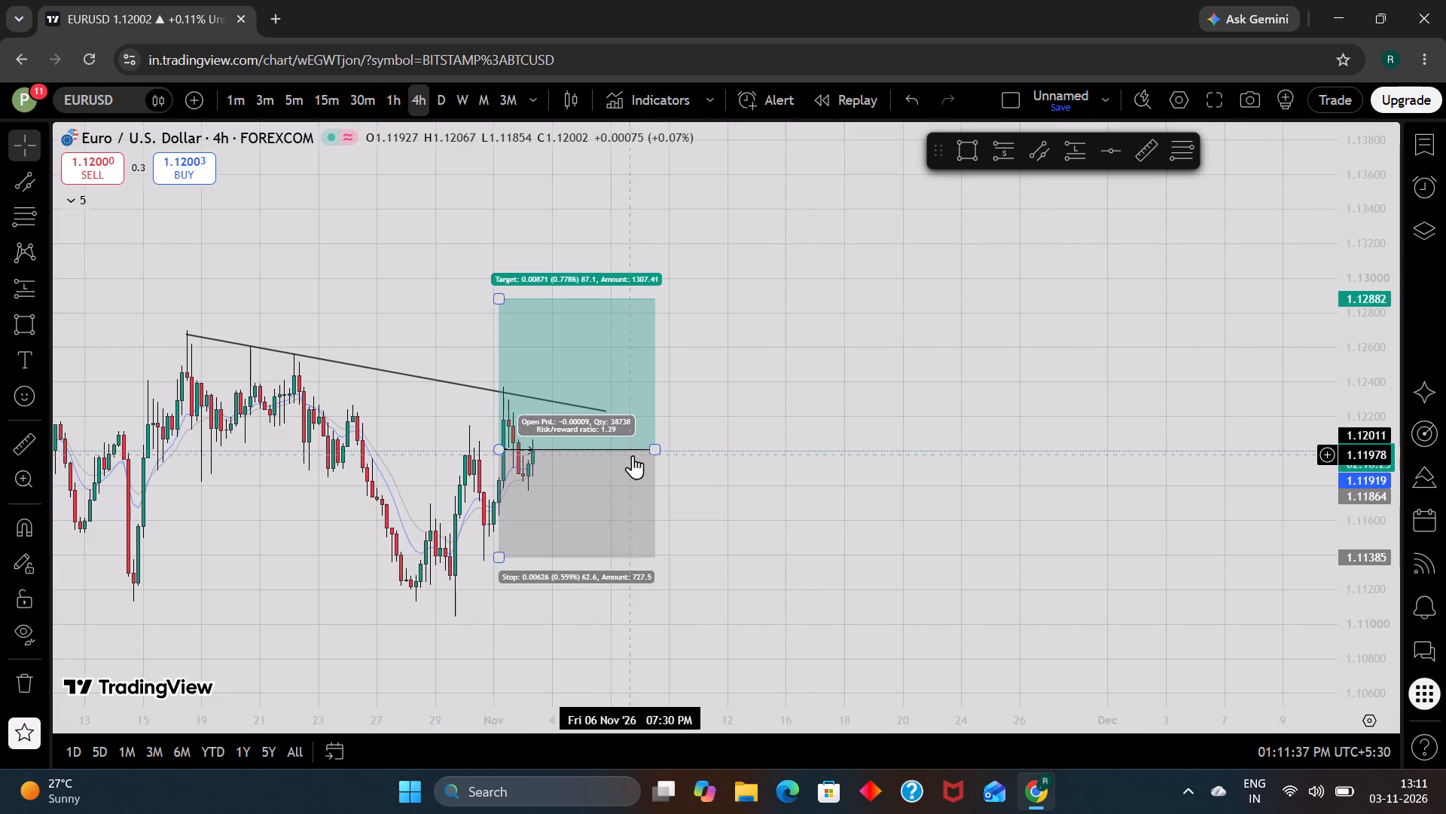
Narrow the EURUSD long position so it ends around 3:30 PM on 4 Nov.
{"action": "left_click_drag", "start_coordinate": [653, 449], "coordinate": [571, 450]}
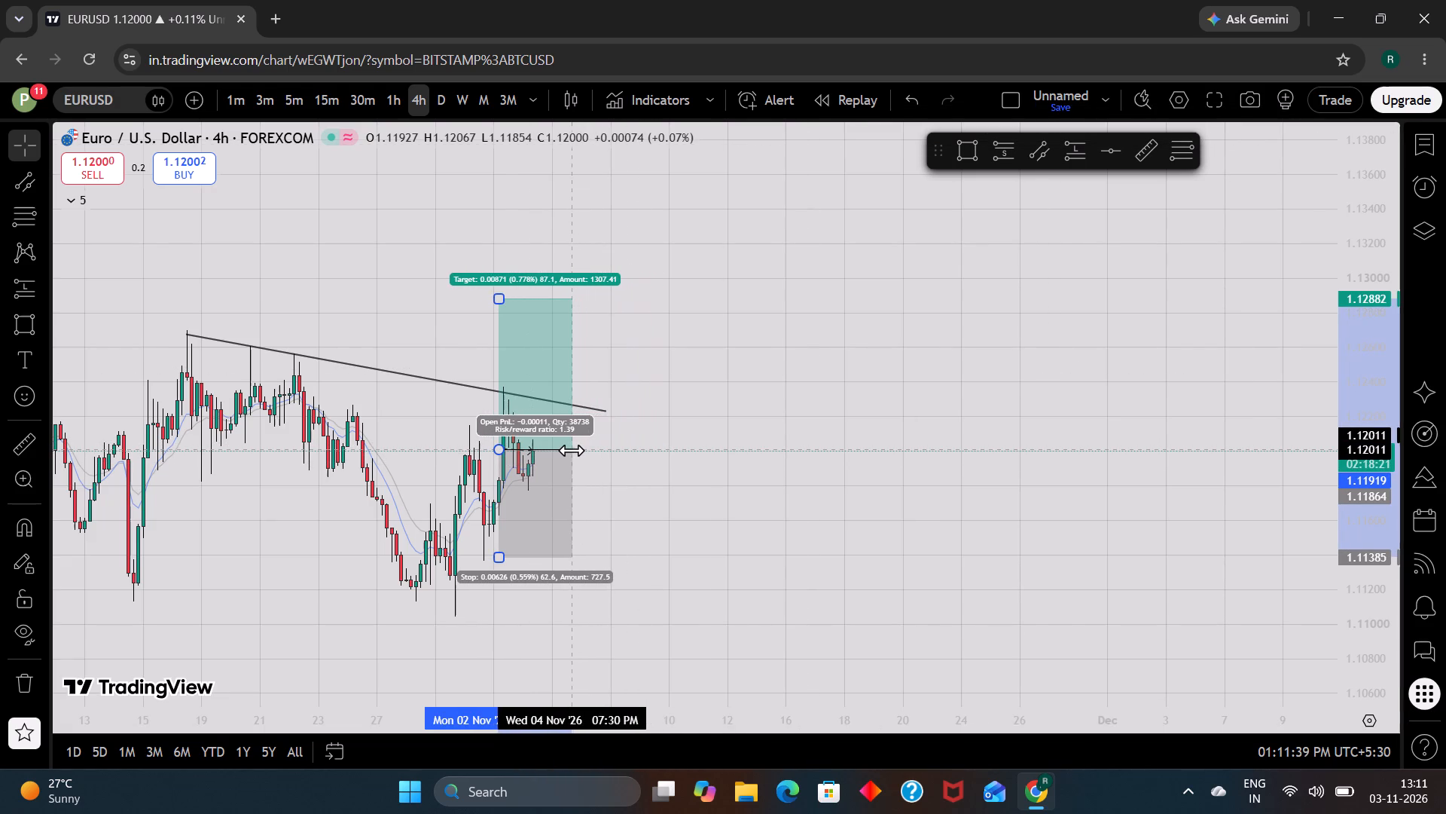
{"action": "left_click_drag", "start_coordinate": [571, 450], "coordinate": [569, 450]}
{"action": "left_click", "coordinate": [735, 549]}
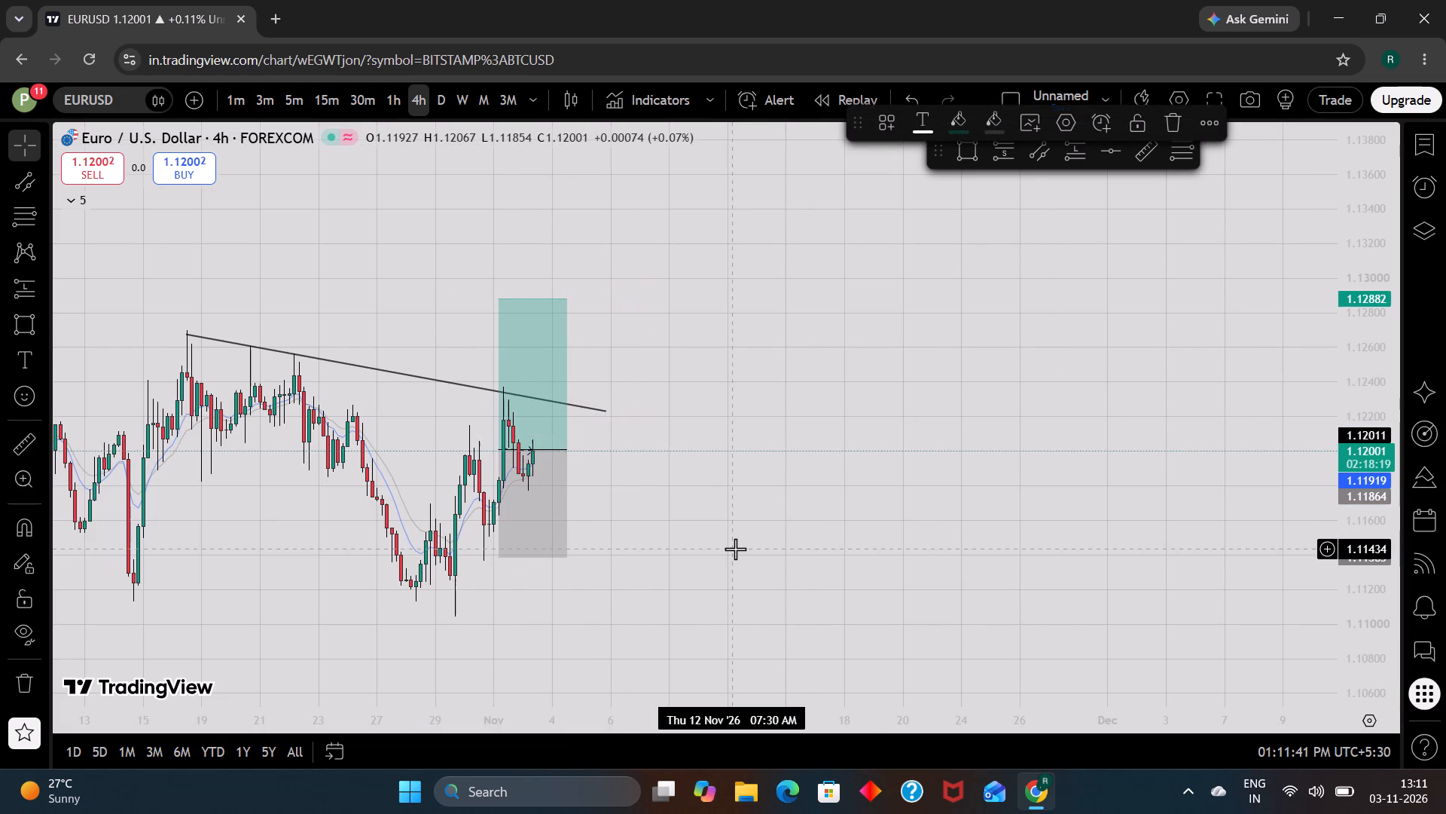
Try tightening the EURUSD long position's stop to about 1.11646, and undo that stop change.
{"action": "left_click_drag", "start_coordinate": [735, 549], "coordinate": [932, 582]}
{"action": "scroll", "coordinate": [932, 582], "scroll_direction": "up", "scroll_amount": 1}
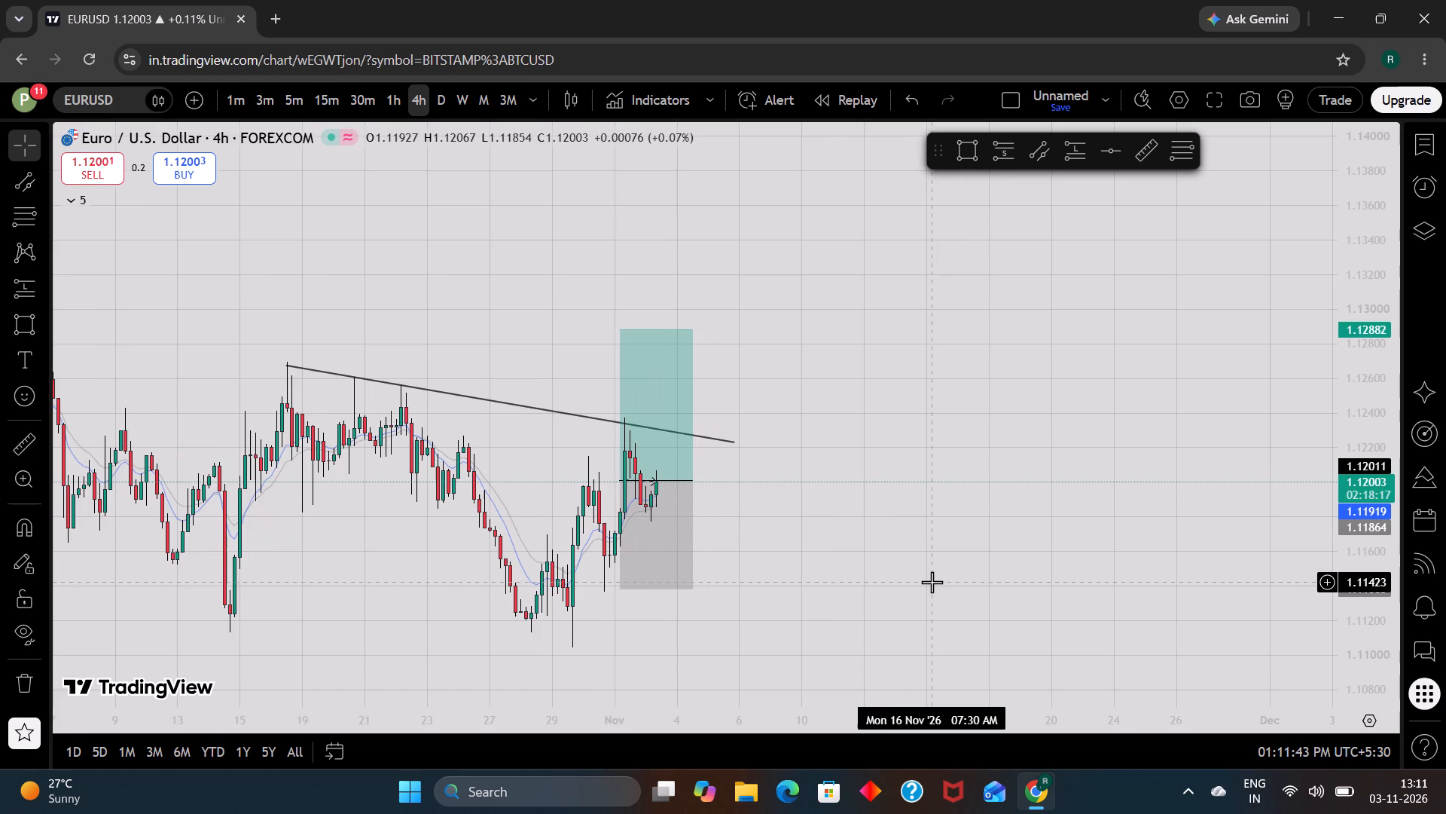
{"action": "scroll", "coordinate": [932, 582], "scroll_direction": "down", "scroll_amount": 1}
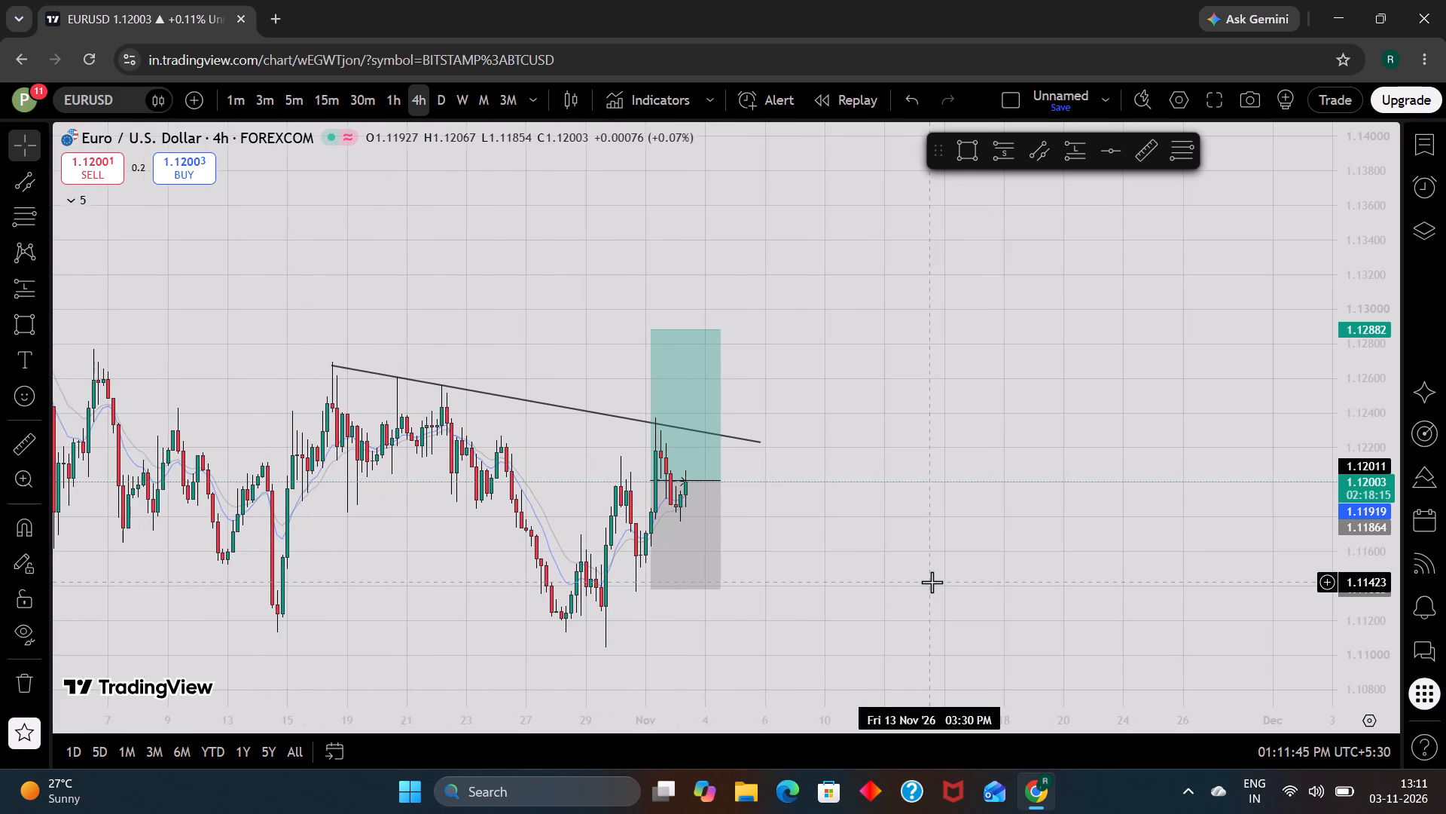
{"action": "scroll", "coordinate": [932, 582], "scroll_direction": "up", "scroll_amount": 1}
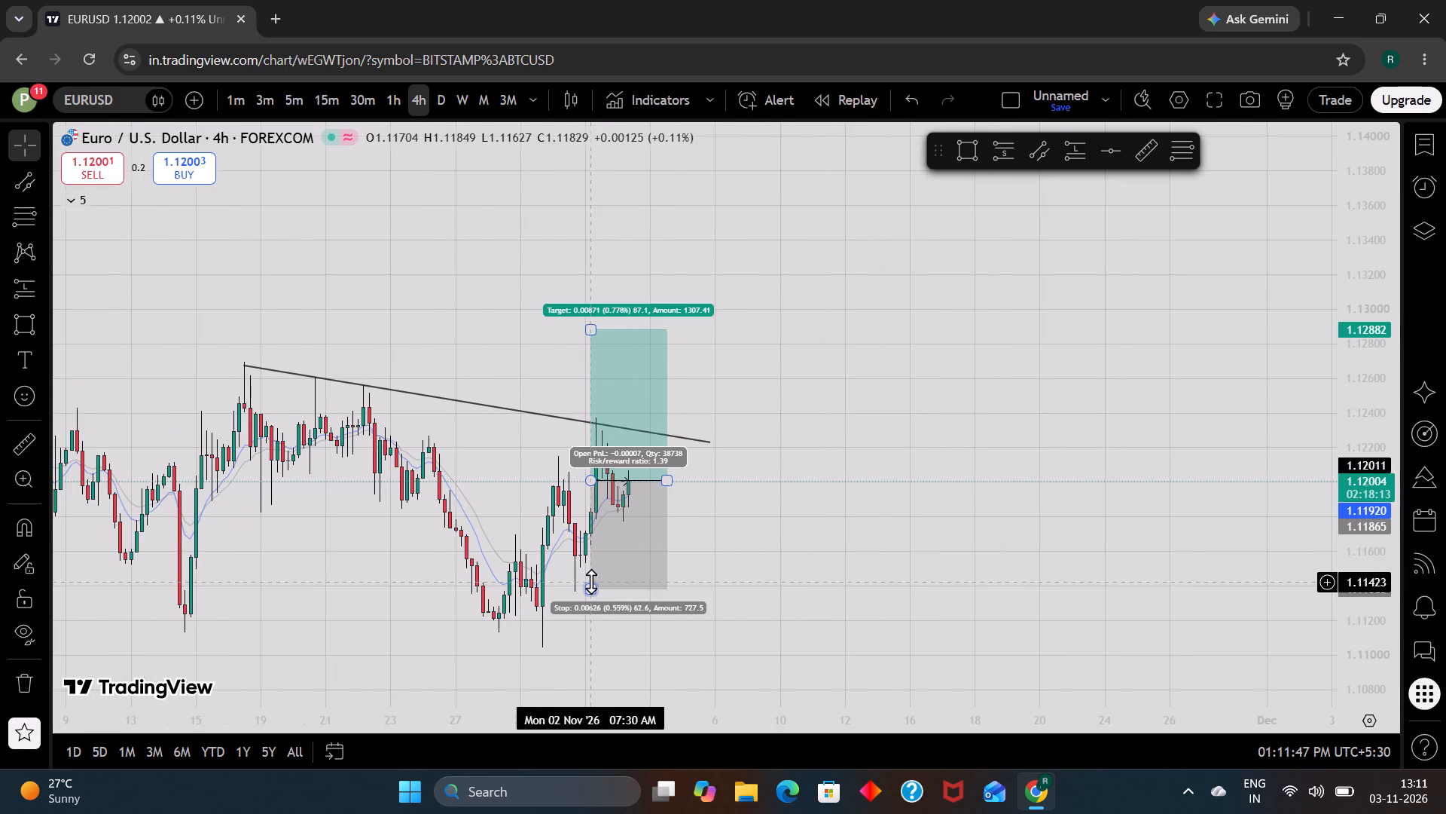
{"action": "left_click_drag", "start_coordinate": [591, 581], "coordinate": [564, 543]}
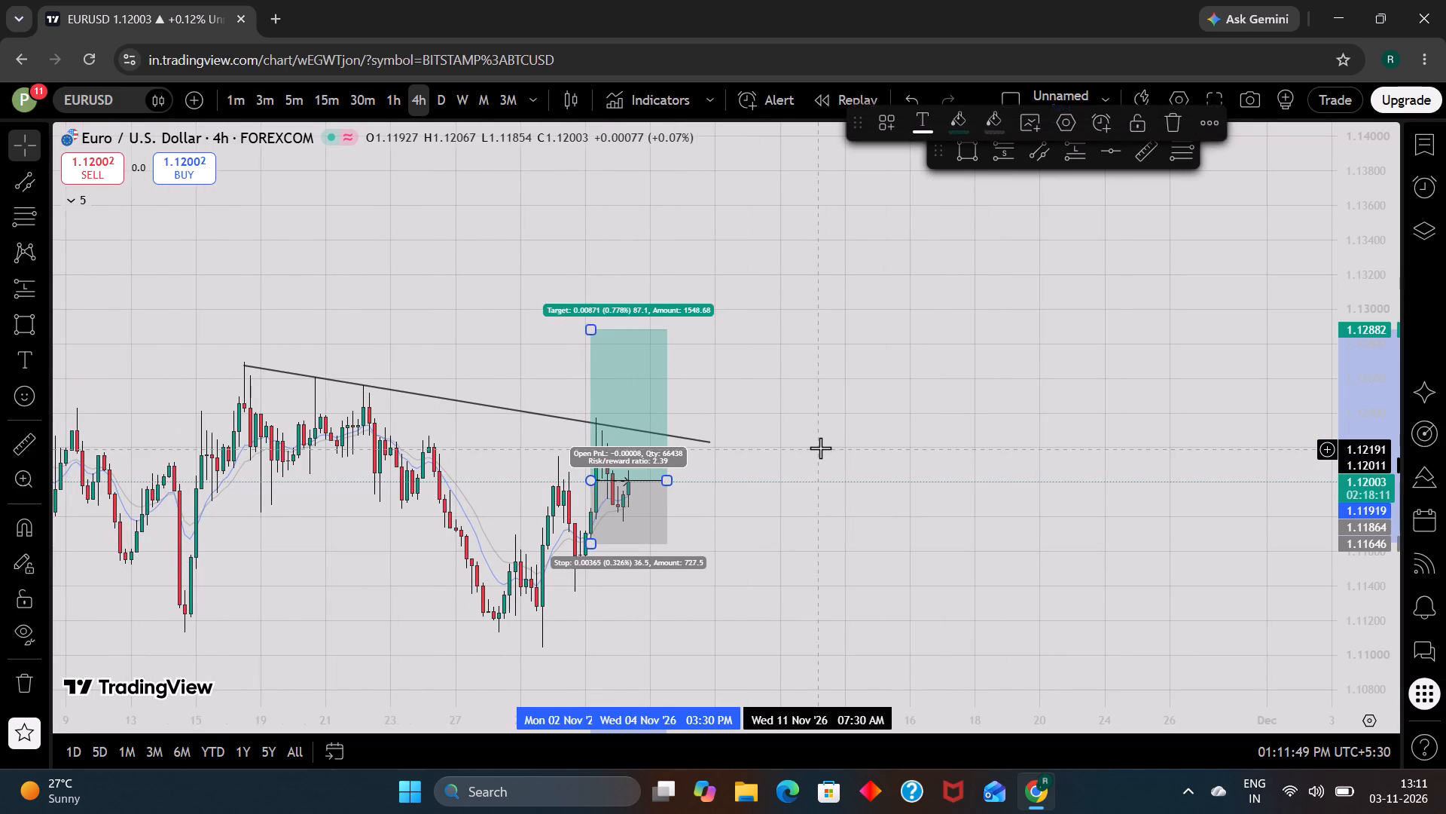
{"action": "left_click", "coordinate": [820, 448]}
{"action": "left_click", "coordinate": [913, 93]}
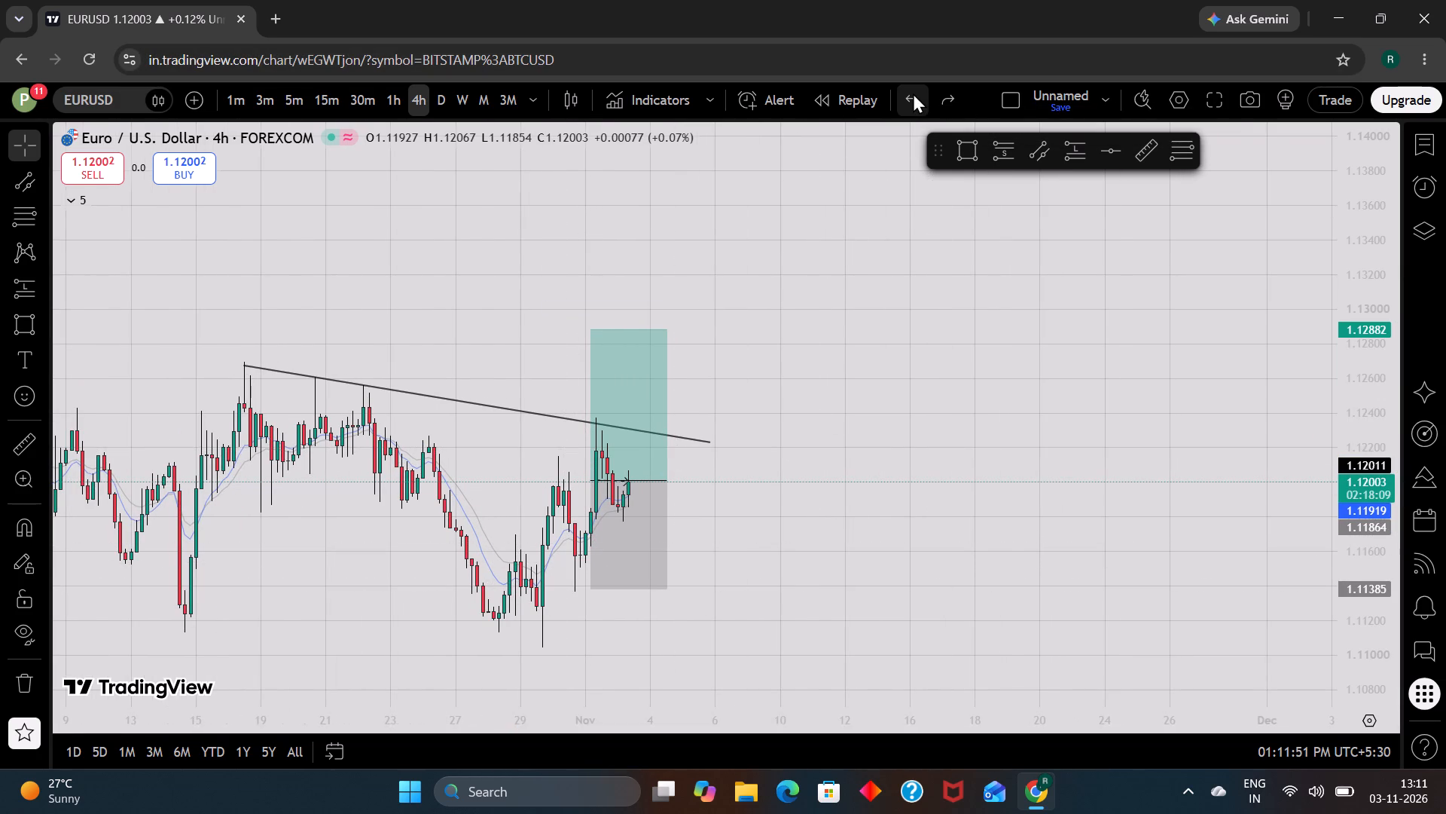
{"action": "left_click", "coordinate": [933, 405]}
Extend the EURUSD long position slightly so it ends around 11:30 PM on 4 Nov.
{"action": "scroll", "coordinate": [933, 405], "scroll_direction": "down", "scroll_amount": 1}
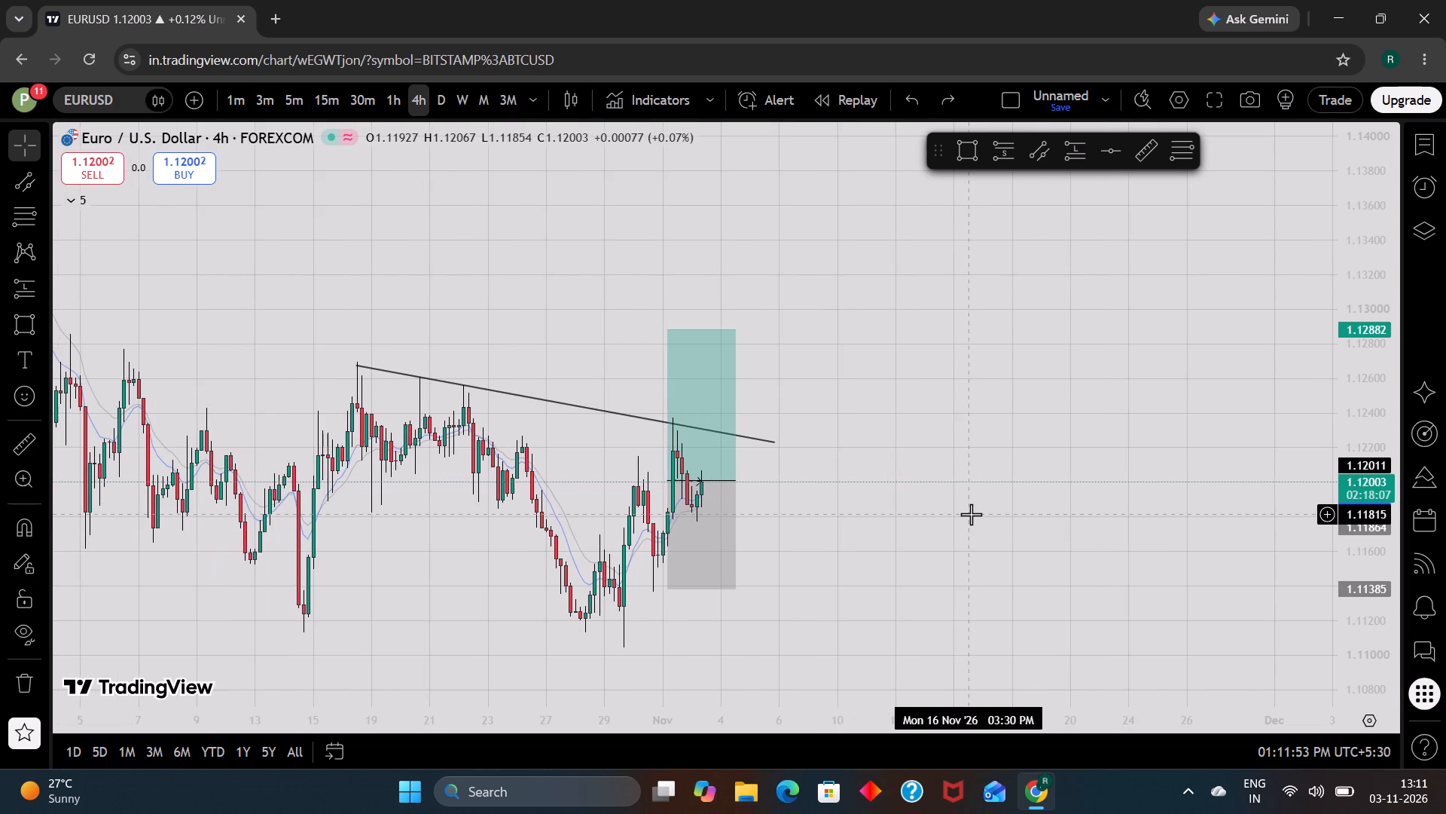
{"action": "scroll", "coordinate": [971, 514], "scroll_direction": "down", "scroll_amount": 1}
{"action": "scroll", "coordinate": [971, 514], "scroll_direction": "up", "scroll_amount": 1}
{"action": "scroll", "coordinate": [971, 514], "scroll_direction": "down", "scroll_amount": 1}
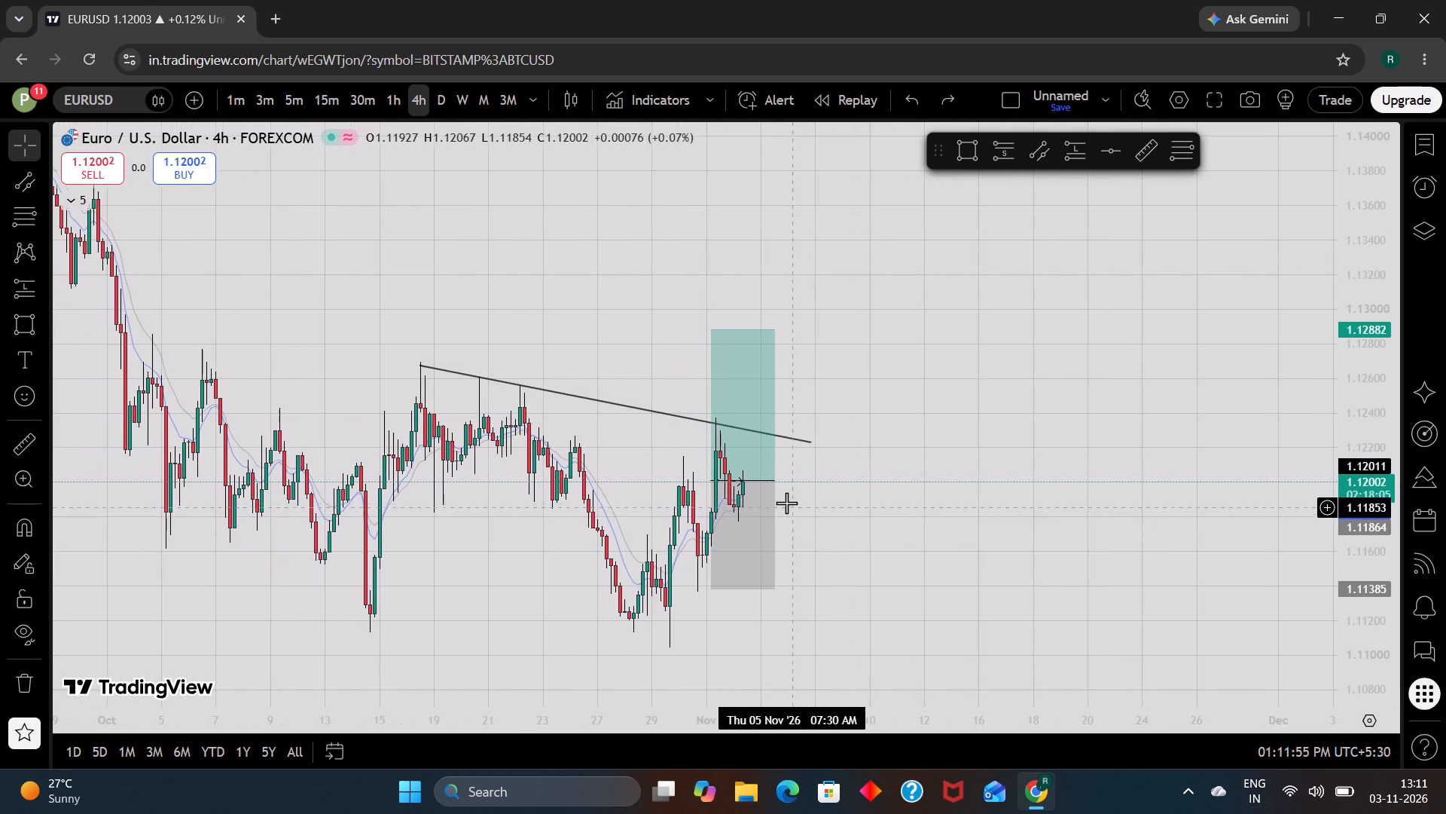
{"action": "left_click_drag", "start_coordinate": [775, 485], "coordinate": [784, 485]}
{"action": "left_click", "coordinate": [890, 528]}
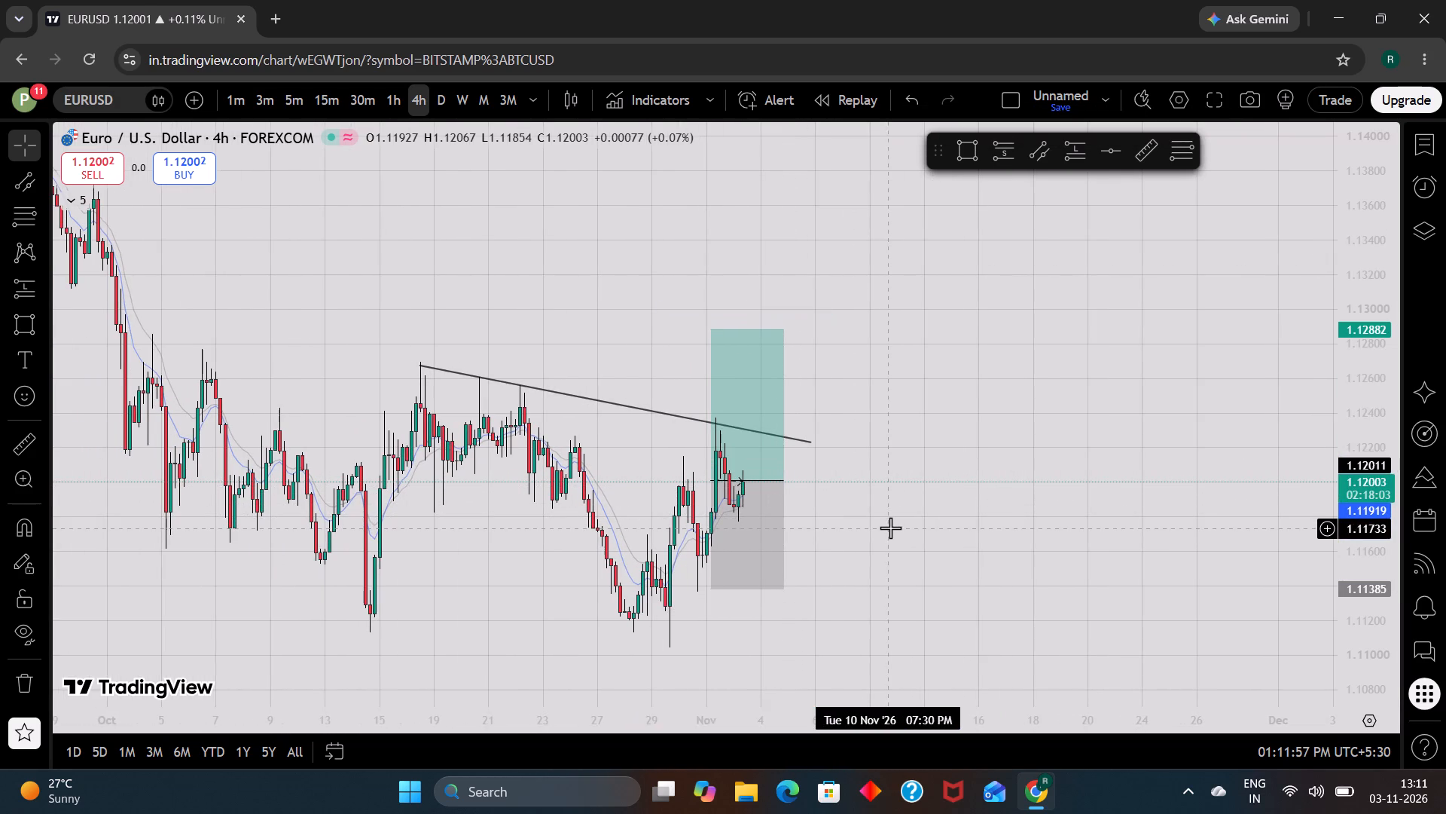
Examine the EURUSD long position's stop and target against the 4h trendline and recent swing highs and lows.
{"action": "scroll", "coordinate": [616, 330], "scroll_direction": "up", "scroll_amount": 1}
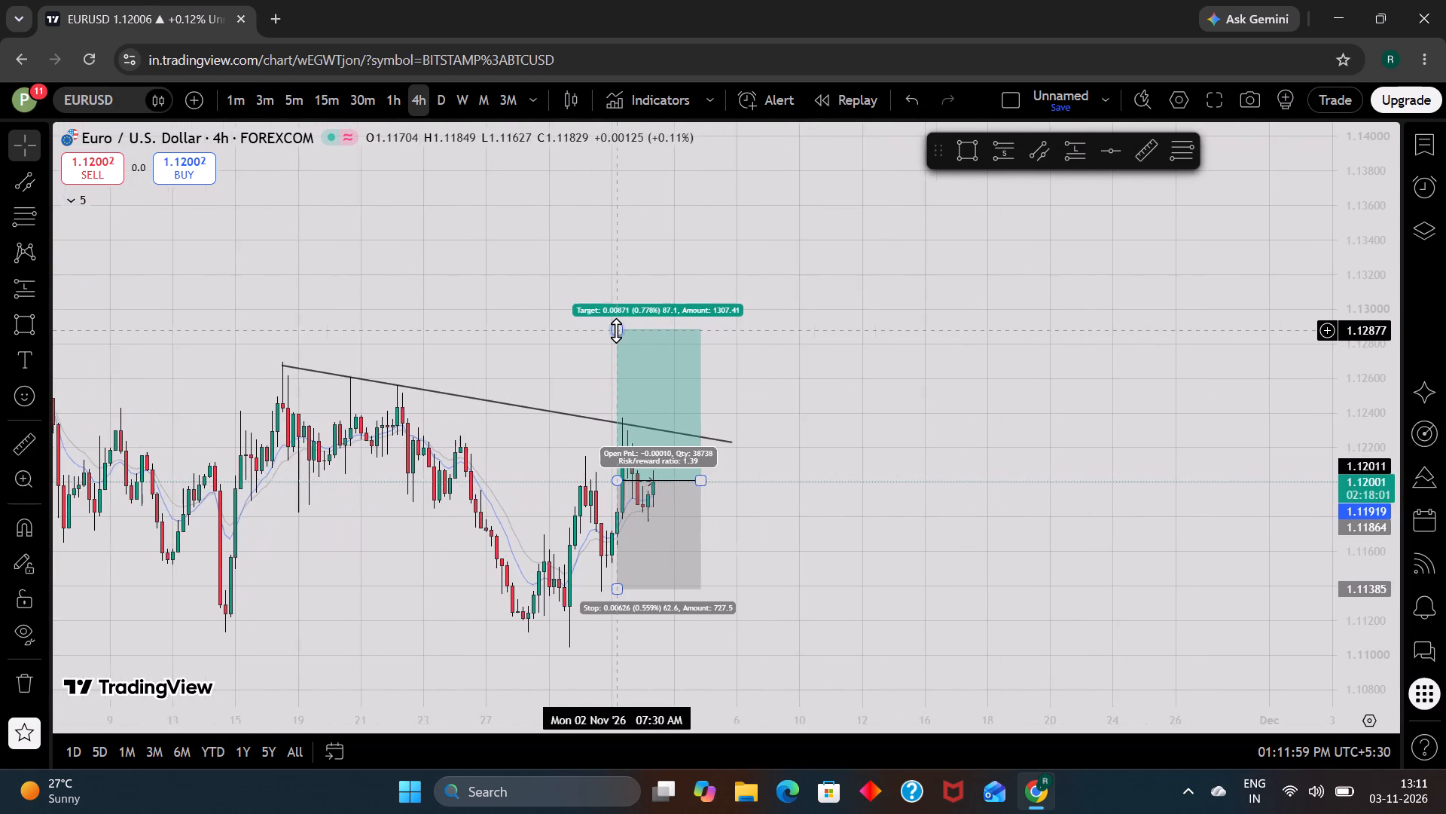
{"action": "scroll", "coordinate": [616, 330], "scroll_direction": "up", "scroll_amount": 1}
{"action": "left_click", "coordinate": [532, 325]}
{"action": "scroll", "coordinate": [532, 325], "scroll_direction": "down", "scroll_amount": 2}
{"action": "scroll", "coordinate": [956, 543], "scroll_direction": "up", "scroll_amount": 1}
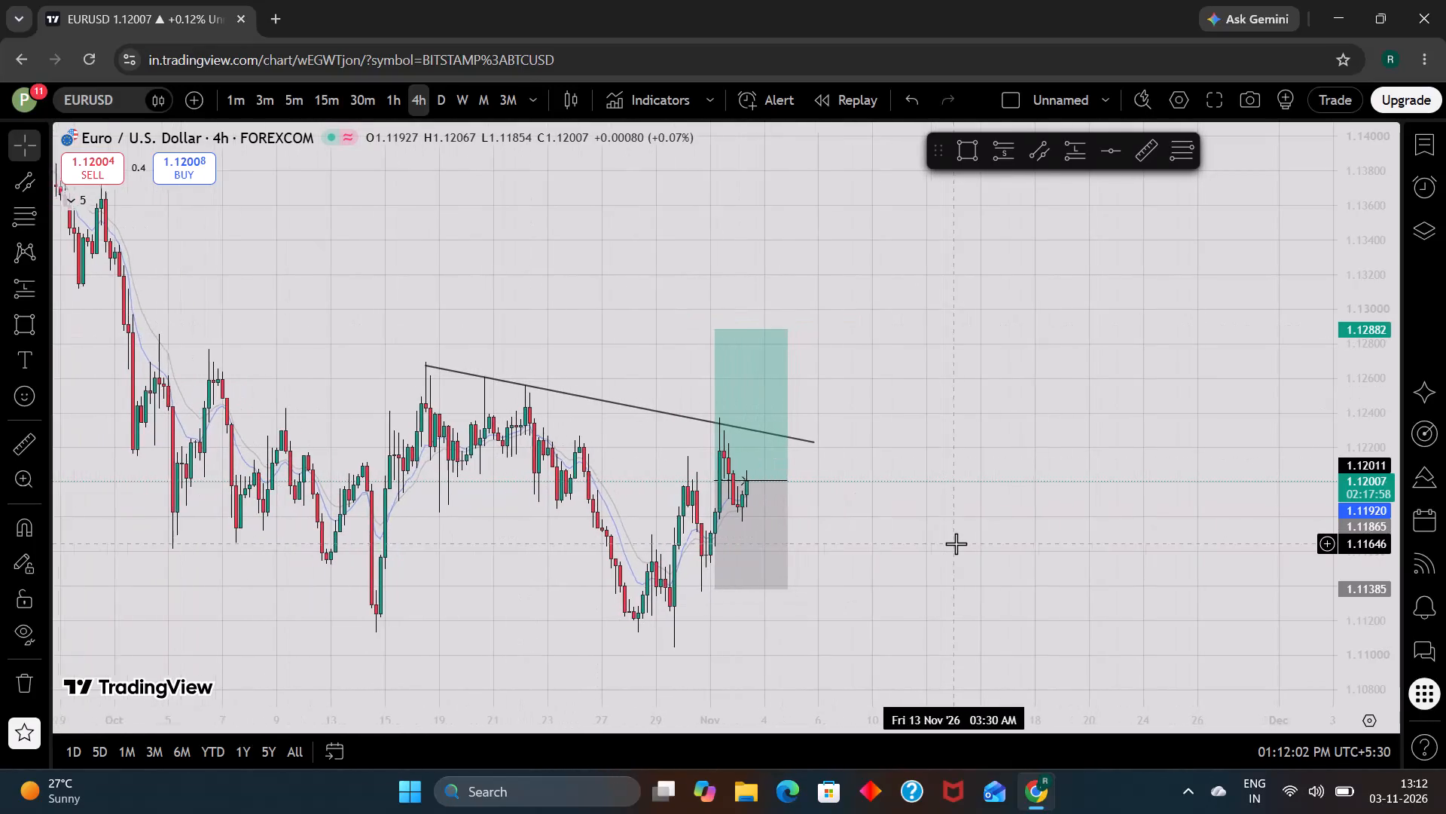
{"action": "scroll", "coordinate": [956, 543], "scroll_direction": "up", "scroll_amount": 2}
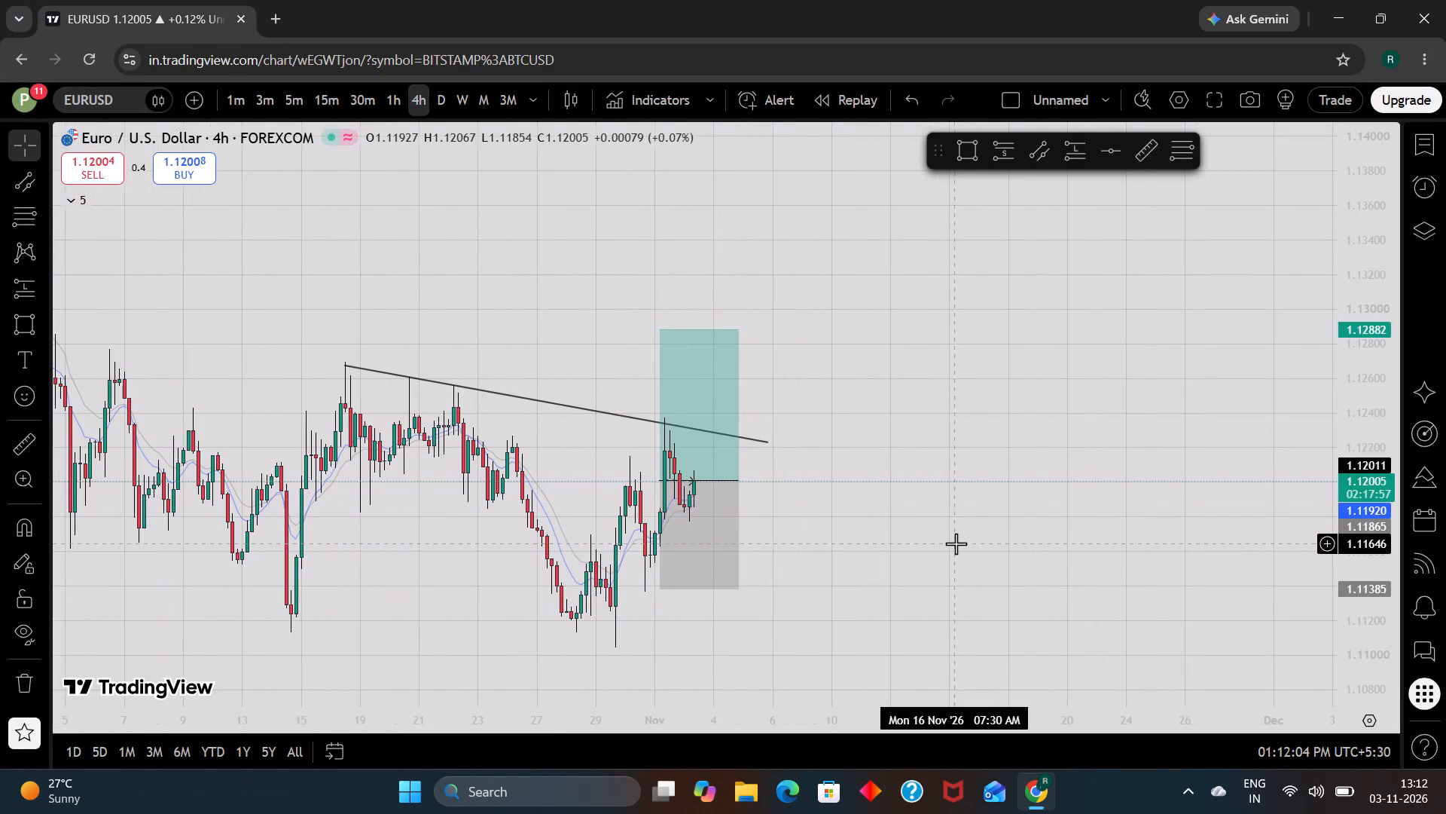
{"action": "scroll", "coordinate": [956, 543], "scroll_direction": "down", "scroll_amount": 1}
{"action": "scroll", "coordinate": [956, 543], "scroll_direction": "up", "scroll_amount": 1}
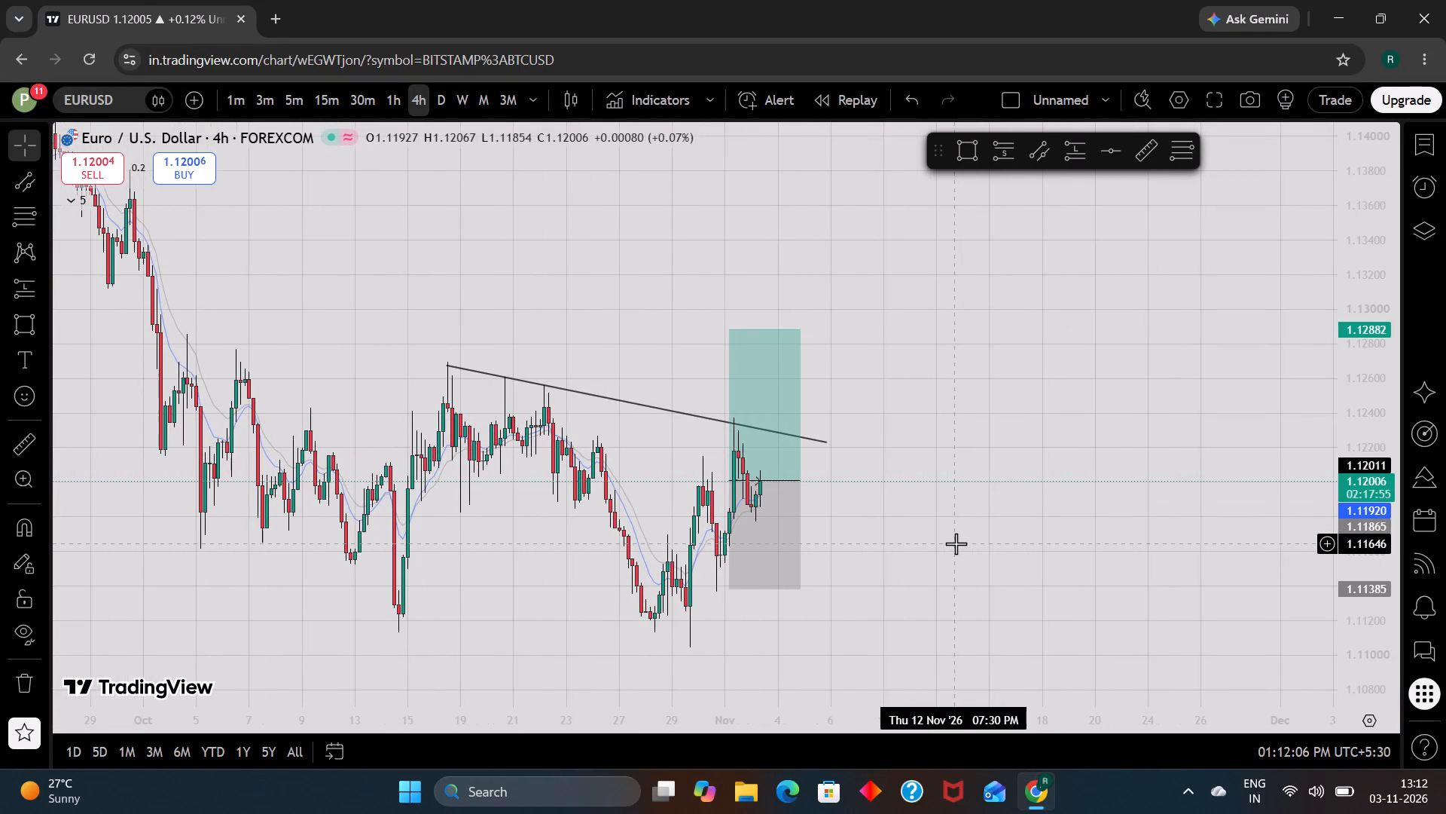
Tighten the EURUSD long position by raising its stop to about 1.11581 and lowering its target to about 1.12523.
{"action": "left_click_drag", "start_coordinate": [727, 587], "coordinate": [700, 559]}
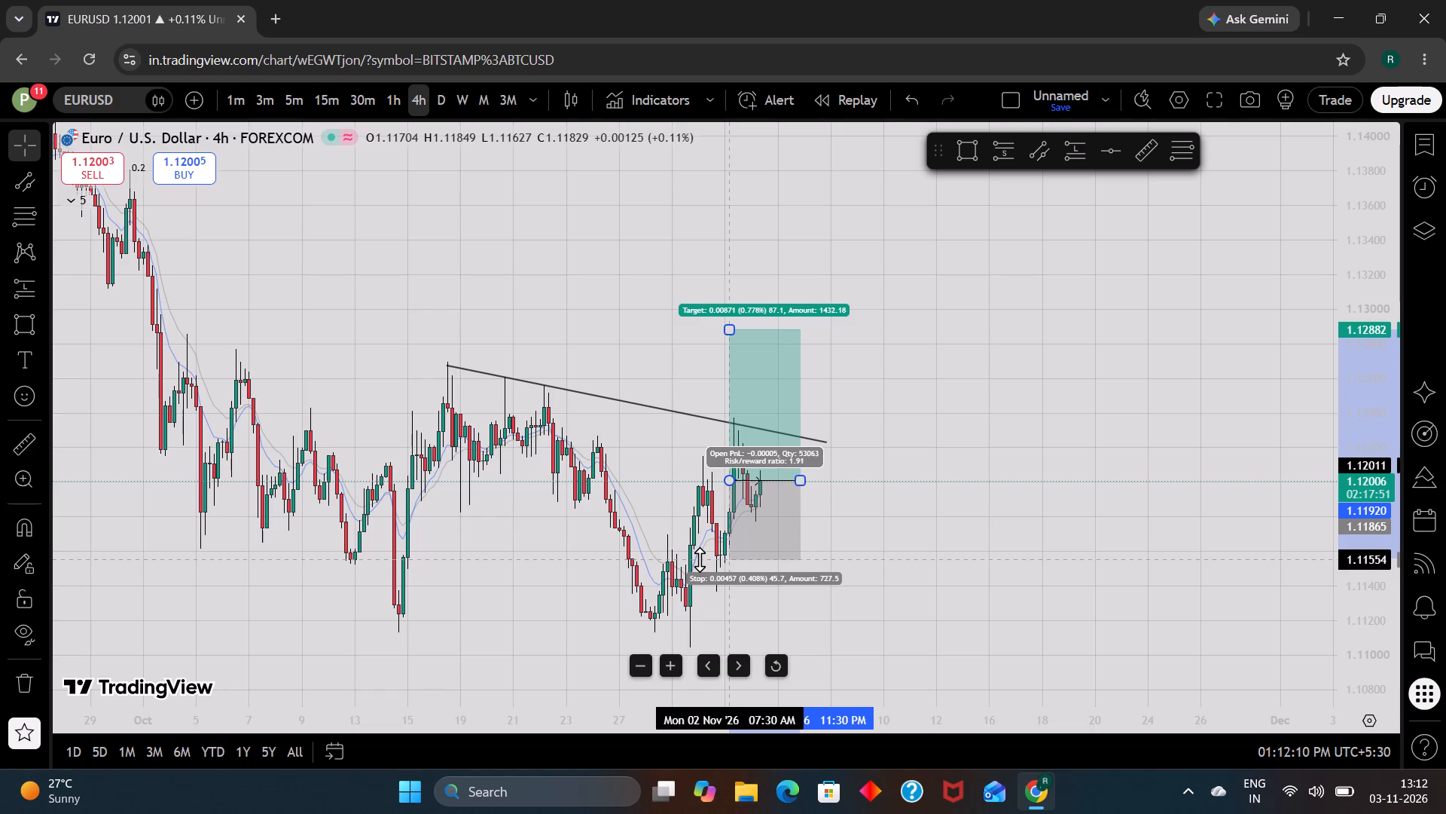
{"action": "left_click_drag", "start_coordinate": [700, 559], "coordinate": [705, 555]}
{"action": "left_click_drag", "start_coordinate": [731, 332], "coordinate": [723, 355]}
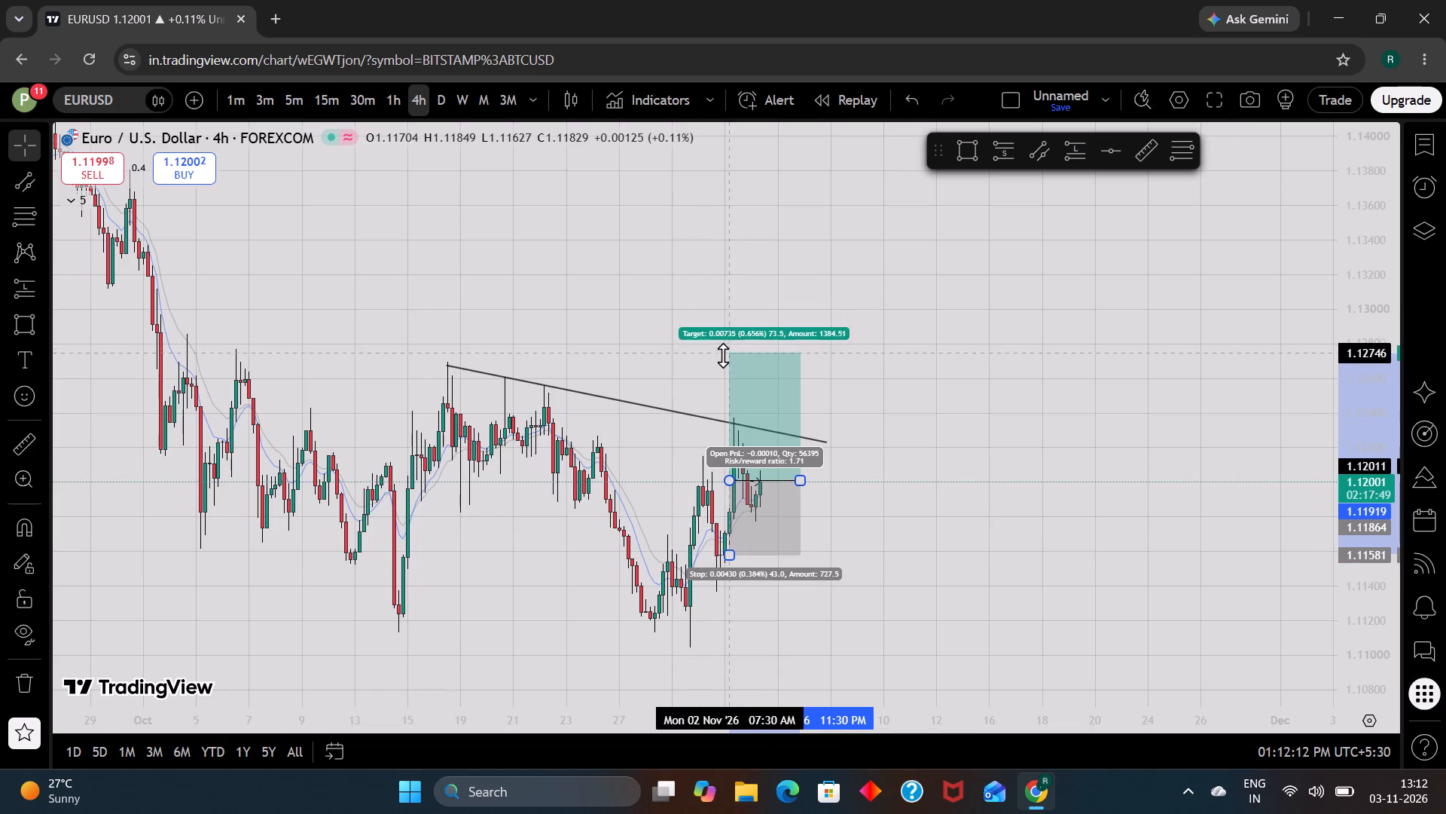
{"action": "left_click_drag", "start_coordinate": [723, 355], "coordinate": [729, 390]}
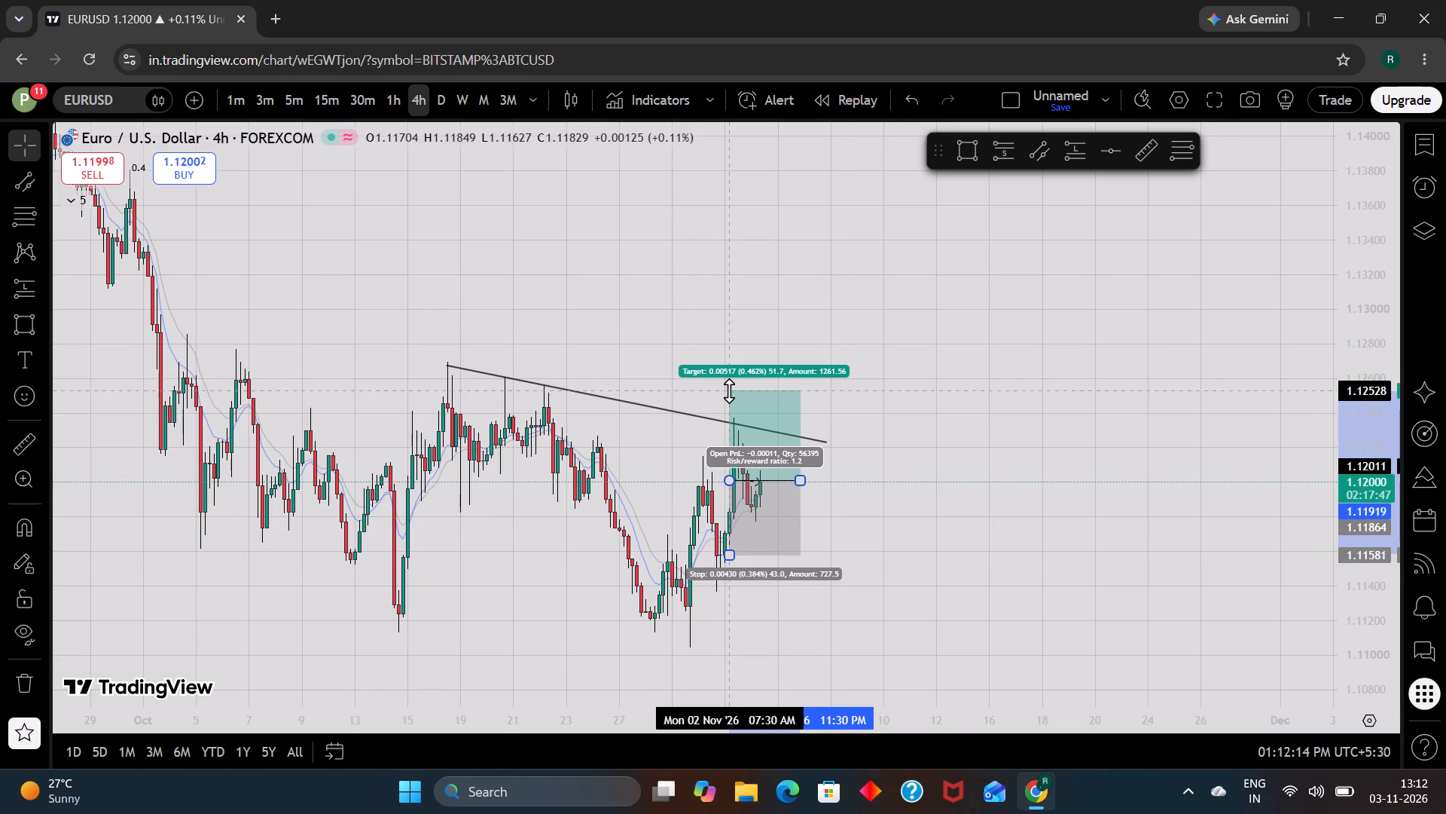
{"action": "left_click_drag", "start_coordinate": [729, 390], "coordinate": [729, 391]}
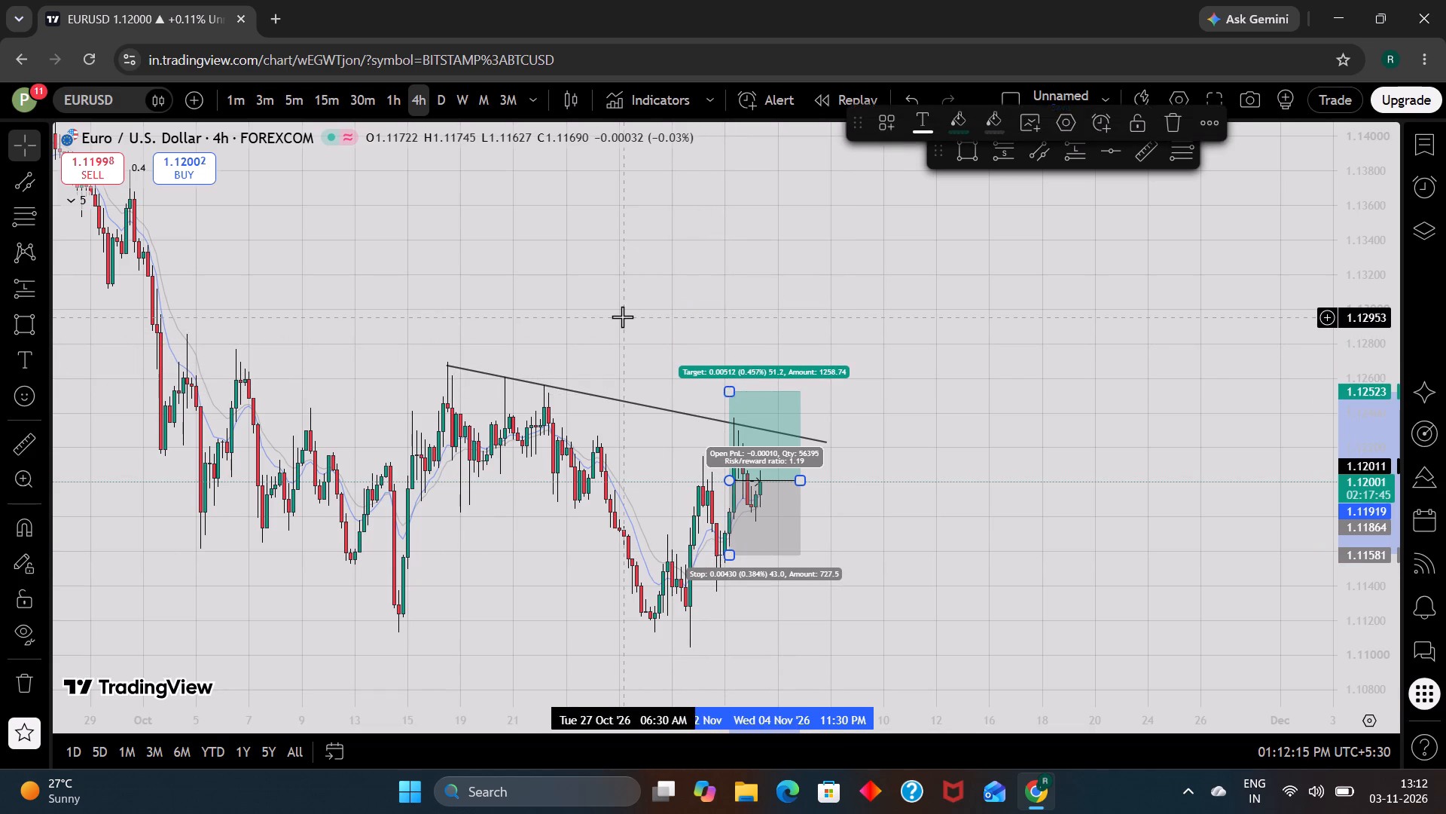
Undo the last two adjustments that tightened the EURUSD long position's stop and target.
{"action": "left_click", "coordinate": [622, 317]}
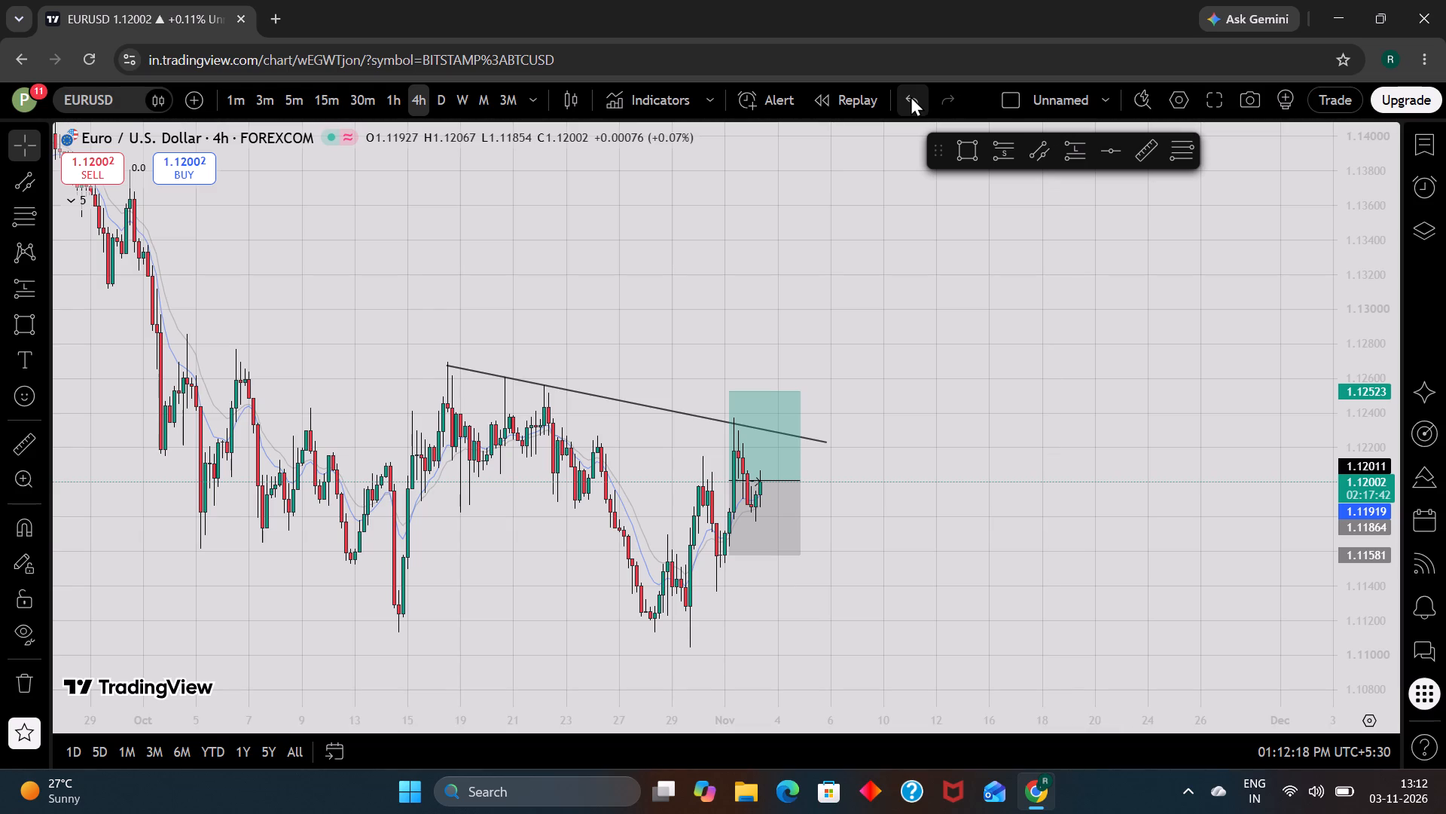
{"action": "left_click", "coordinate": [911, 96]}
{"action": "left_click", "coordinate": [911, 96]}
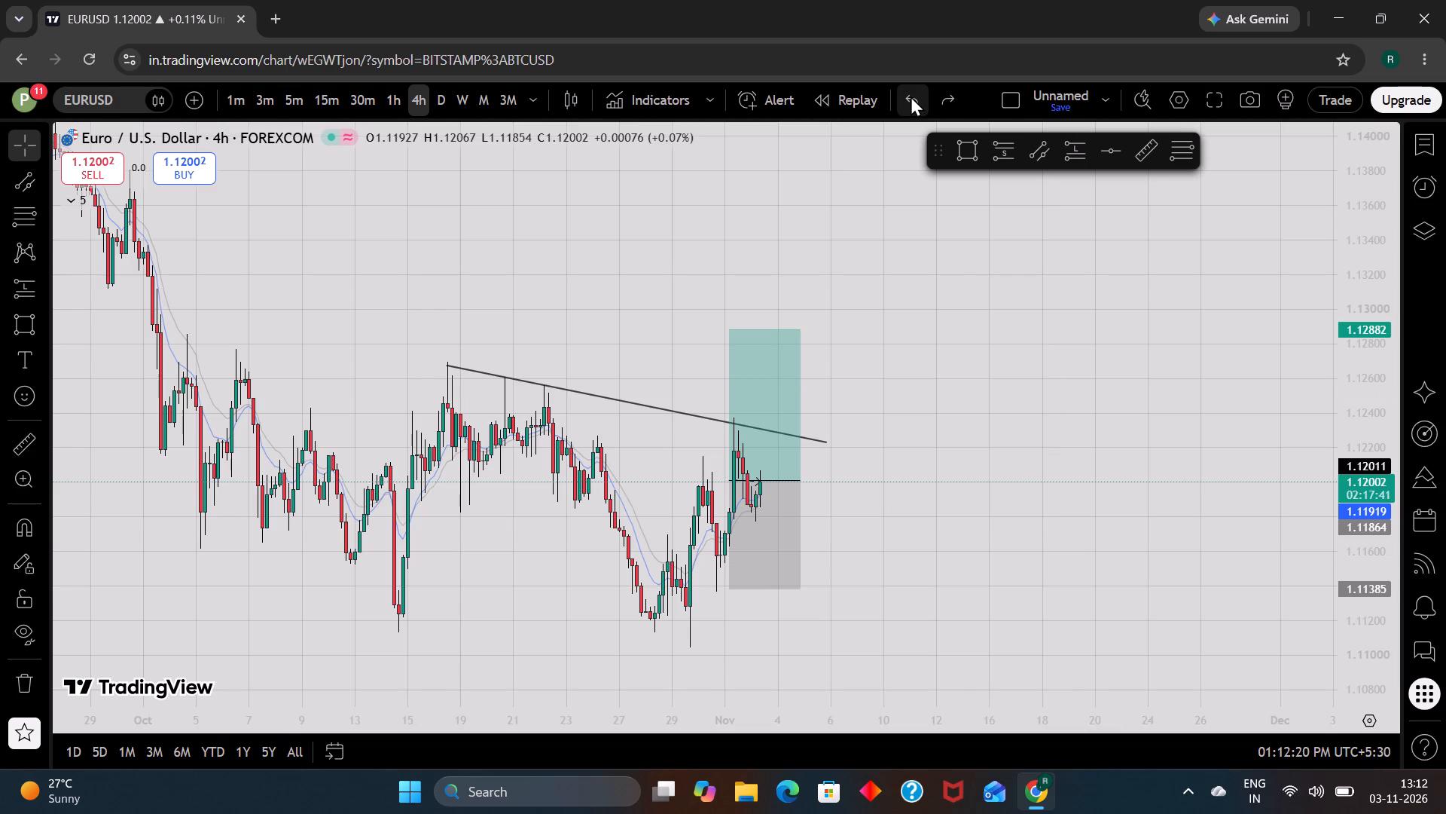
{"action": "left_click", "coordinate": [1014, 463]}
Draw a Fib retracement on the EURUSD 4h chart from the low near 1.11379 to the early-November swing high near 1.1239.
{"action": "scroll", "coordinate": [1014, 463], "scroll_direction": "up", "scroll_amount": 1}
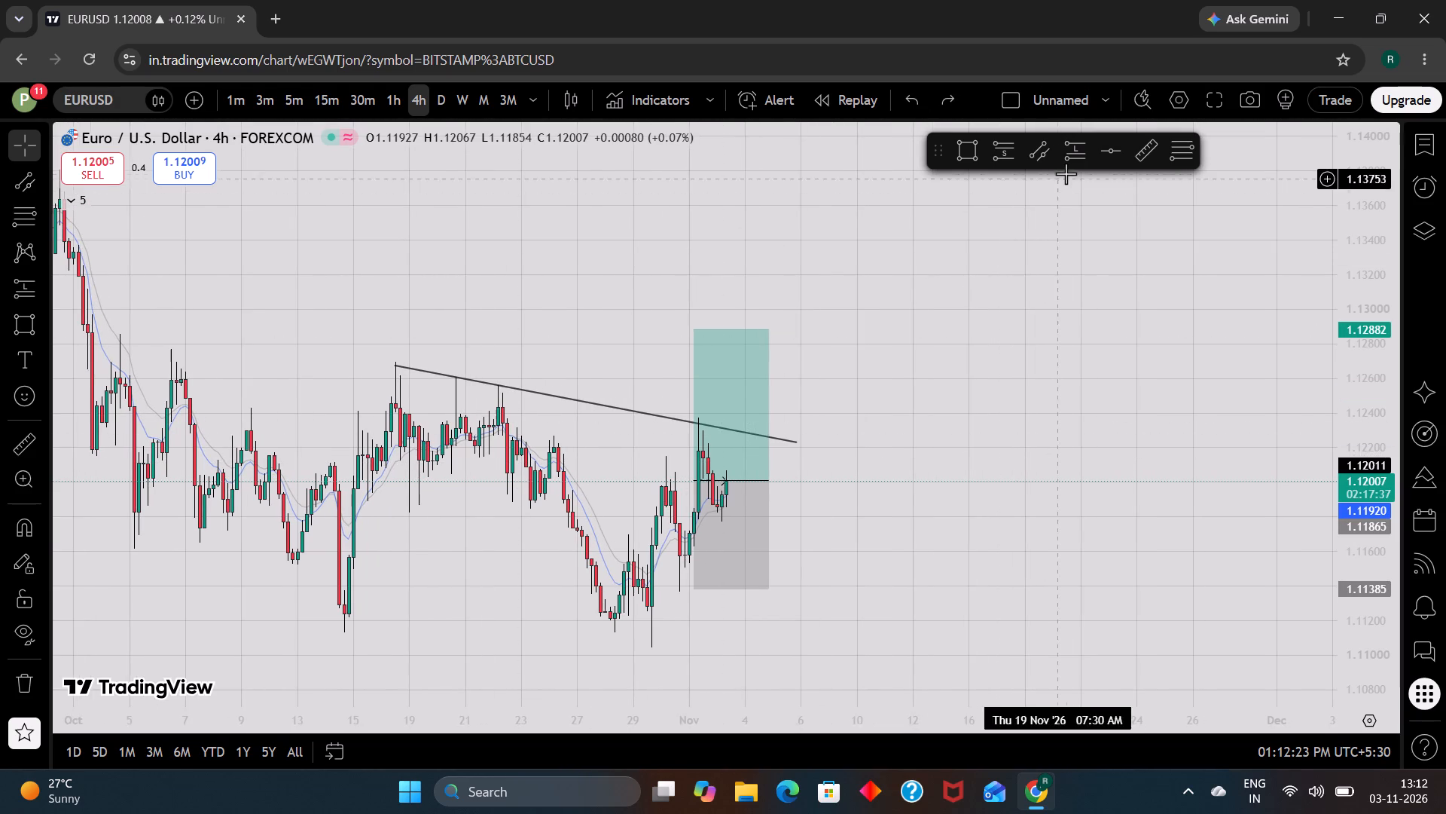
{"action": "left_click", "coordinate": [1179, 155]}
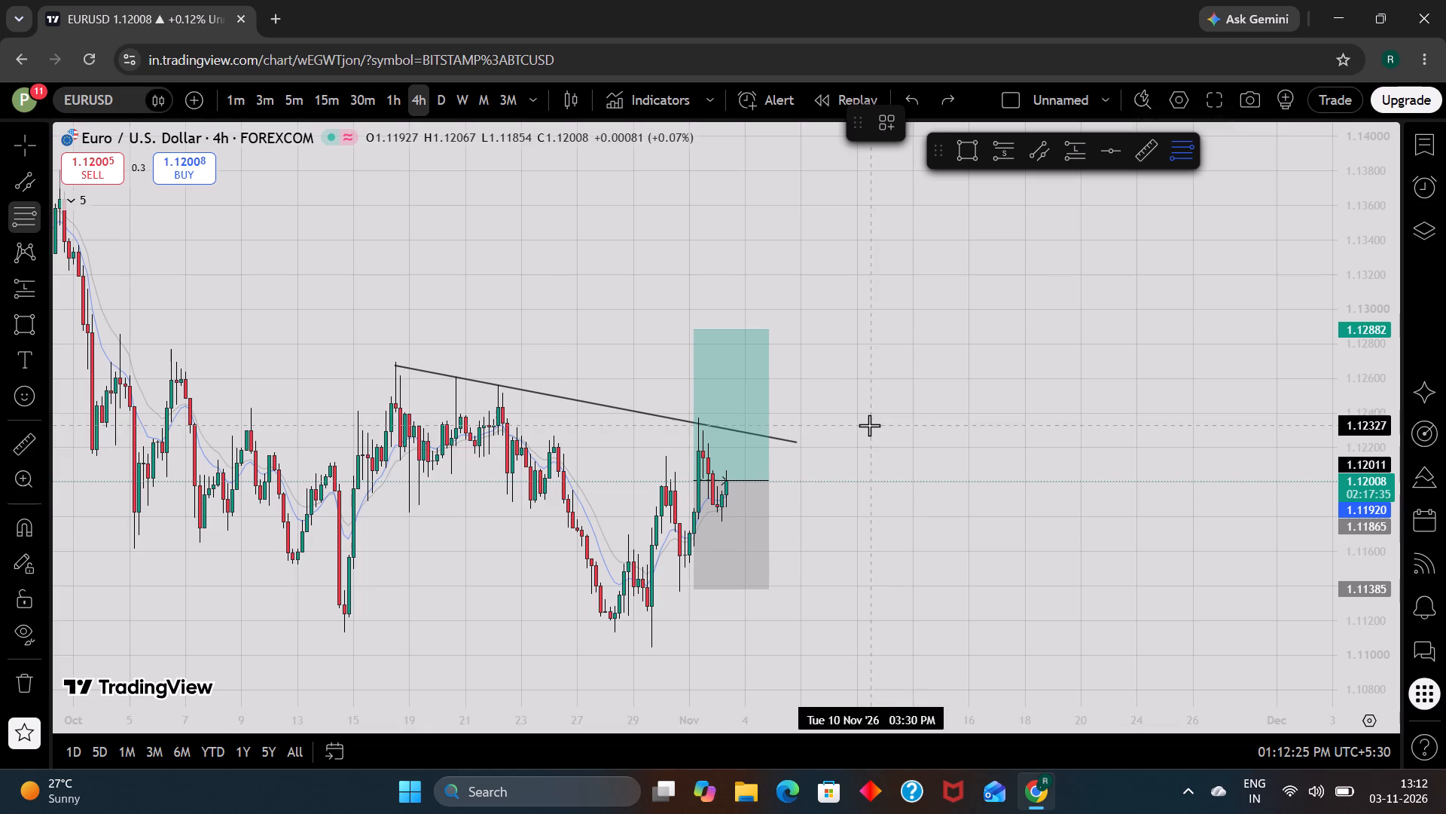
{"action": "left_click_drag", "start_coordinate": [666, 589], "coordinate": [796, 471]}
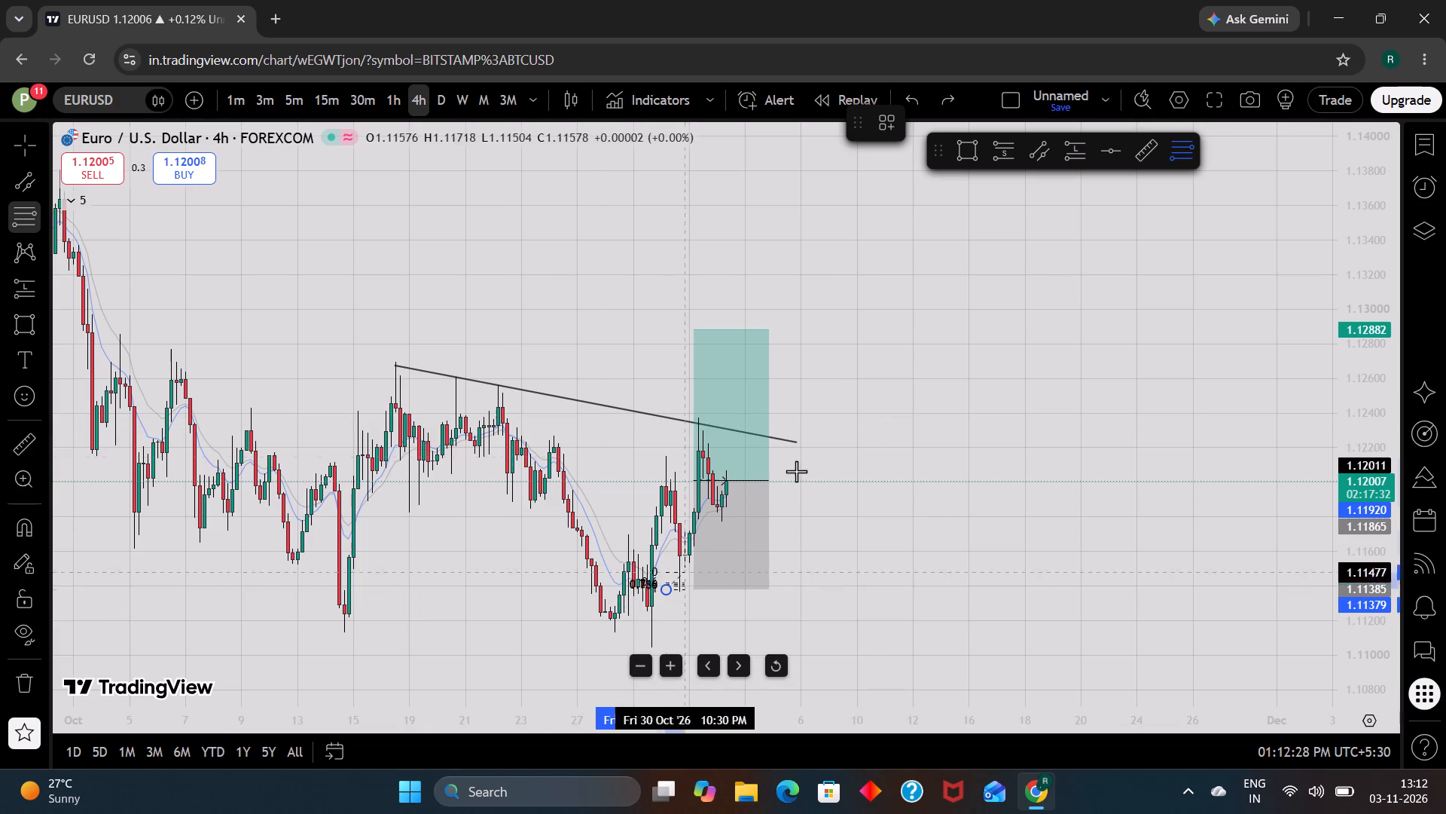
{"action": "left_click_drag", "start_coordinate": [796, 471], "coordinate": [824, 415]}
{"action": "left_click", "coordinate": [824, 415]}
{"action": "left_click", "coordinate": [972, 504]}
{"action": "scroll", "coordinate": [972, 504], "scroll_direction": "up", "scroll_amount": 1}
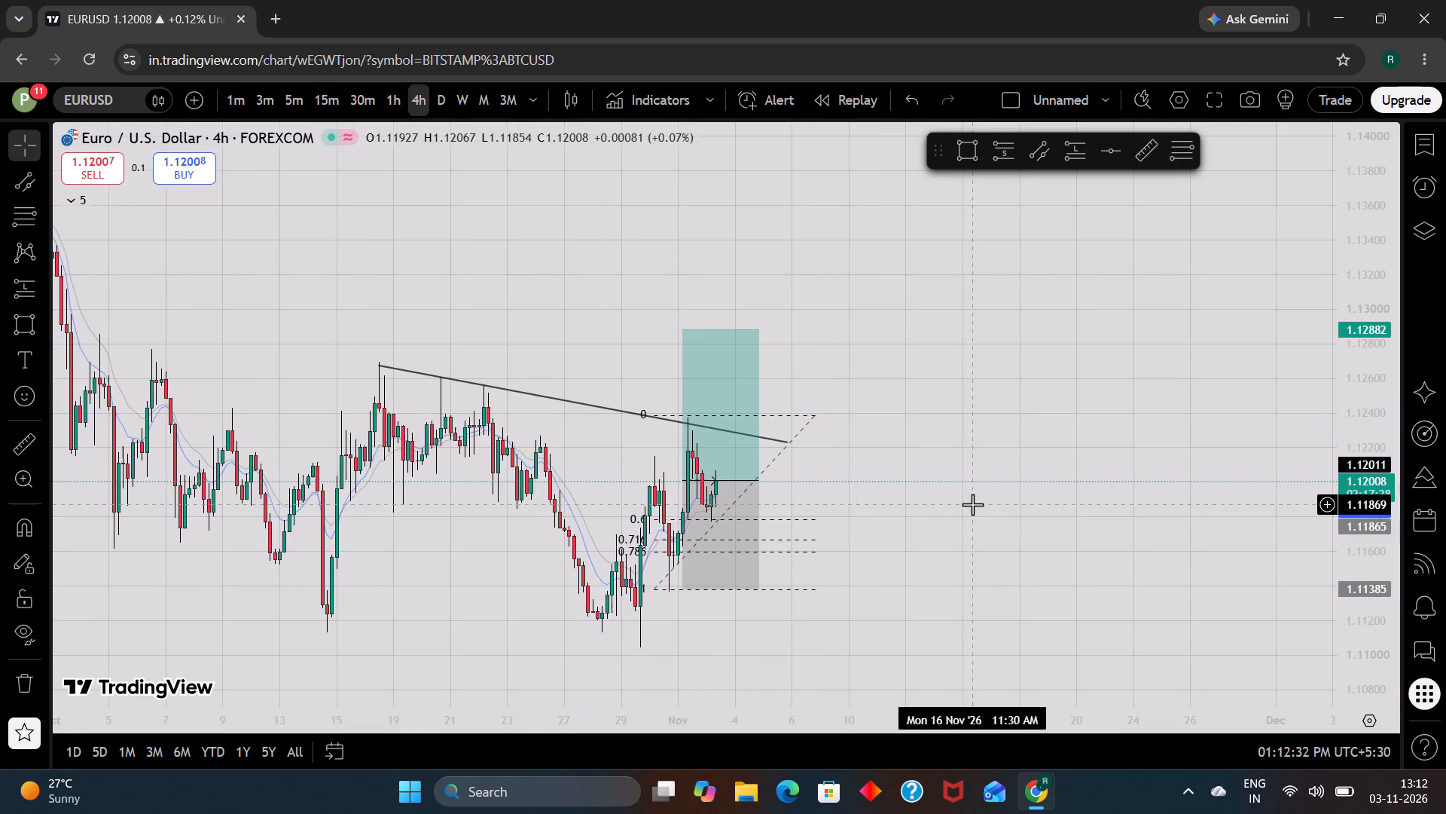
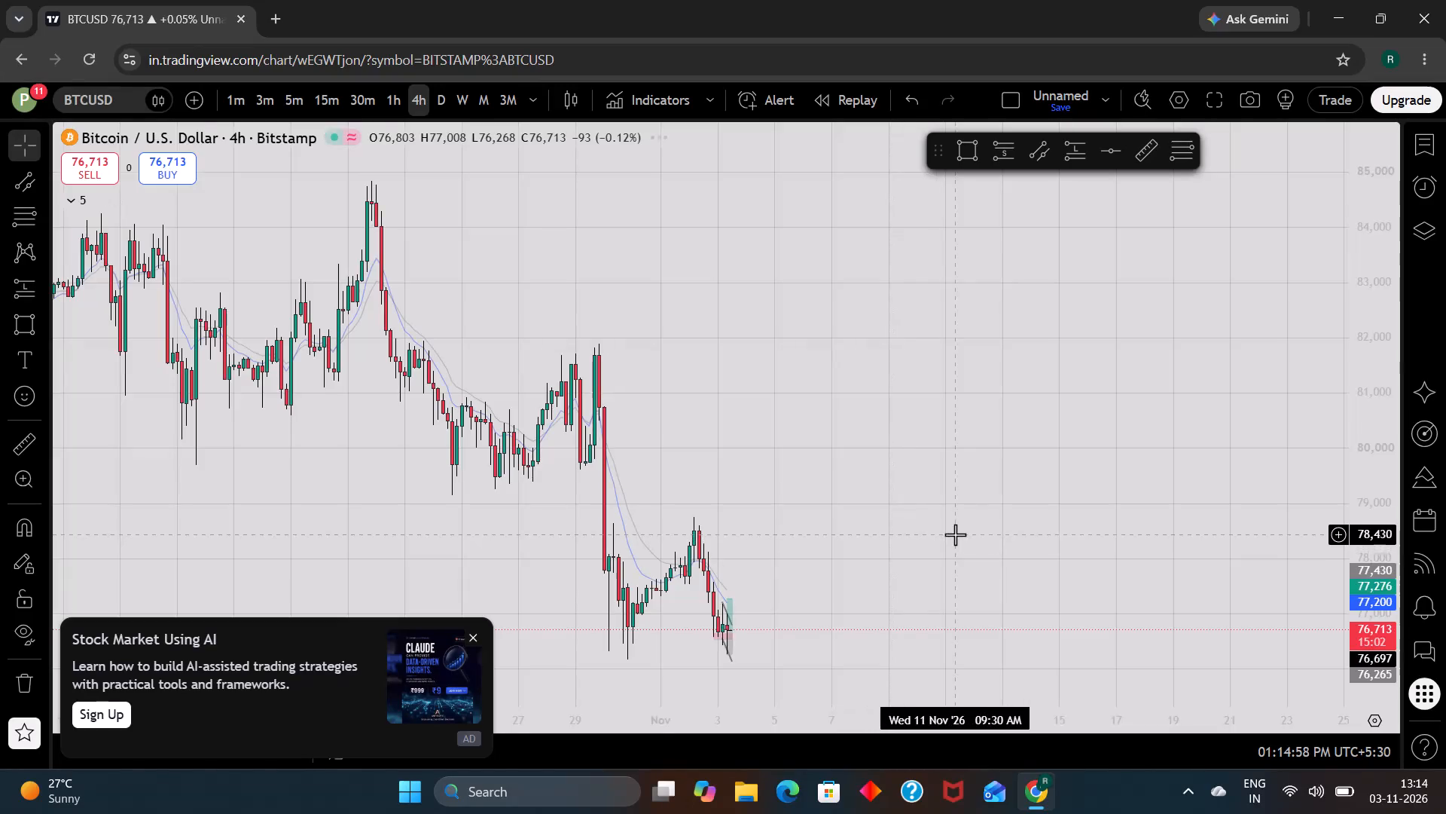
Return to BTCUSD on the 30m timeframe and examine the long position's stop and target against the descending channel and pink support zone.
{"action": "key", "text": "Down"}
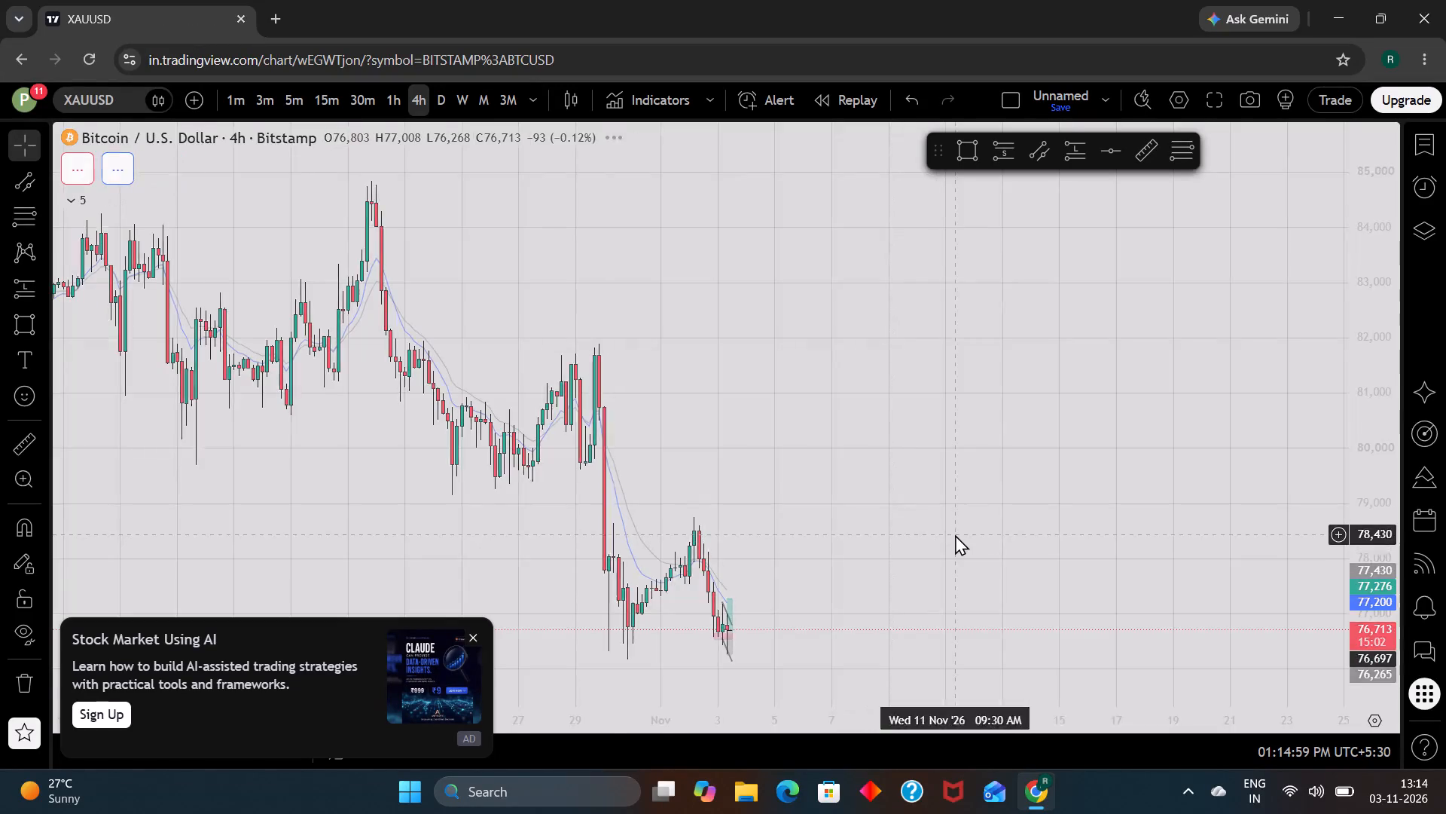
{"action": "key", "text": "Up"}
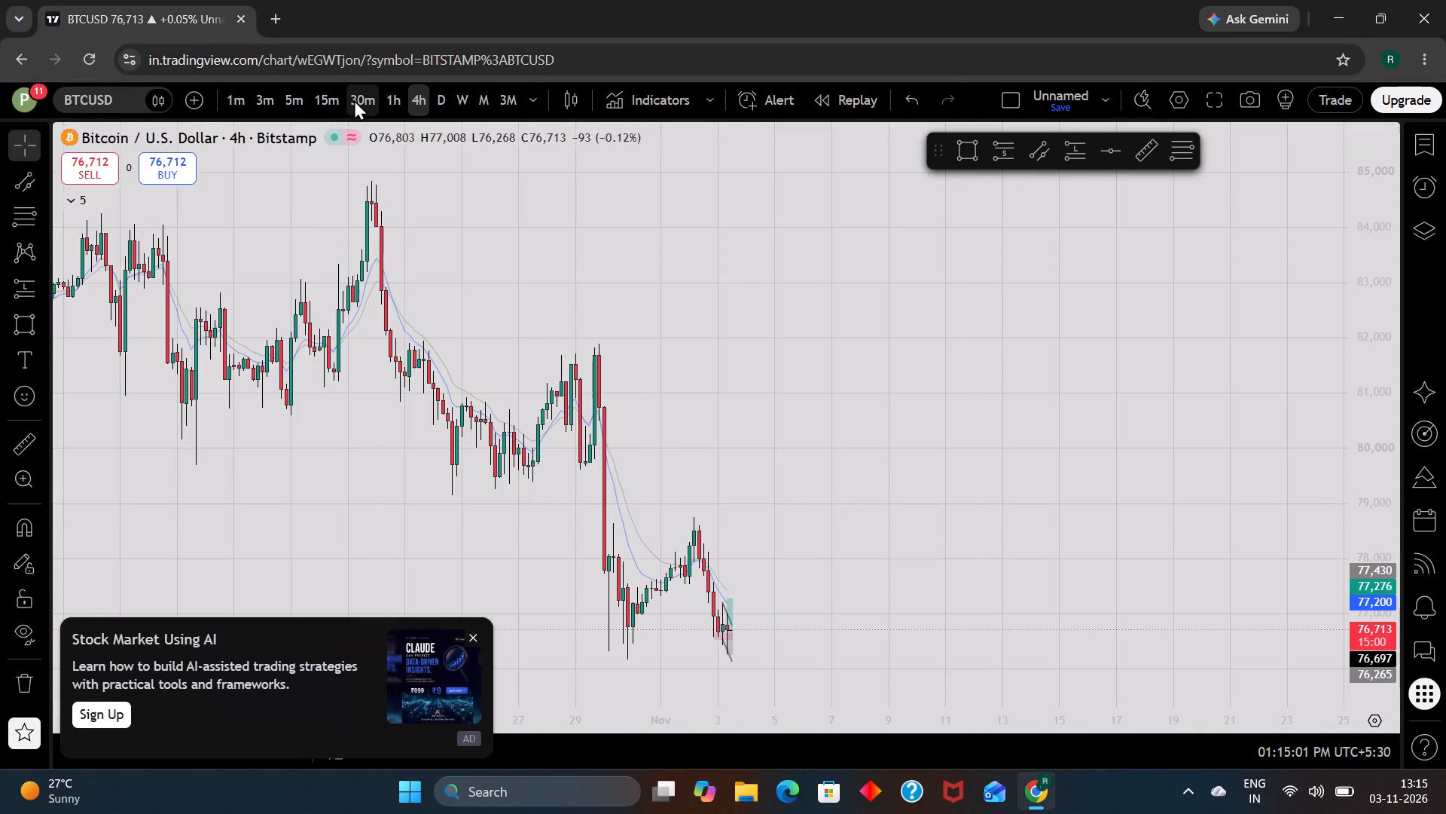
{"action": "left_click", "coordinate": [354, 99]}
{"action": "left_click_drag", "start_coordinate": [846, 498], "coordinate": [865, 289]}
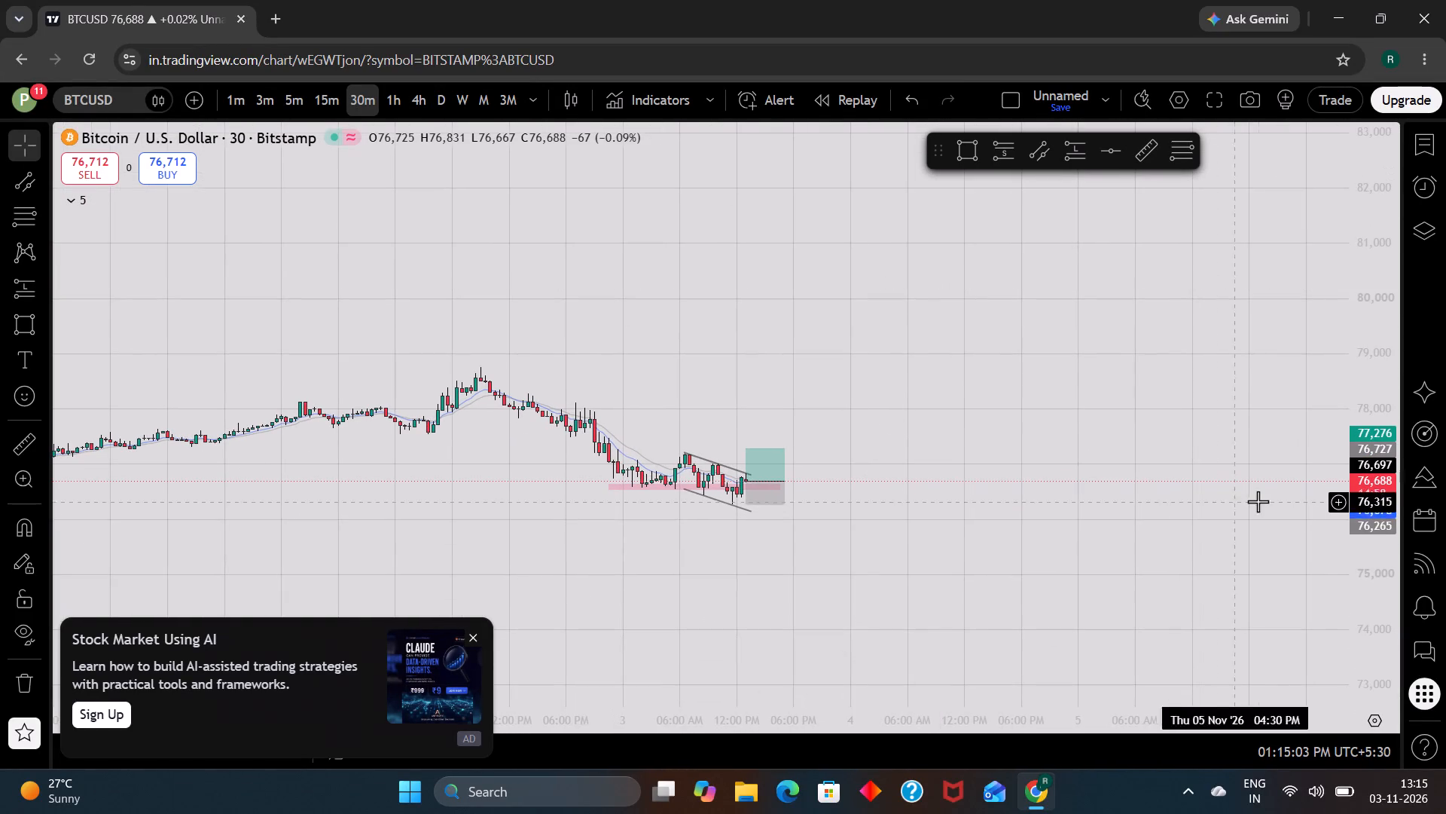
{"action": "scroll", "coordinate": [1366, 516], "scroll_direction": "up", "scroll_amount": 11}
{"action": "left_click_drag", "start_coordinate": [1019, 606], "coordinate": [1087, 413]}
{"action": "scroll", "coordinate": [1087, 413], "scroll_direction": "up", "scroll_amount": 2}
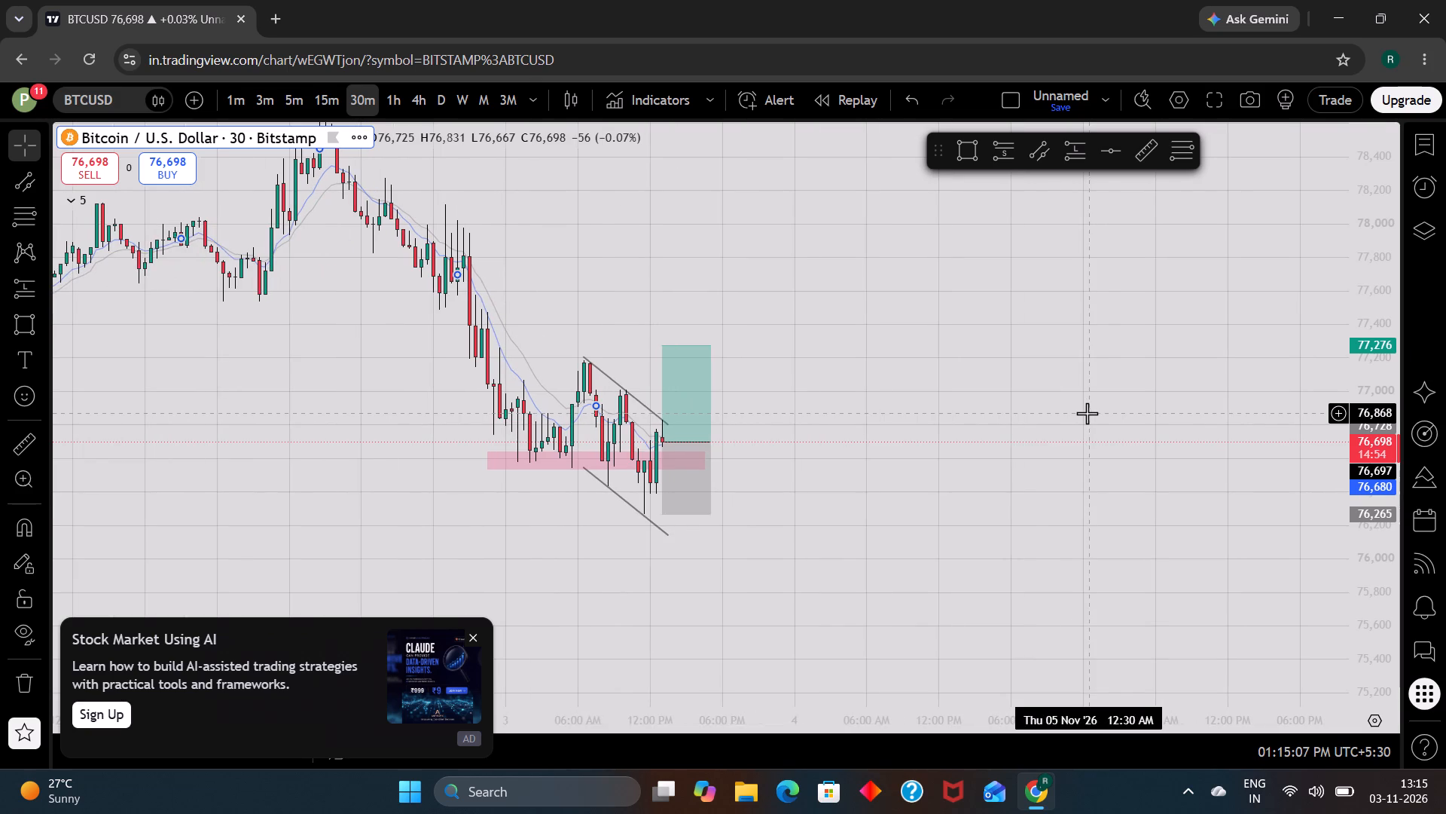
{"action": "left_click", "coordinate": [664, 511]}
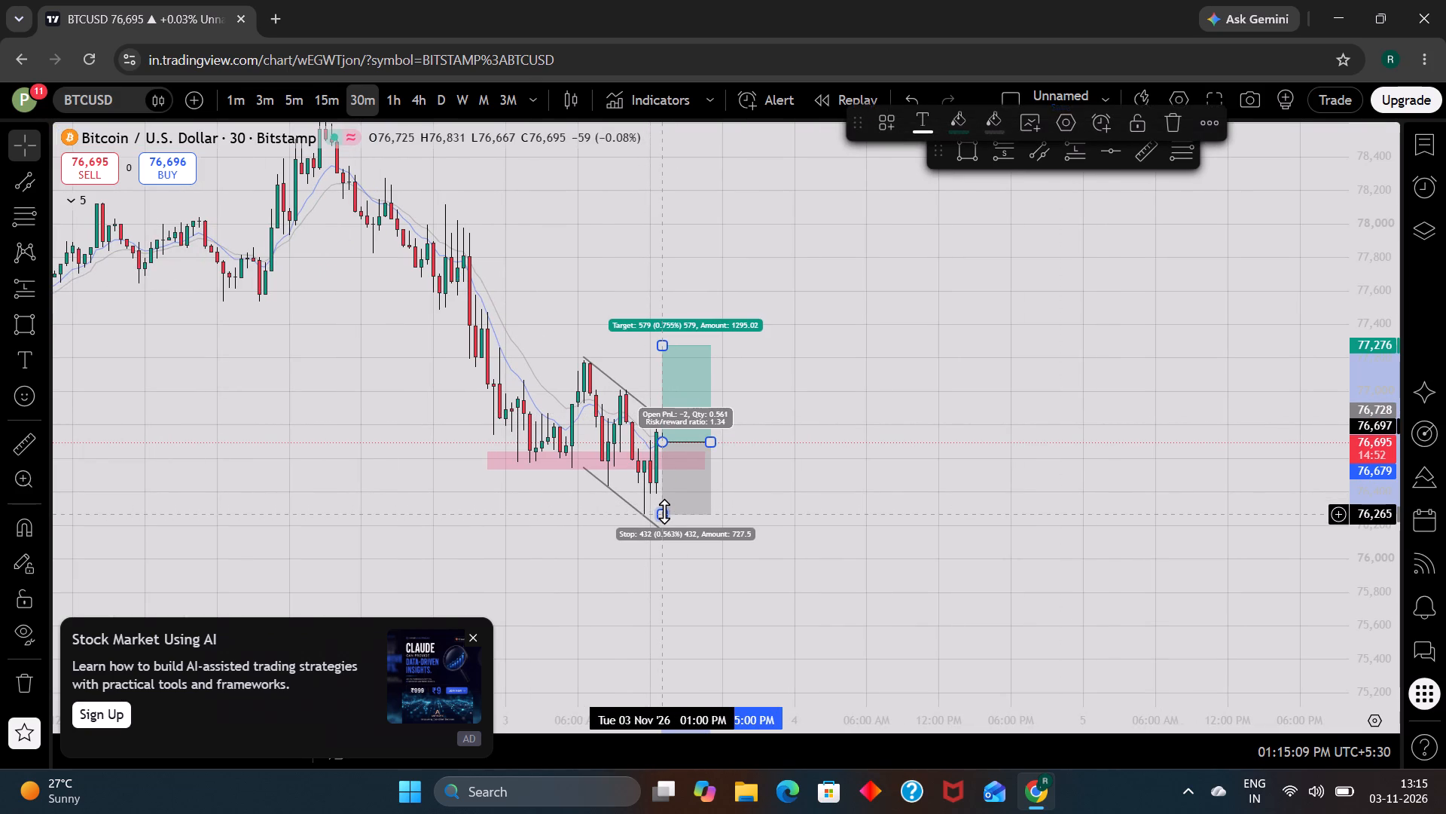
{"action": "left_click", "coordinate": [922, 498]}
{"action": "scroll", "coordinate": [922, 498], "scroll_direction": "up", "scroll_amount": 1}
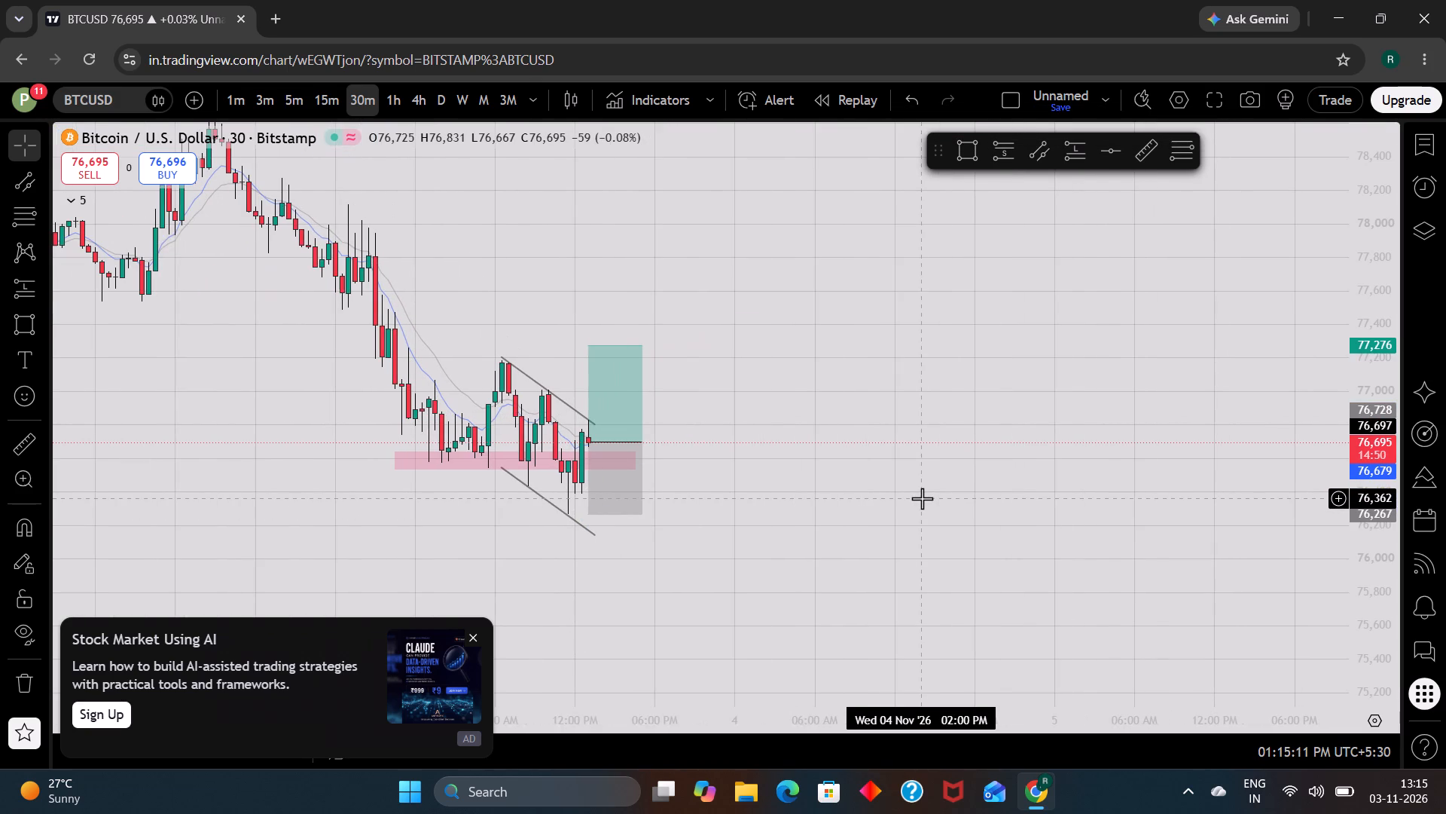
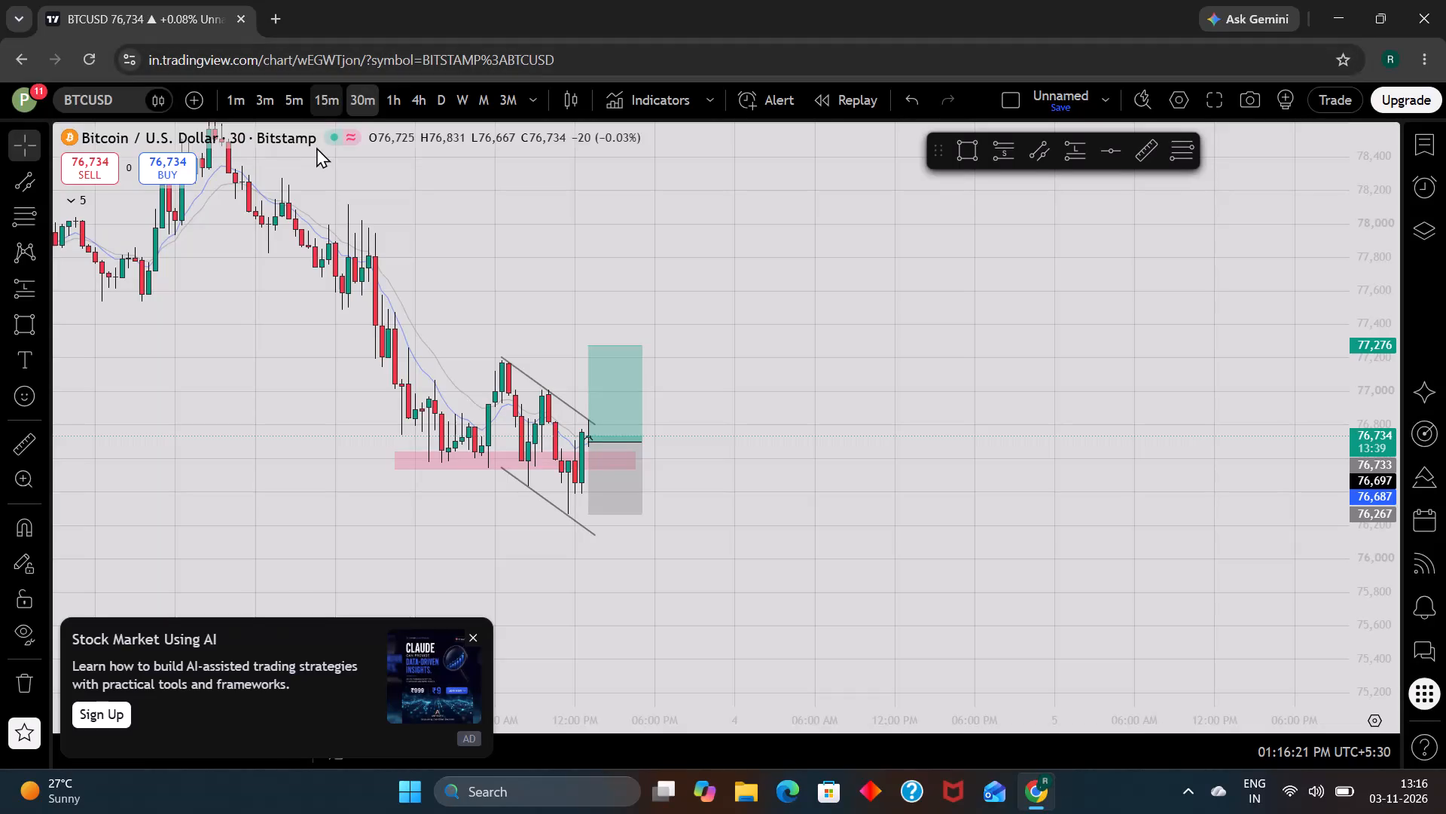
Examine the BTCUSD long position and descending channel on the 15m and 5m timeframes, and return to 15m.
{"action": "left_click", "coordinate": [333, 90]}
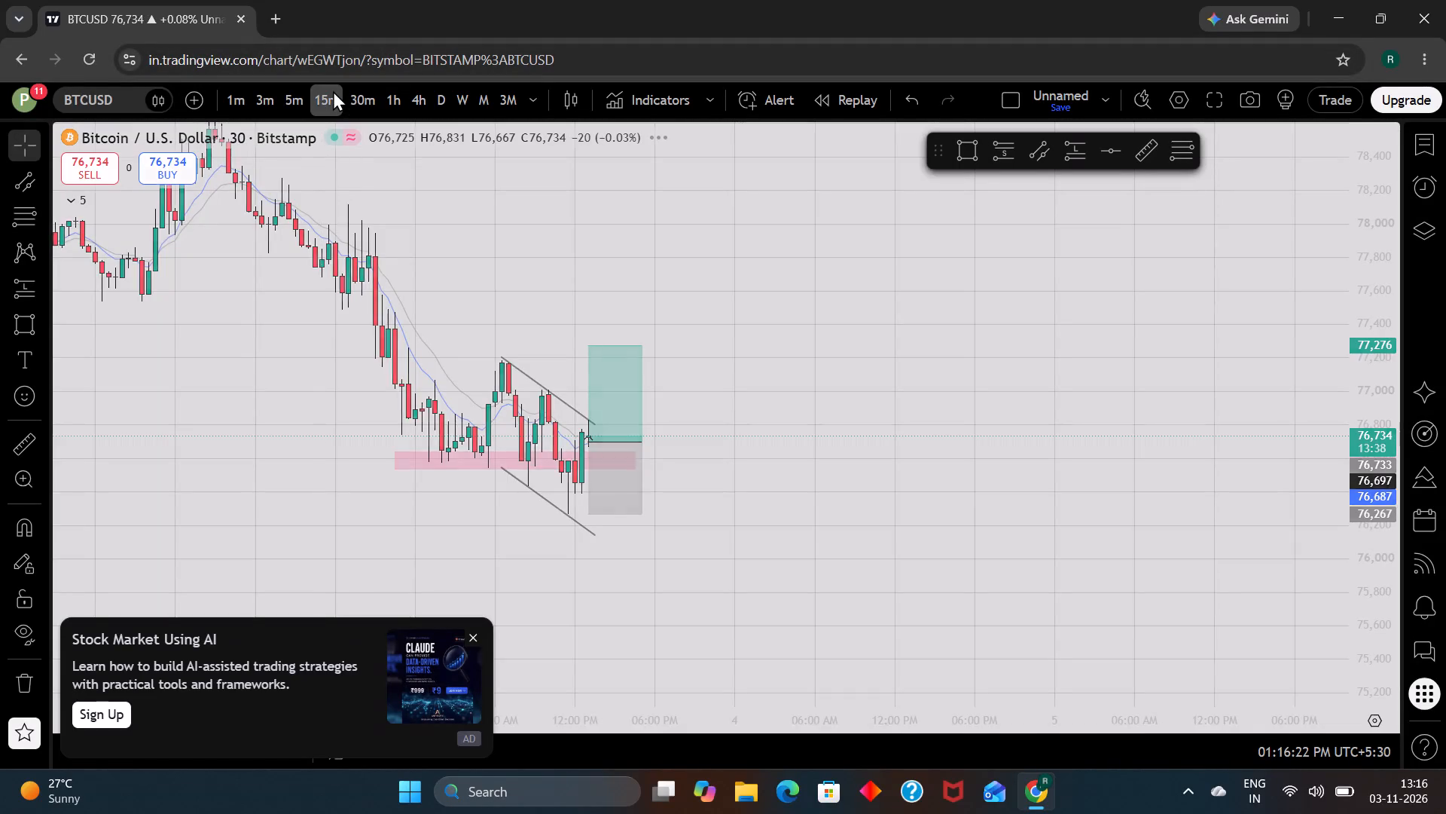
{"action": "left_click_drag", "start_coordinate": [959, 531], "coordinate": [1088, 442]}
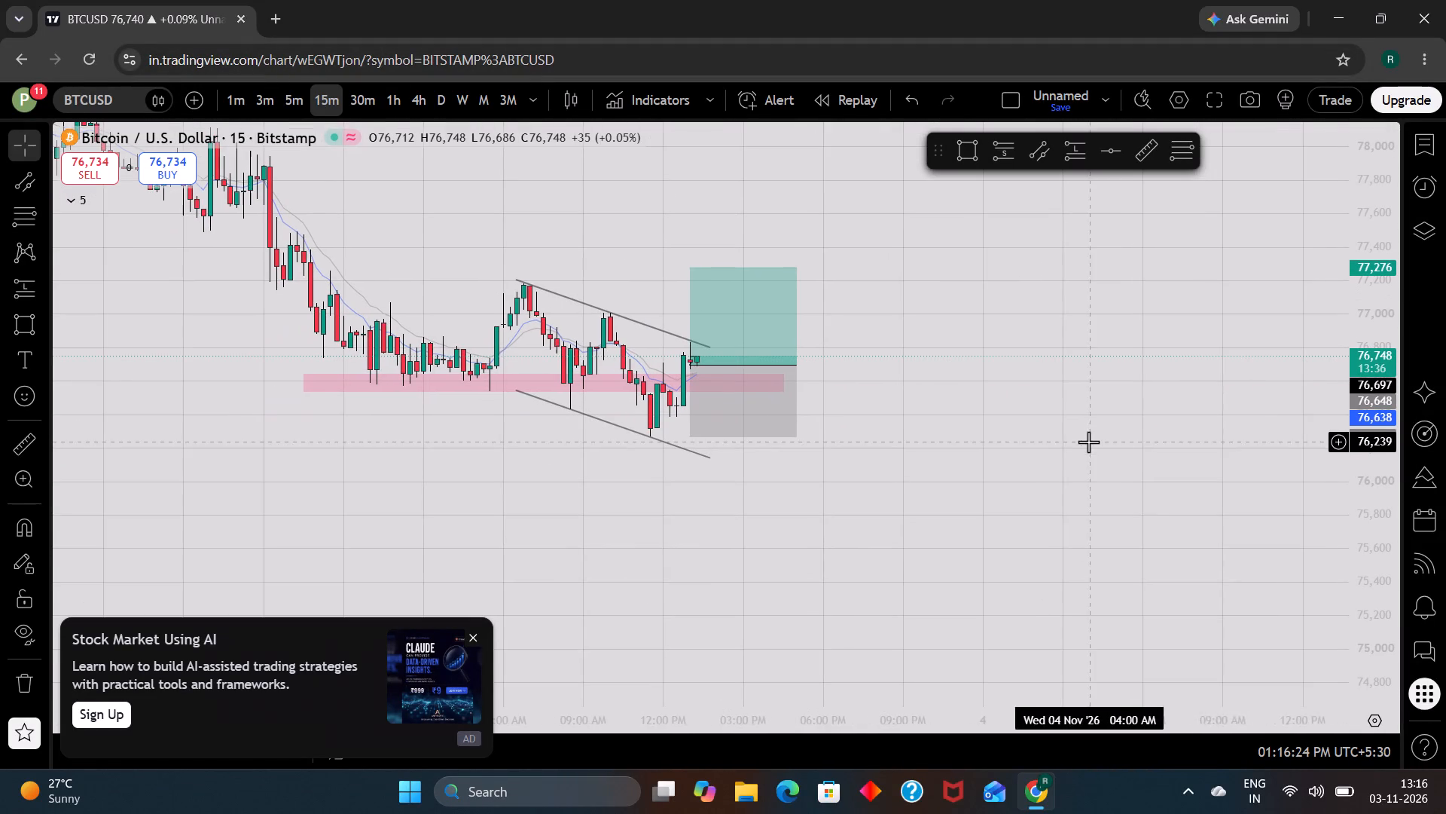
{"action": "scroll", "coordinate": [1402, 439], "scroll_direction": "up", "scroll_amount": 7}
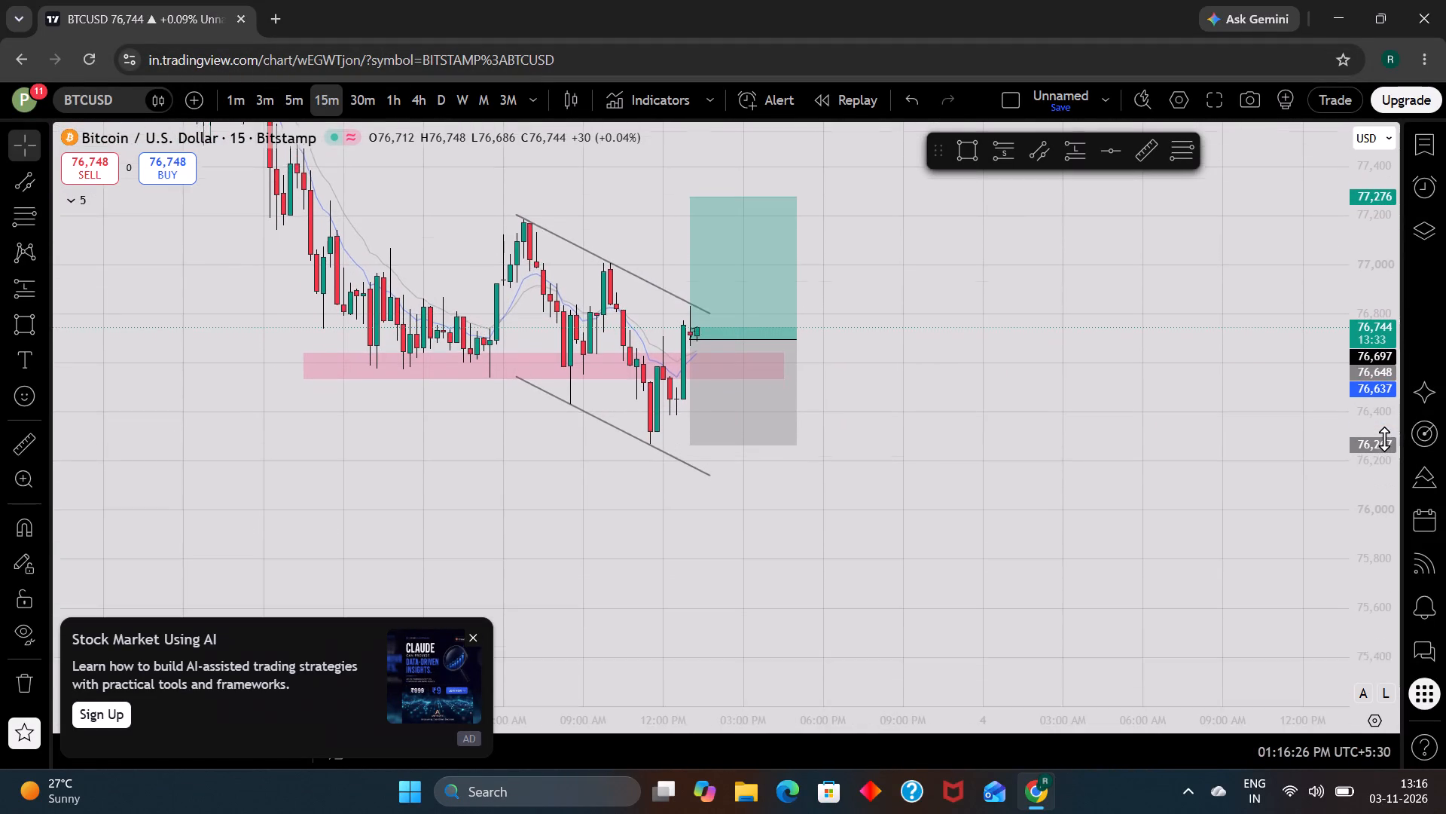
{"action": "left_click", "coordinate": [285, 94]}
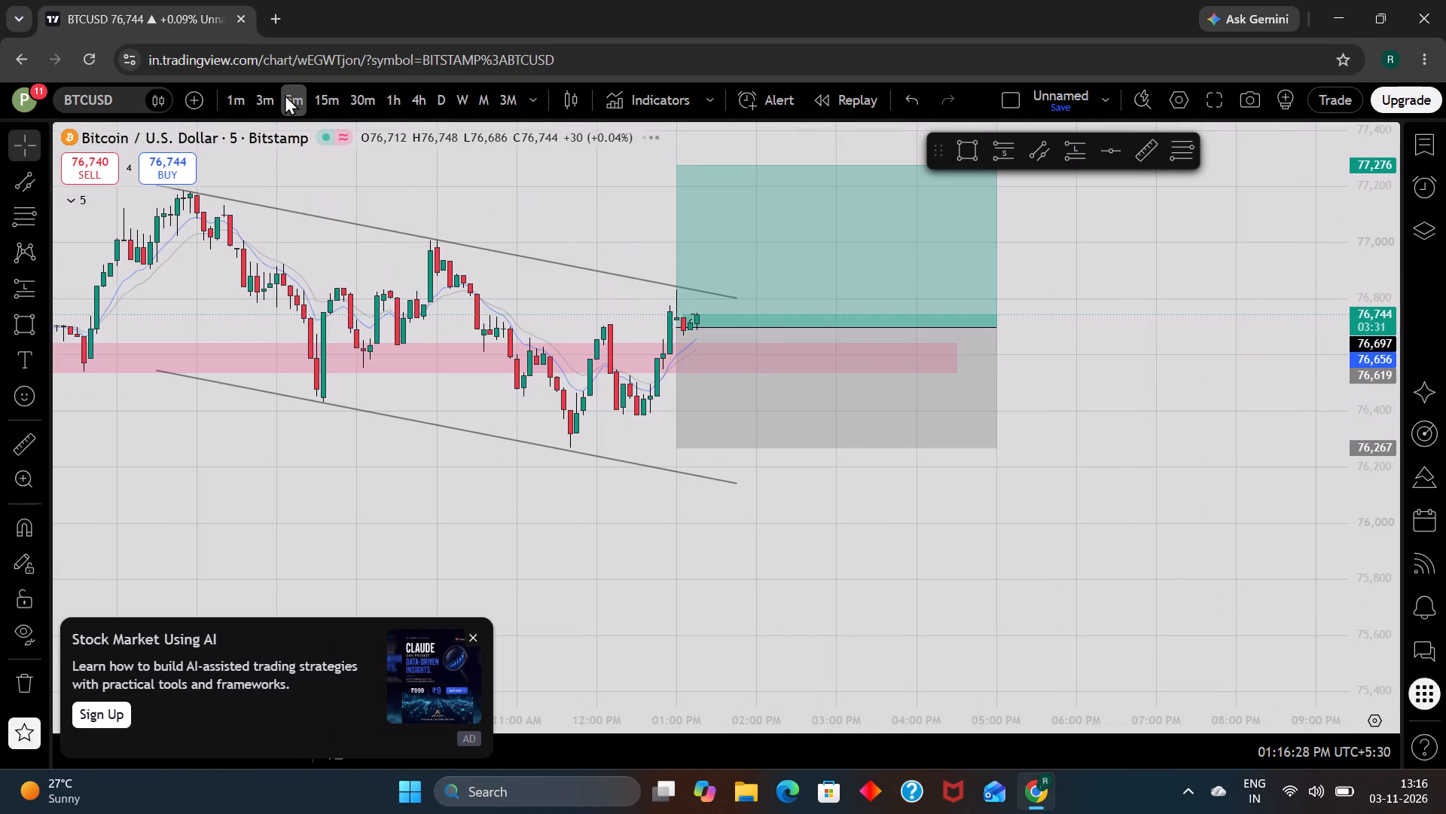
{"action": "left_click", "coordinate": [305, 97]}
{"action": "left_click", "coordinate": [334, 98]}
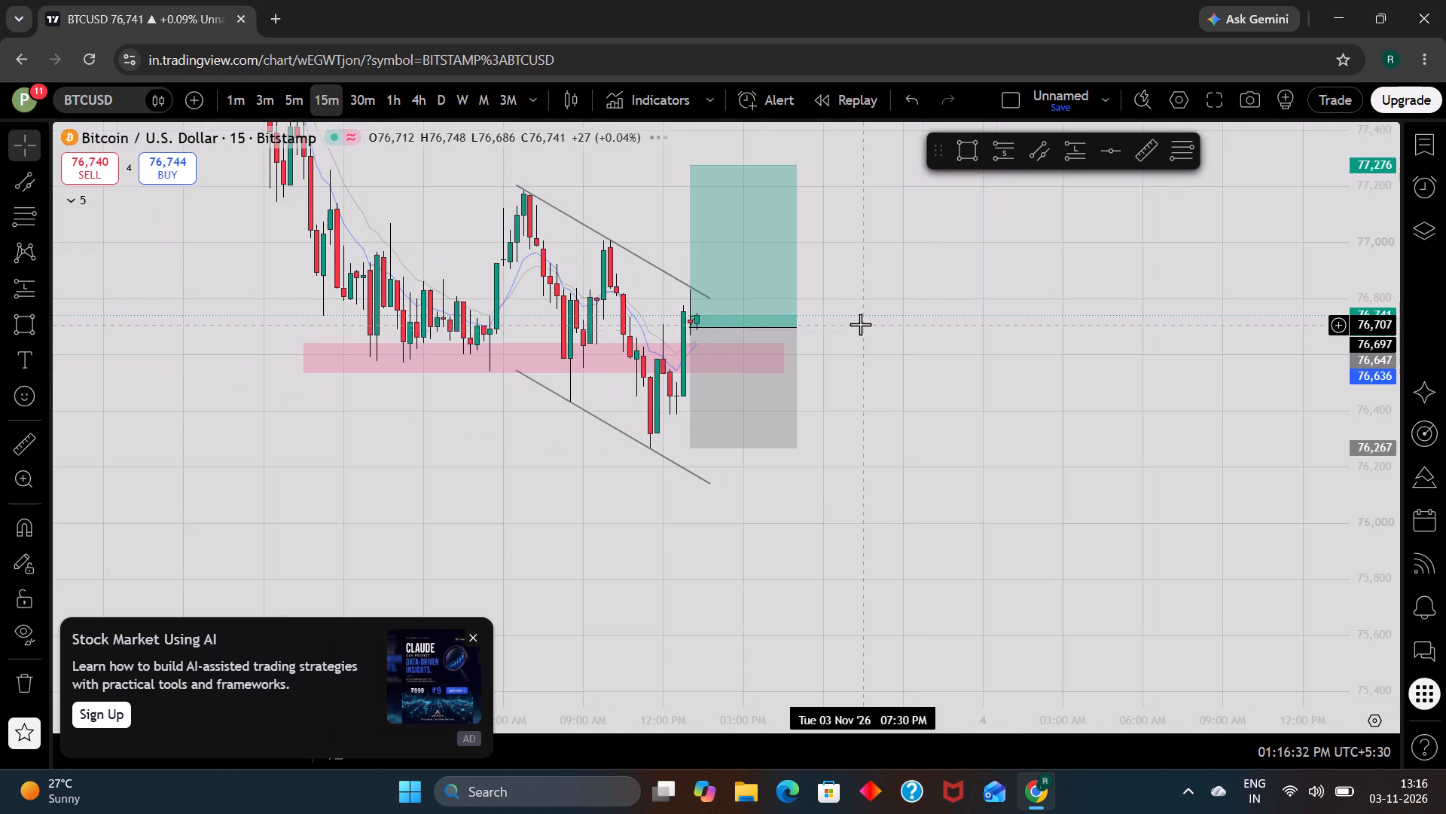
Shorten the BTCUSD long position's time span on the 15m chart so its far edge ends at about 04:00 PM on 3 Nov.
{"action": "left_click", "coordinate": [789, 327]}
{"action": "left_click_drag", "start_coordinate": [789, 327], "coordinate": [771, 327]}
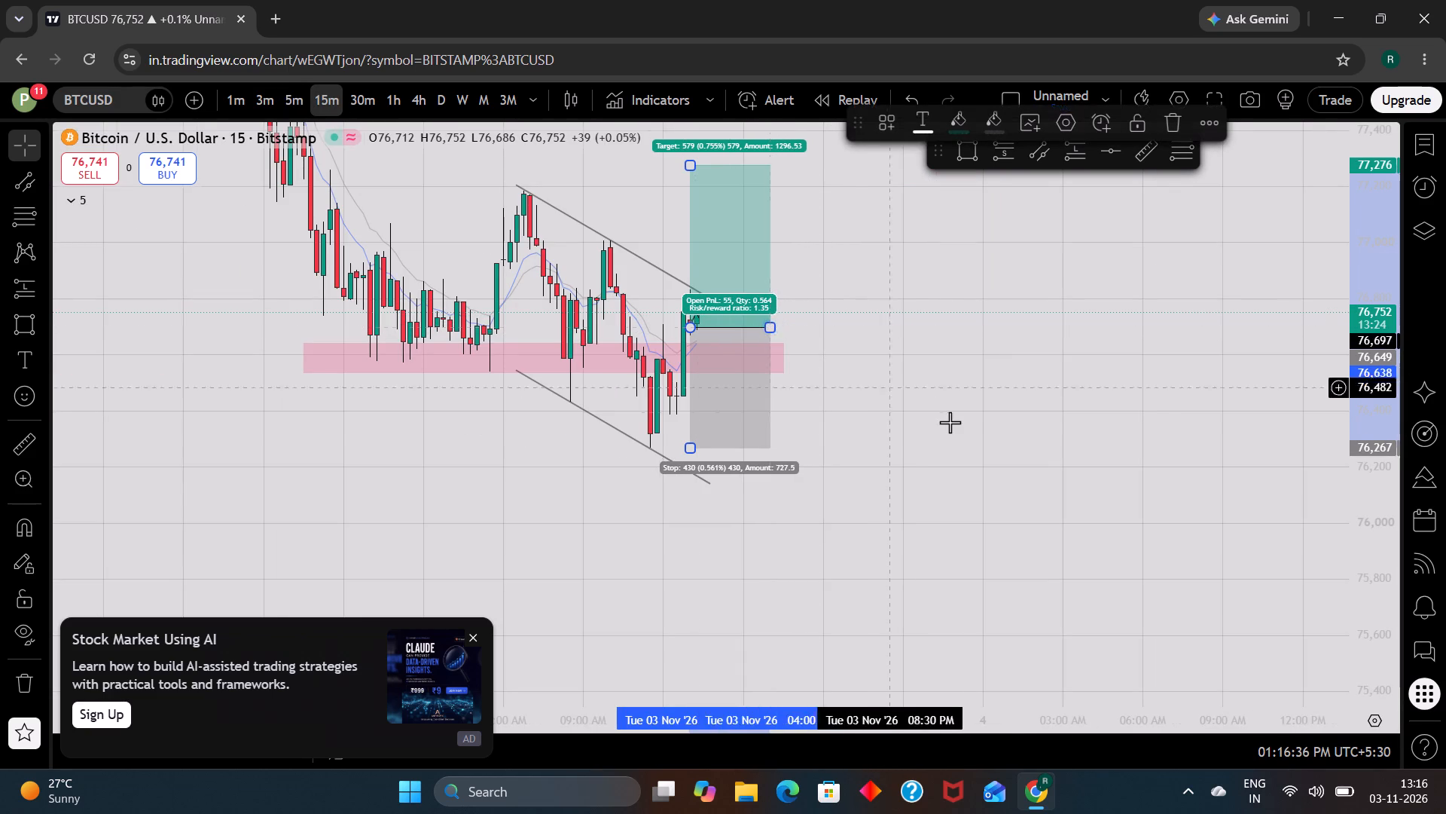
{"action": "left_click", "coordinate": [950, 422]}
{"action": "scroll", "coordinate": [950, 422], "scroll_direction": "up", "scroll_amount": 1}
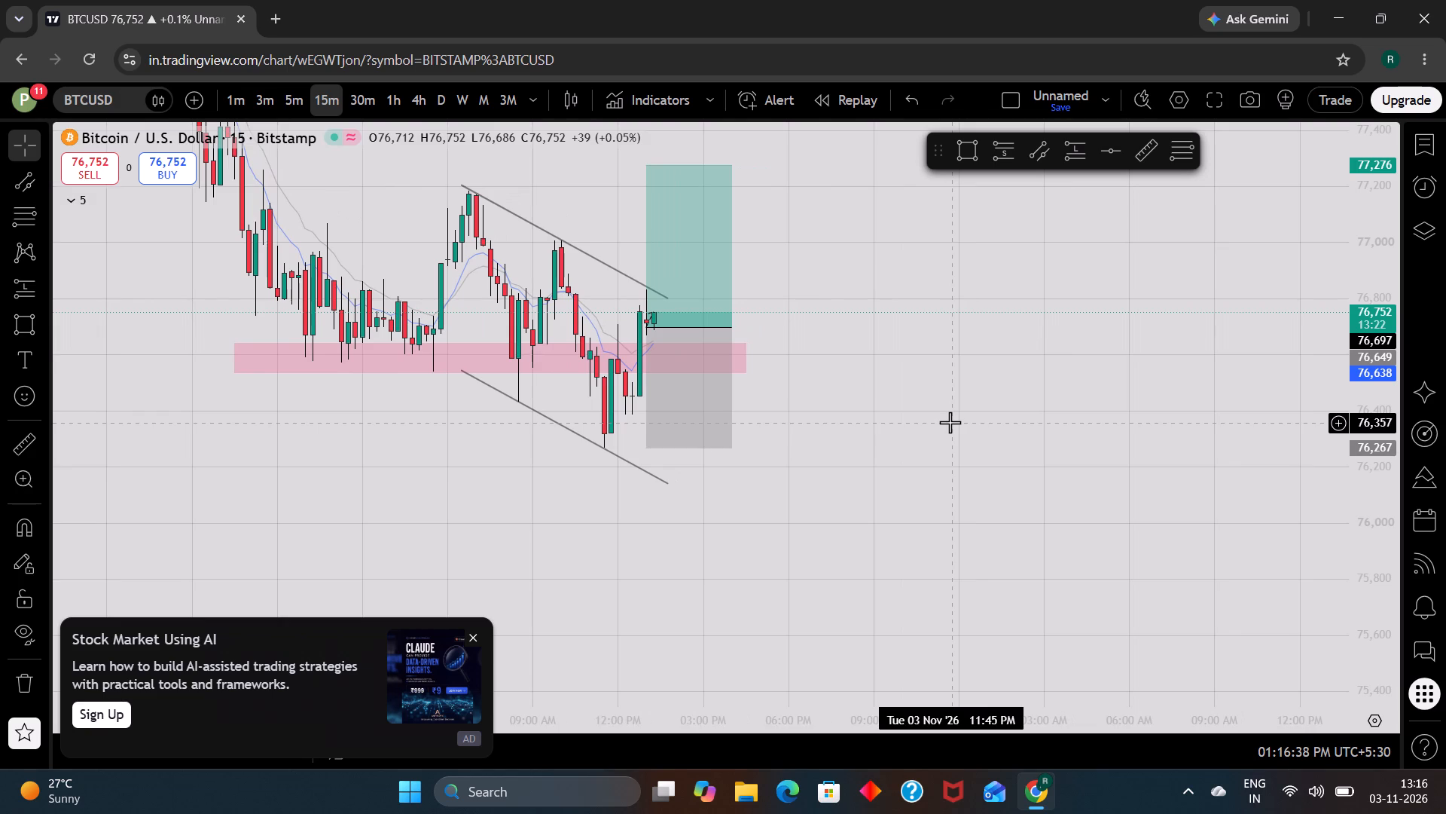
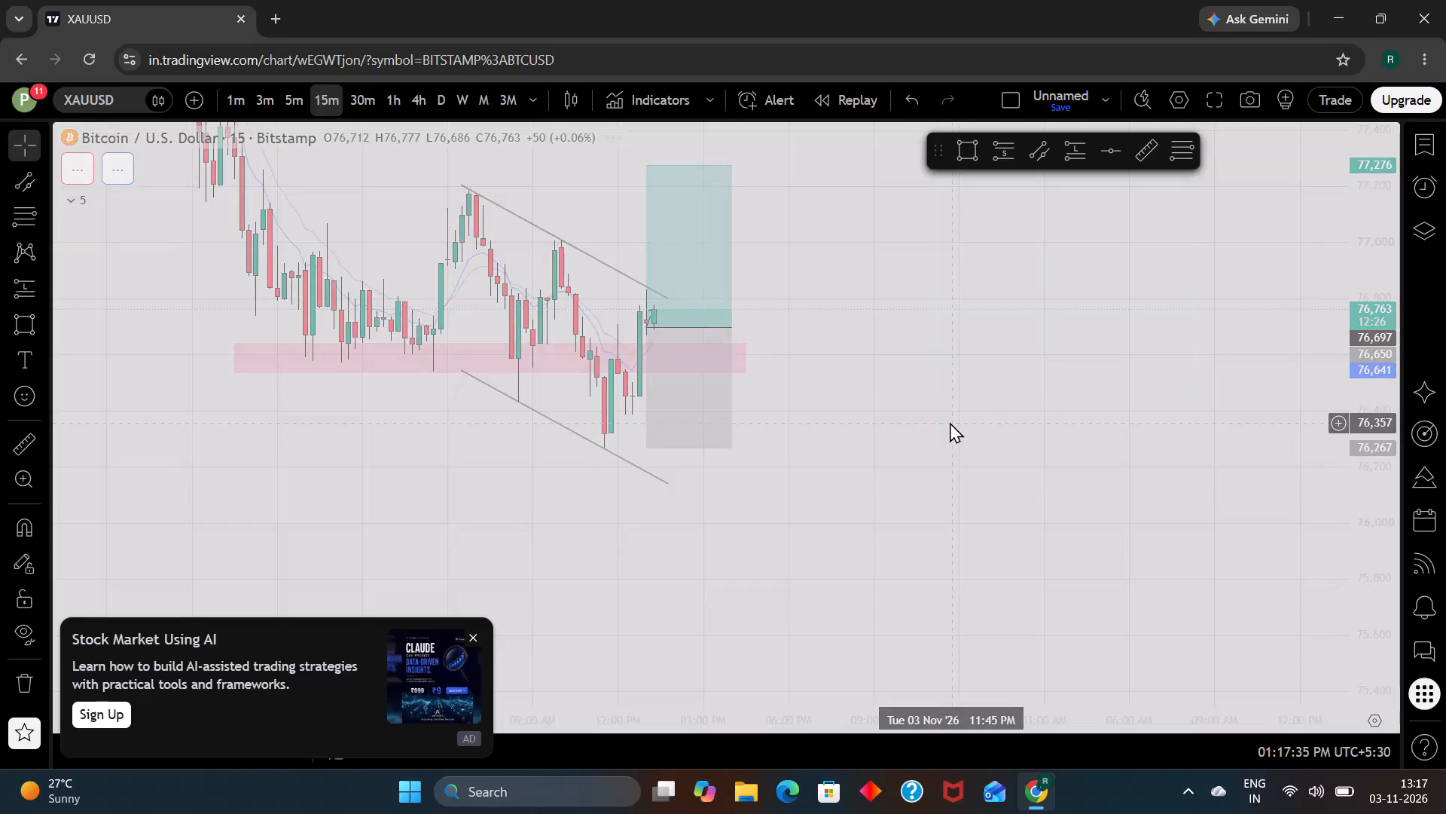
Review the AUDUSD, EURUSD and XAUUSD charts on the 15m timeframe and return to BTCUSD.
{"action": "key", "text": "Down"}
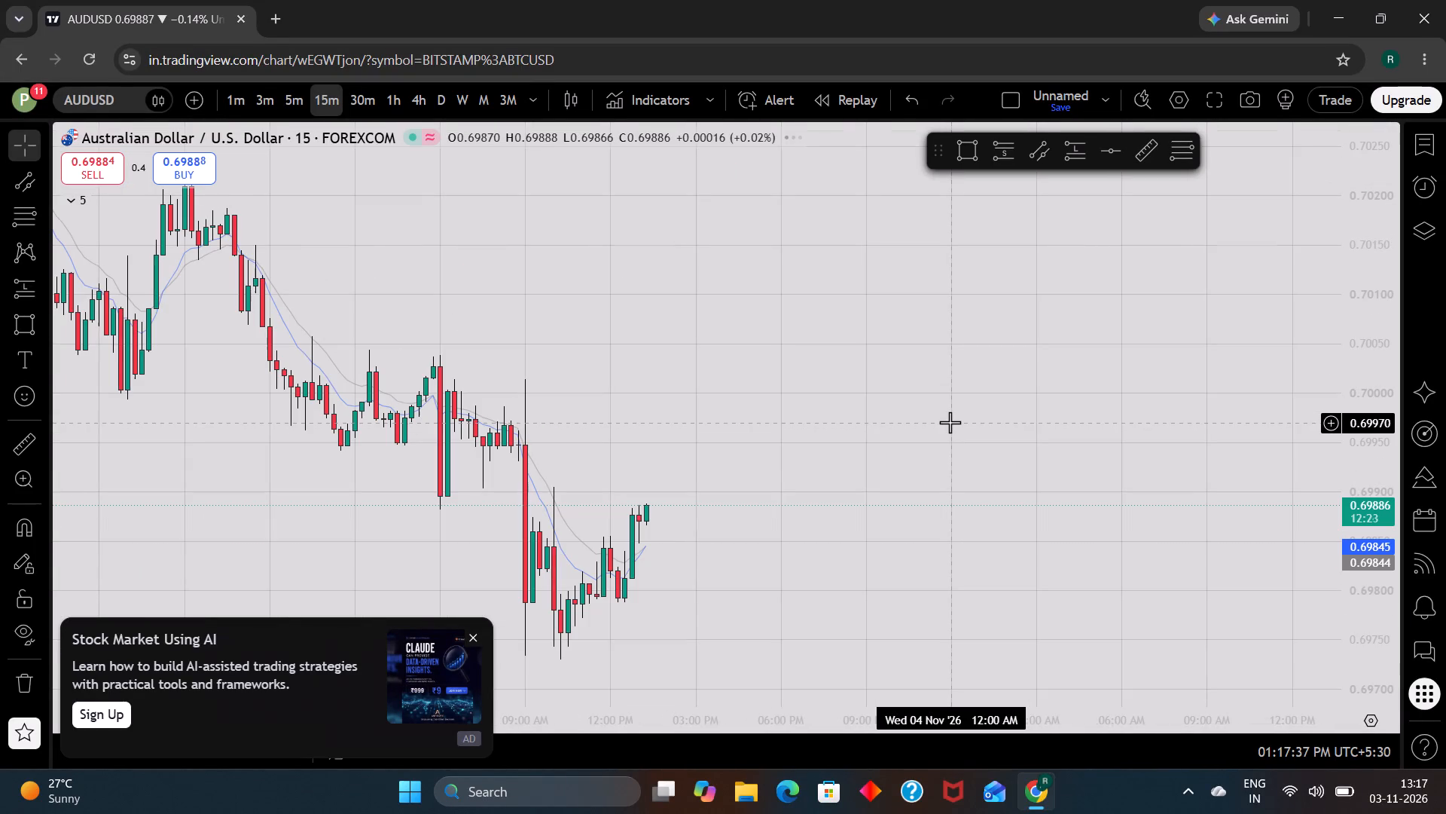
{"action": "key", "text": "Down"}
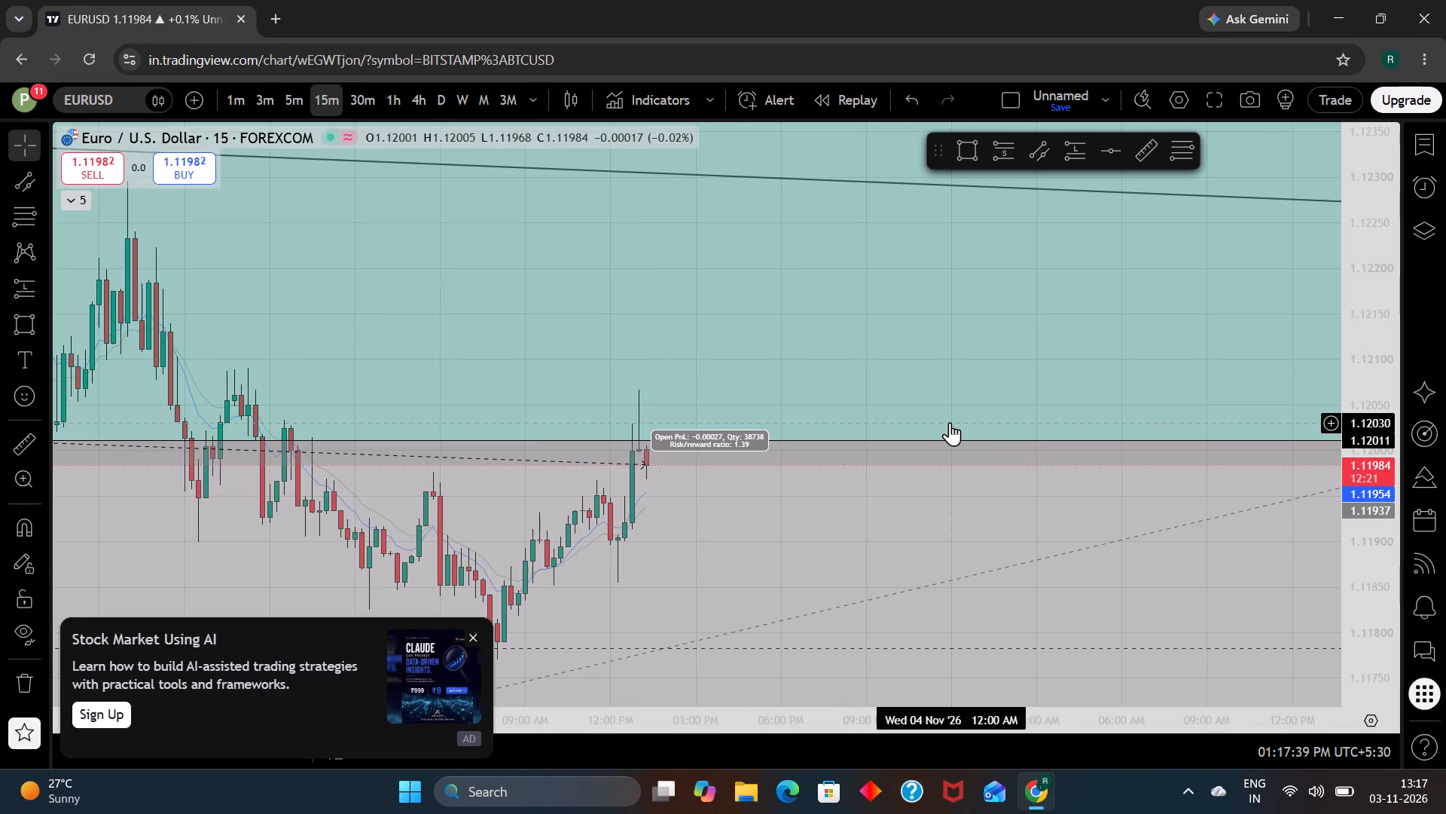
{"action": "key", "text": "Up"}
{"action": "key", "text": "Up"}
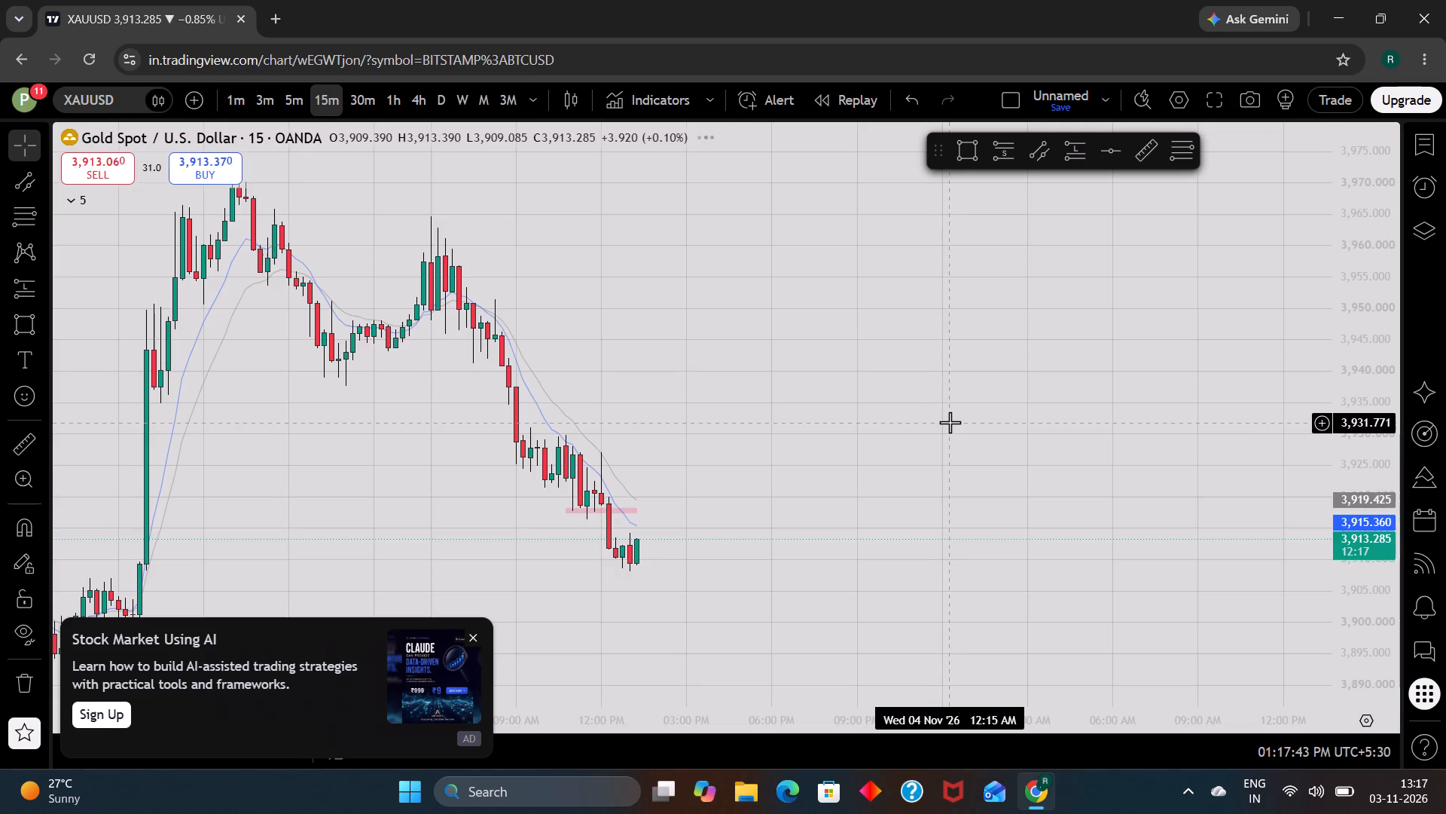
{"action": "key", "text": "Up"}
Examine the BTCUSD long position, descending channel and pink zone on the 15m and 30m timeframes, ending on 15m.
{"action": "scroll", "coordinate": [950, 422], "scroll_direction": "up", "scroll_amount": 1}
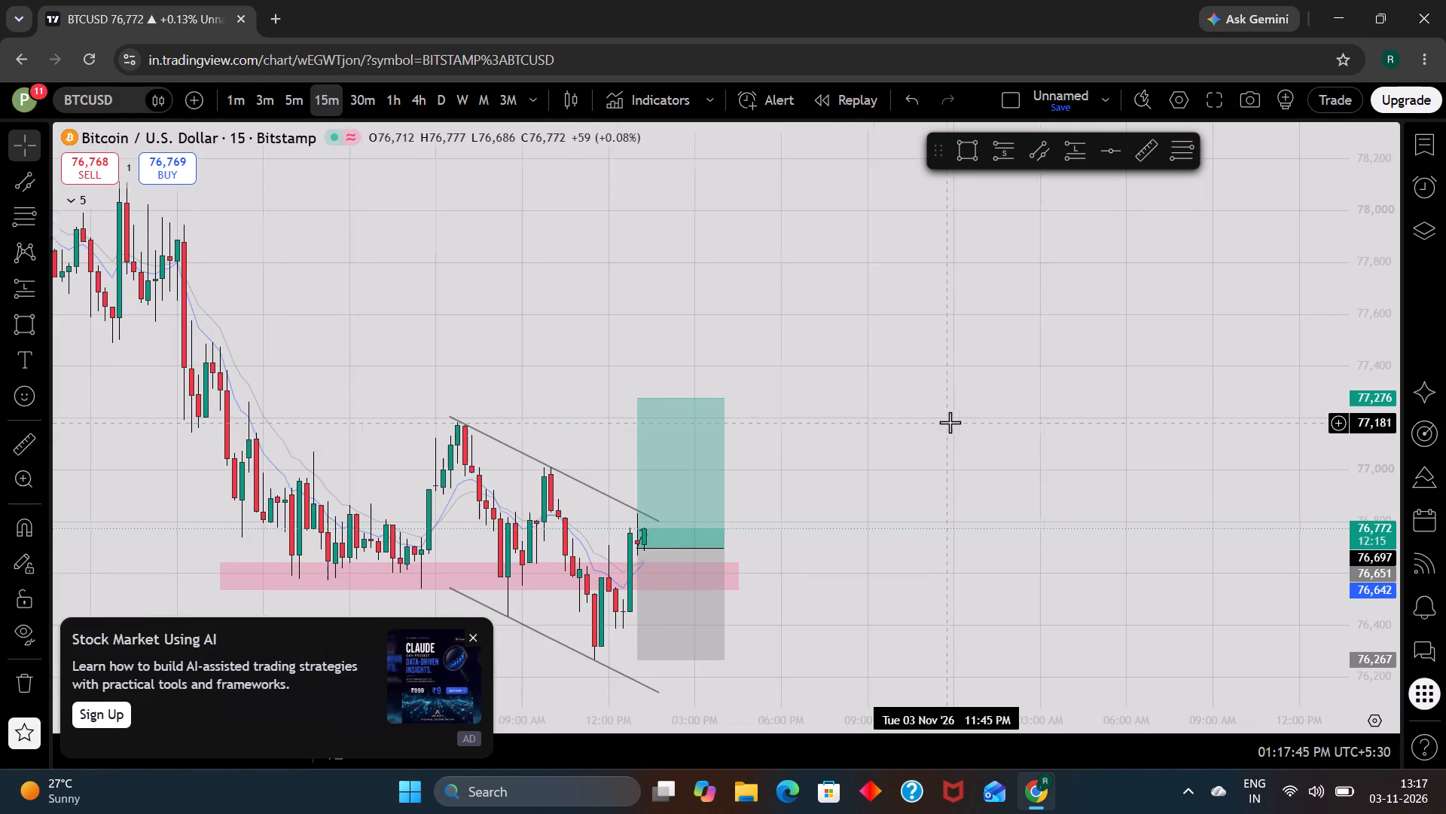
{"action": "scroll", "coordinate": [950, 422], "scroll_direction": "up", "scroll_amount": 1}
{"action": "left_click_drag", "start_coordinate": [923, 486], "coordinate": [1097, 350]}
{"action": "scroll", "coordinate": [1097, 350], "scroll_direction": "down", "scroll_amount": 2}
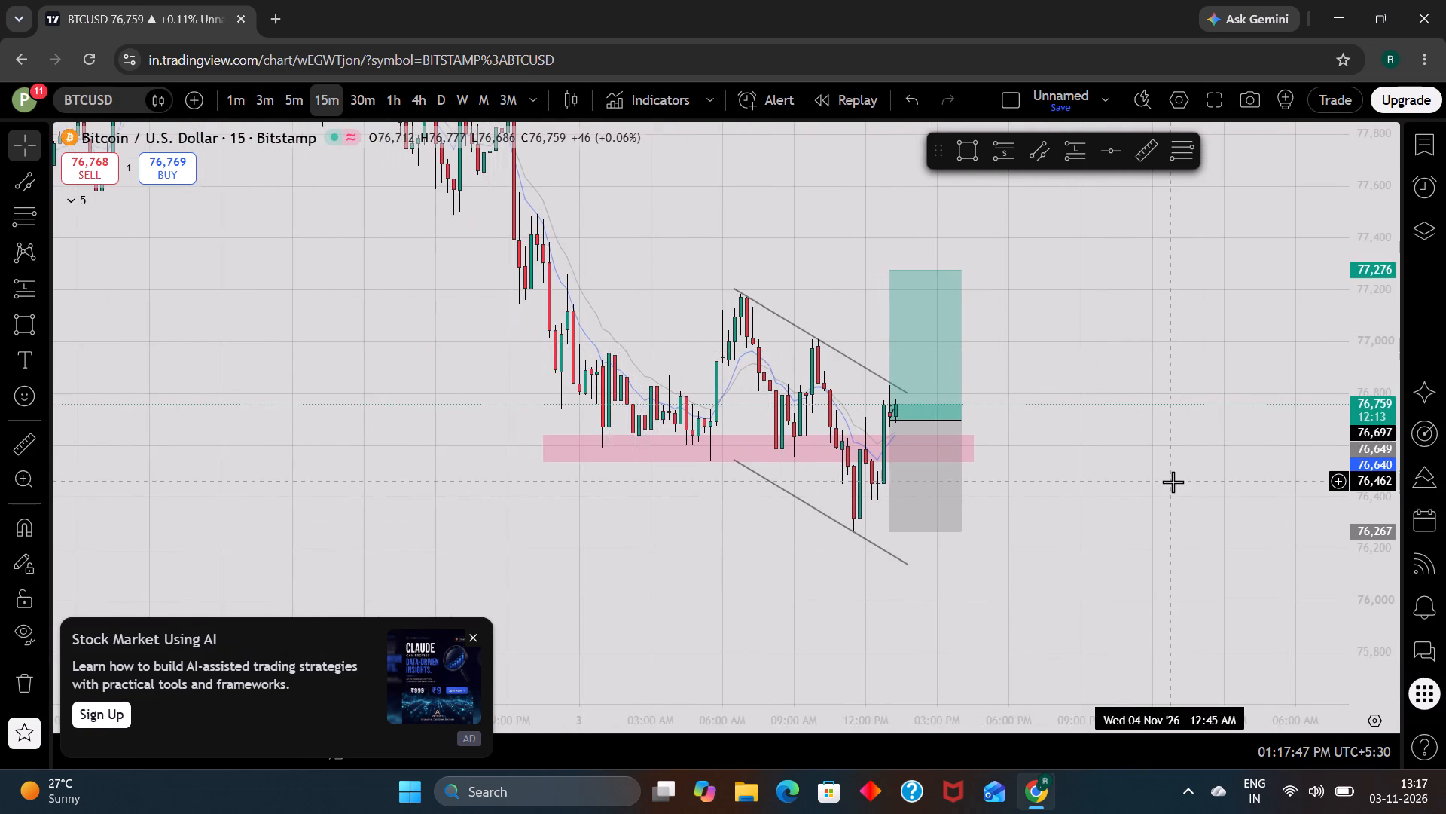
{"action": "scroll", "coordinate": [1173, 479], "scroll_direction": "up", "scroll_amount": 1}
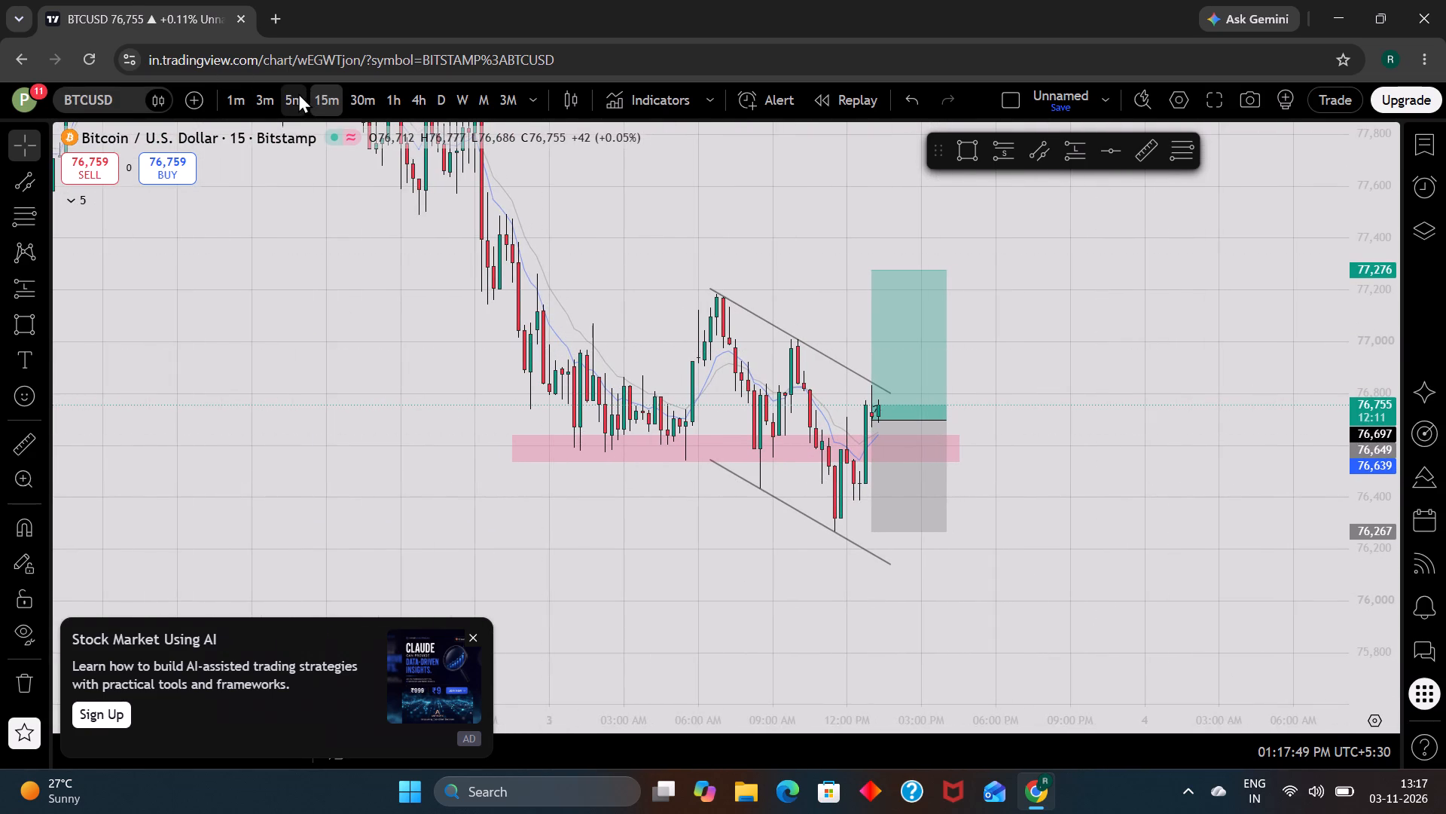
{"action": "left_click", "coordinate": [333, 103]}
{"action": "left_click", "coordinate": [362, 100]}
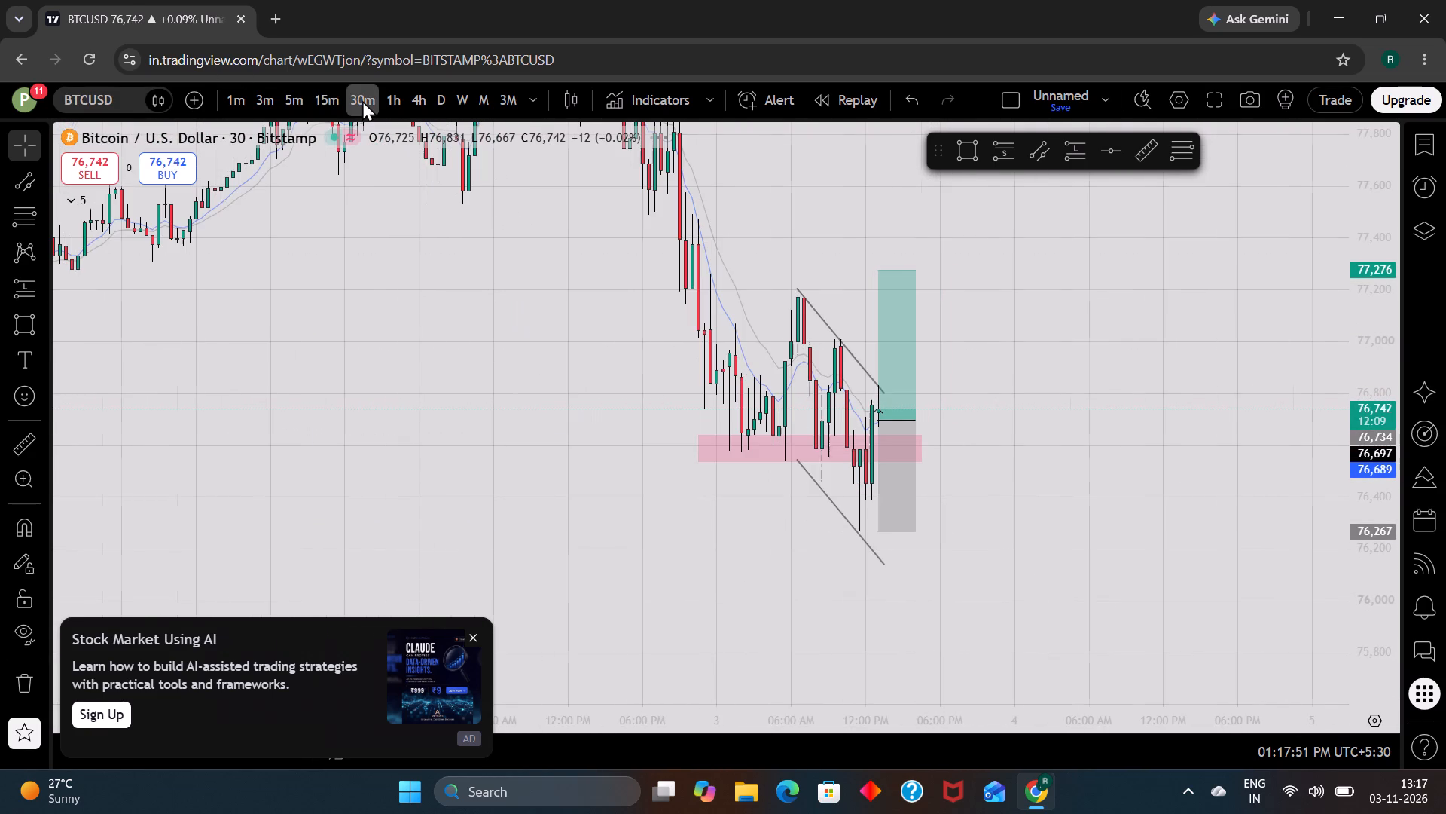
{"action": "left_click", "coordinate": [324, 109]}
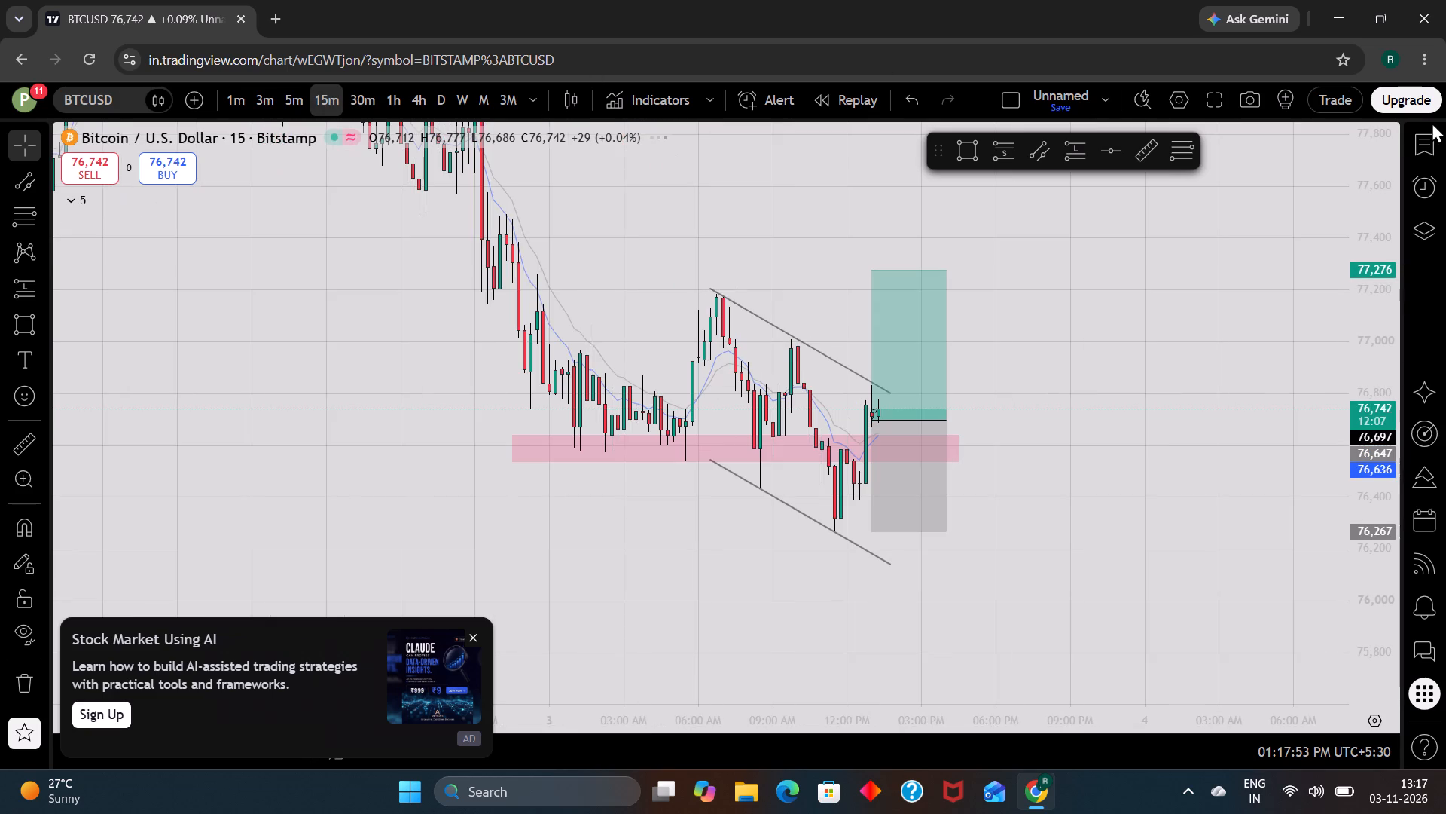
Close the browser window with the BTCUSD chart, leaving the site without saving the layout.
{"action": "left_click", "coordinate": [1423, 0]}
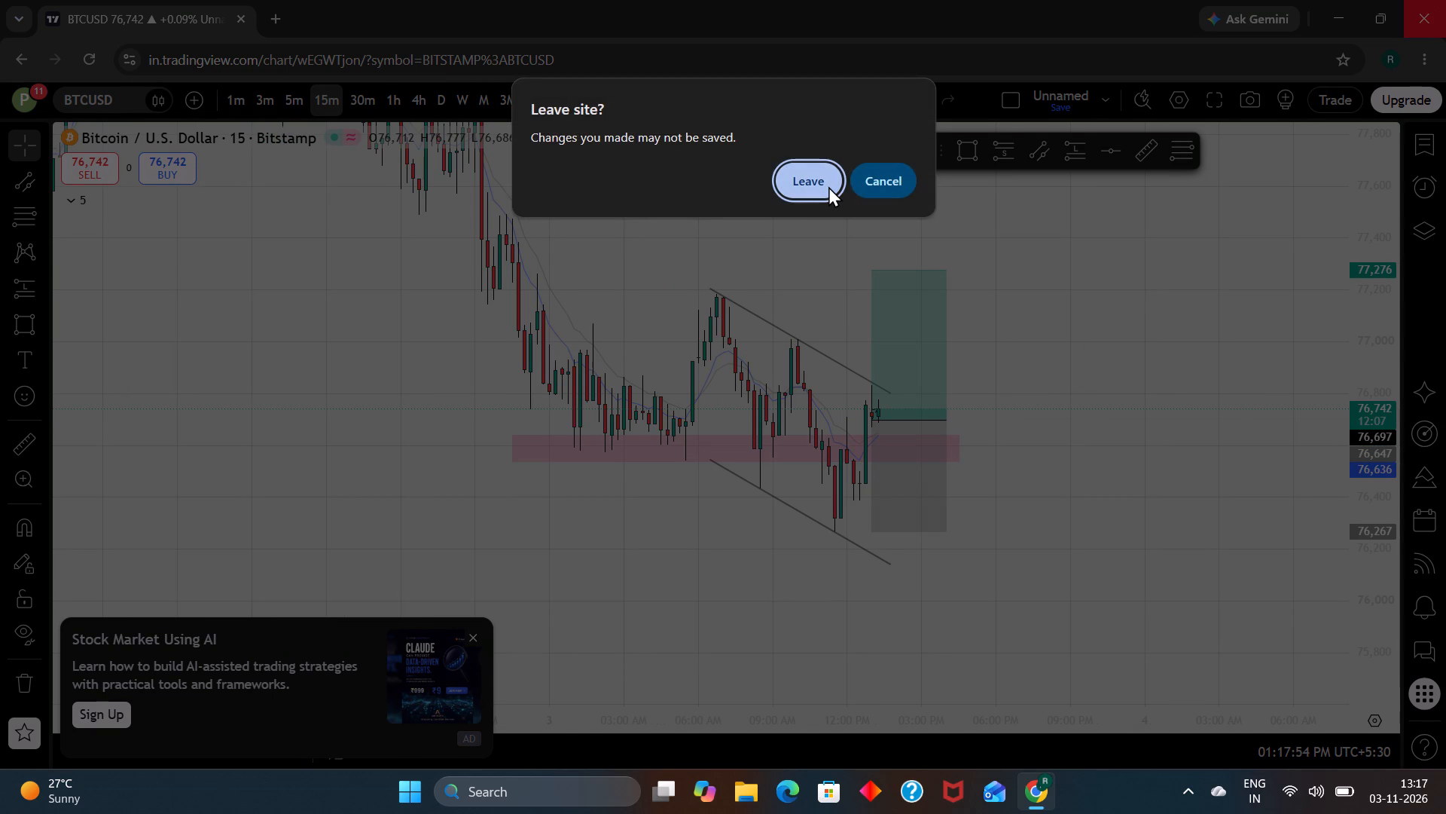
{"action": "left_click", "coordinate": [828, 186]}
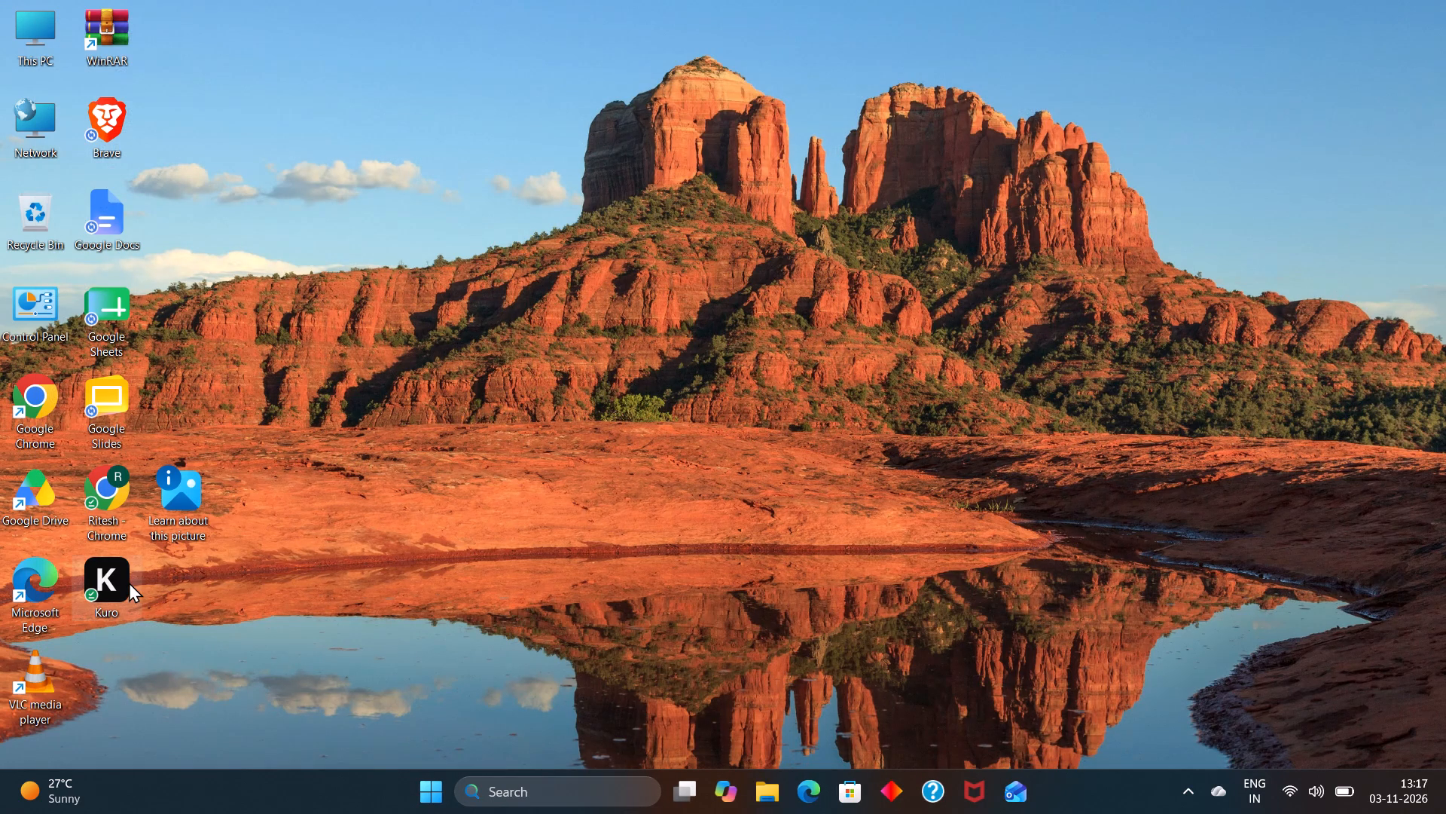